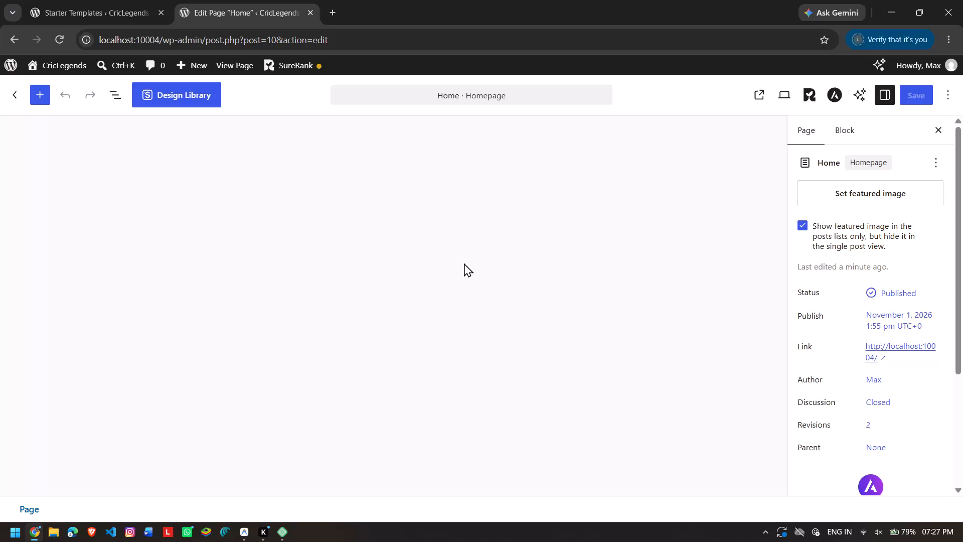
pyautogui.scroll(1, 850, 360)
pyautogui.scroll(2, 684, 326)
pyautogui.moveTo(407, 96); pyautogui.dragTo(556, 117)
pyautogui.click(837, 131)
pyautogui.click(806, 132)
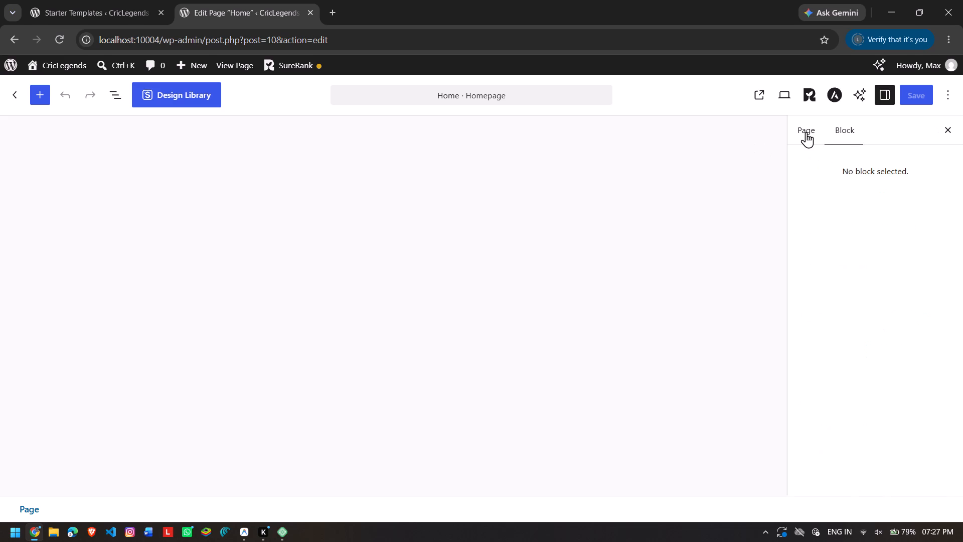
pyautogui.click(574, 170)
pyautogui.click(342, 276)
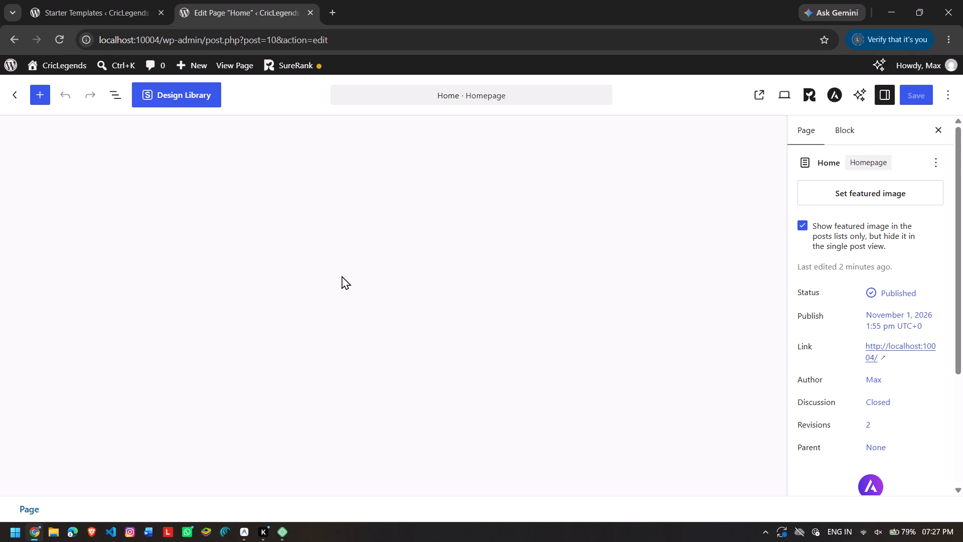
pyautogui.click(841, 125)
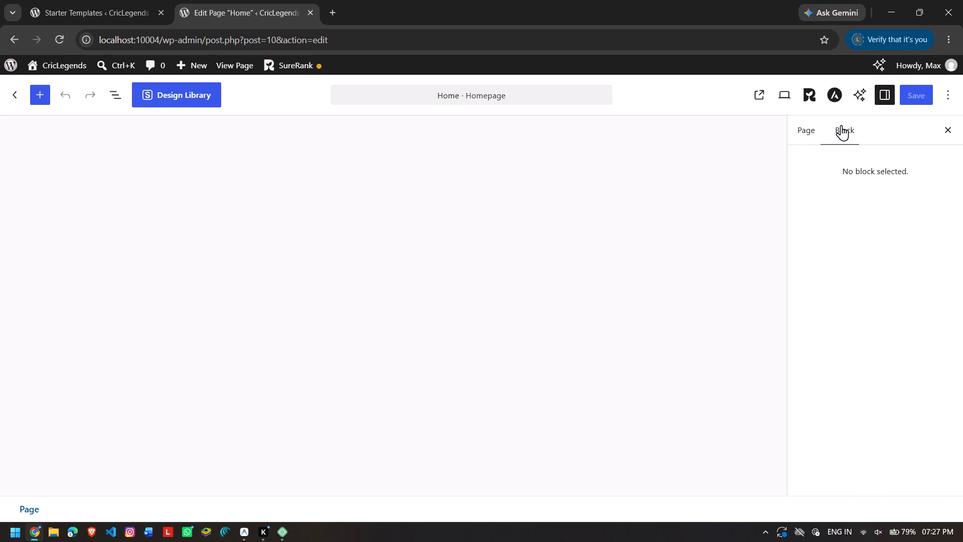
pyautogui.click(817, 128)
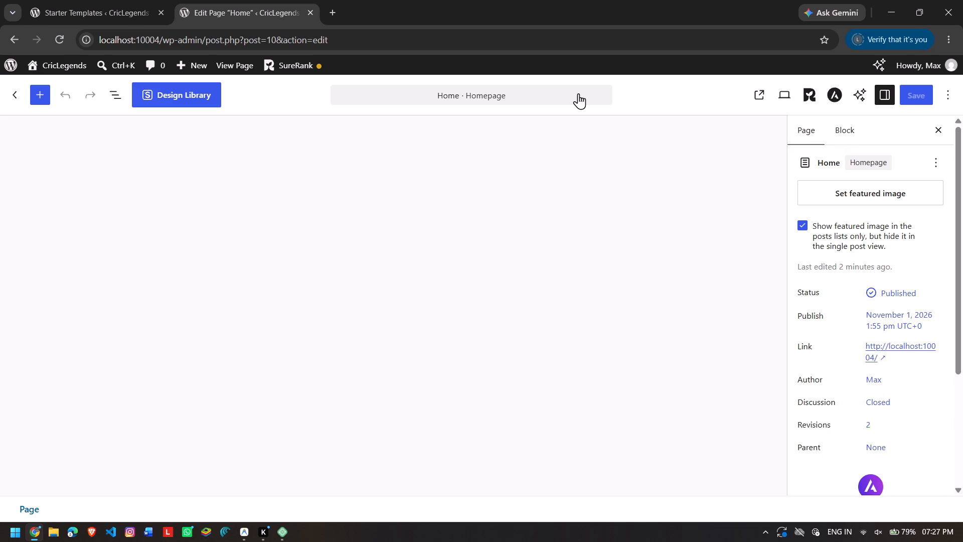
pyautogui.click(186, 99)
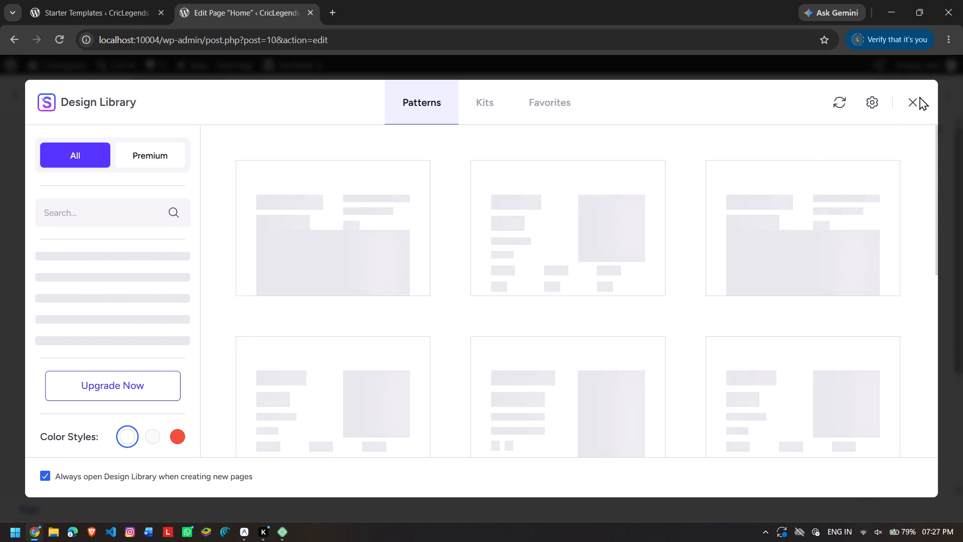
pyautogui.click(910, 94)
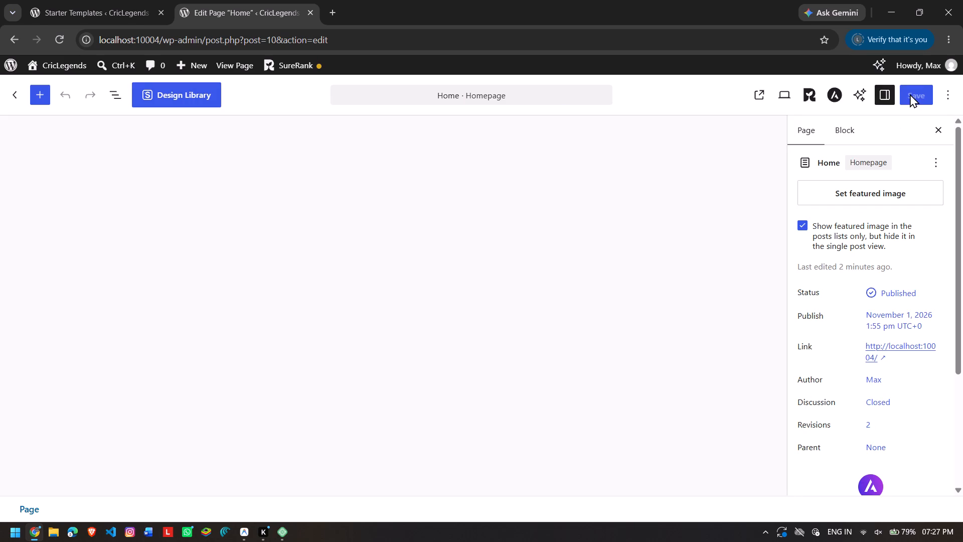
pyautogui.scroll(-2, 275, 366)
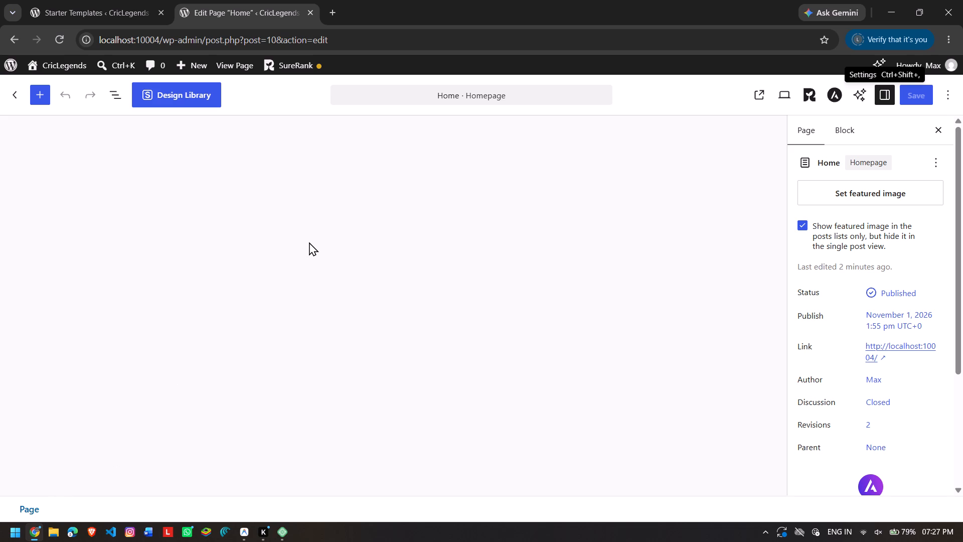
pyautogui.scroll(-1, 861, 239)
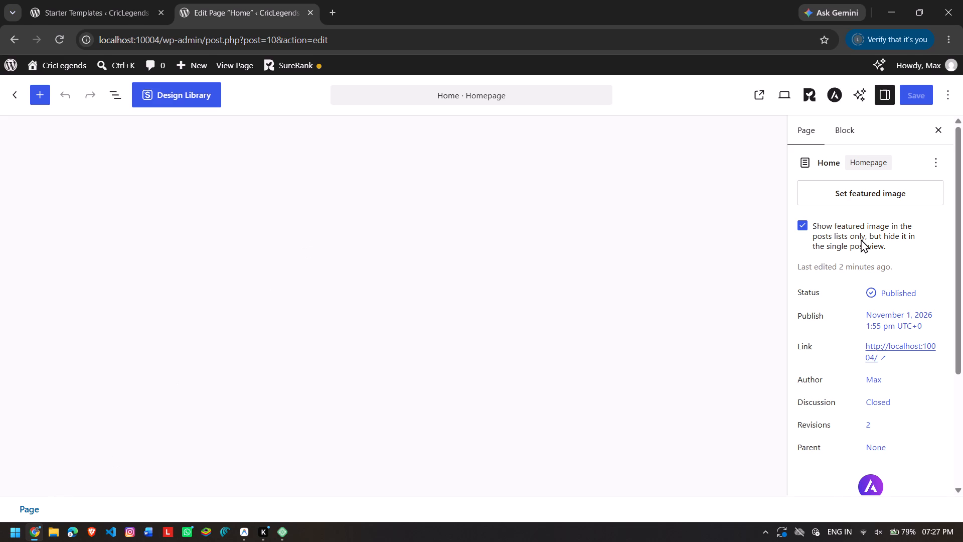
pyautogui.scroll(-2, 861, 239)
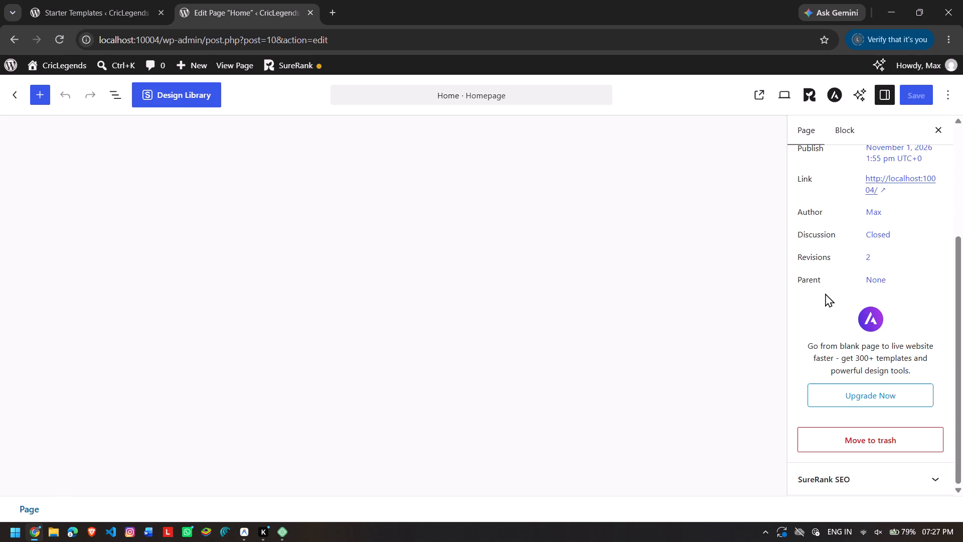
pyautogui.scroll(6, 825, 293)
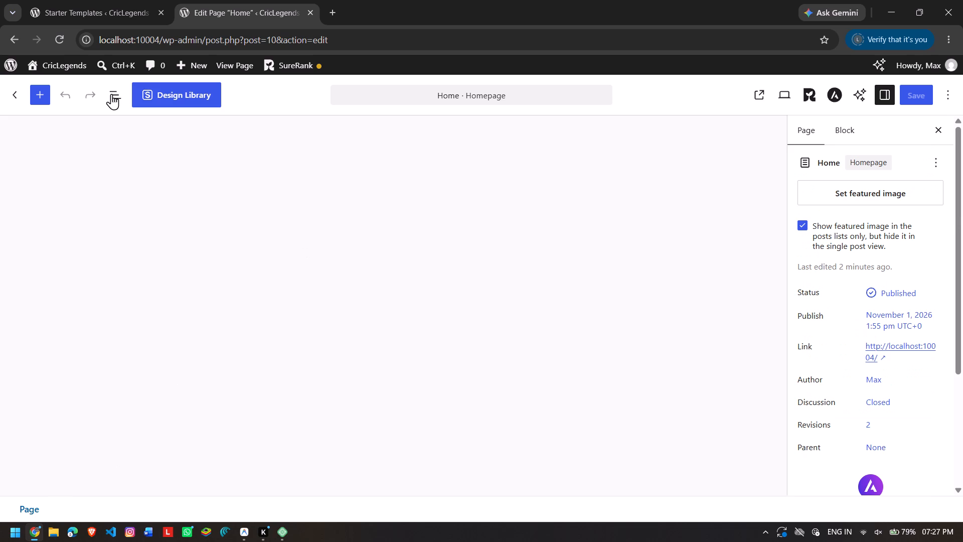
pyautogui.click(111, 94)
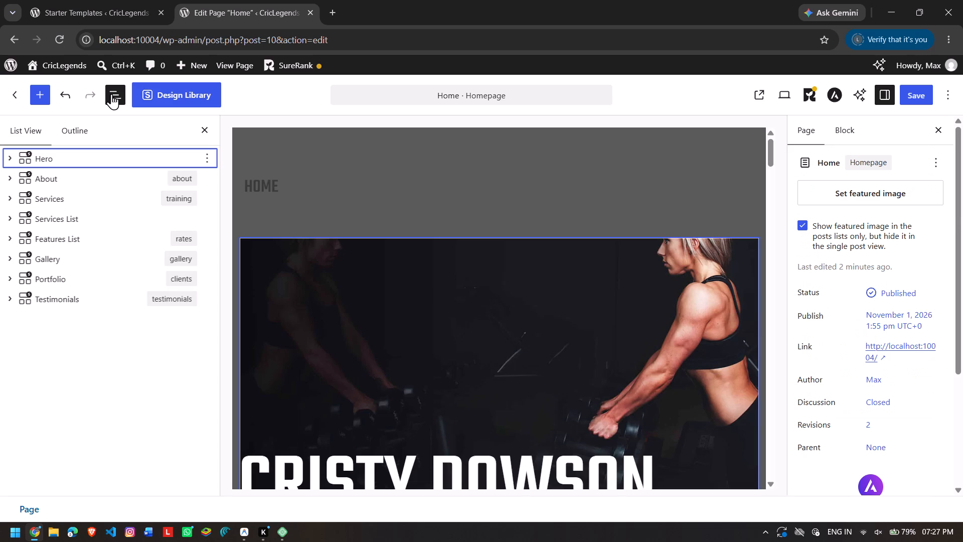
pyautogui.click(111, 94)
pyautogui.scroll(2, 202, 260)
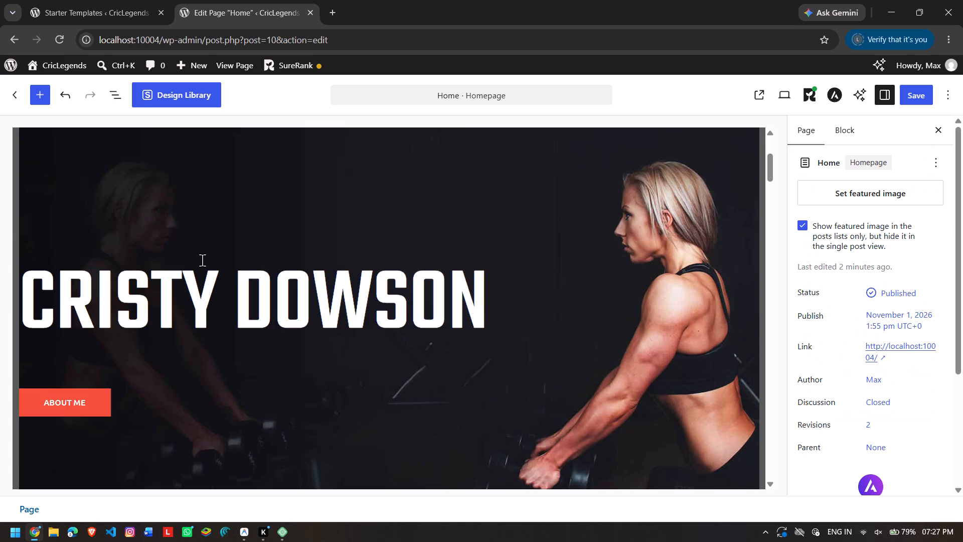
pyautogui.scroll(1, 202, 260)
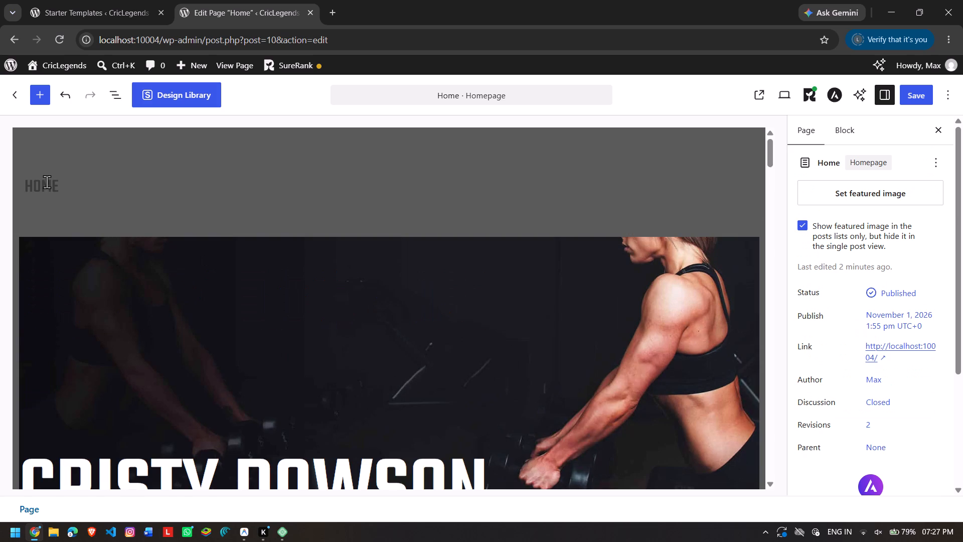
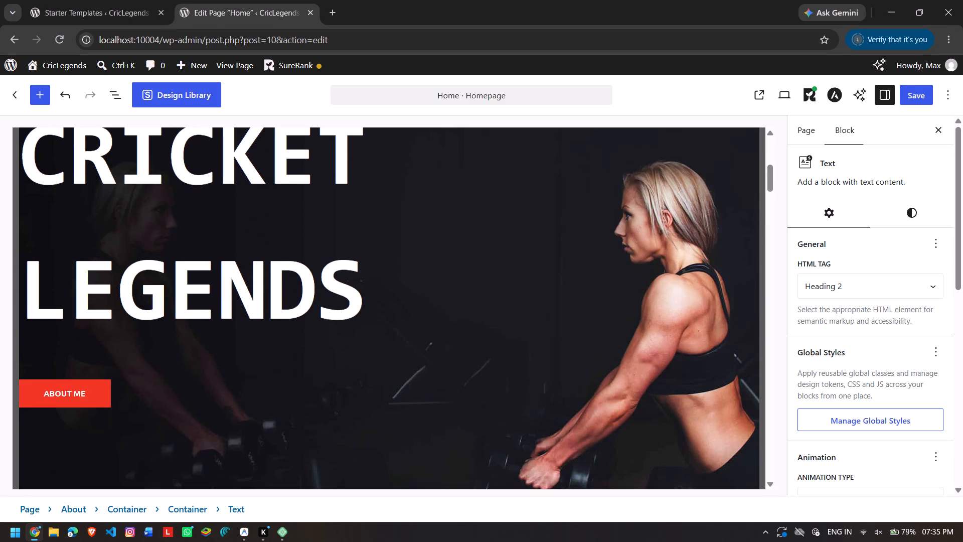
pyautogui.moveTo(92, 399); pyautogui.dragTo(159, 385)
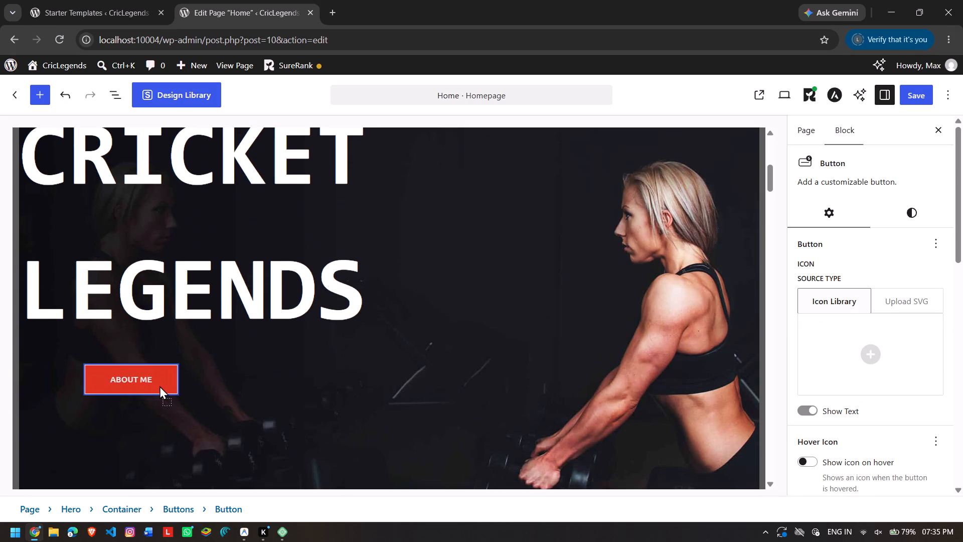
pyautogui.moveTo(159, 385); pyautogui.dragTo(128, 397)
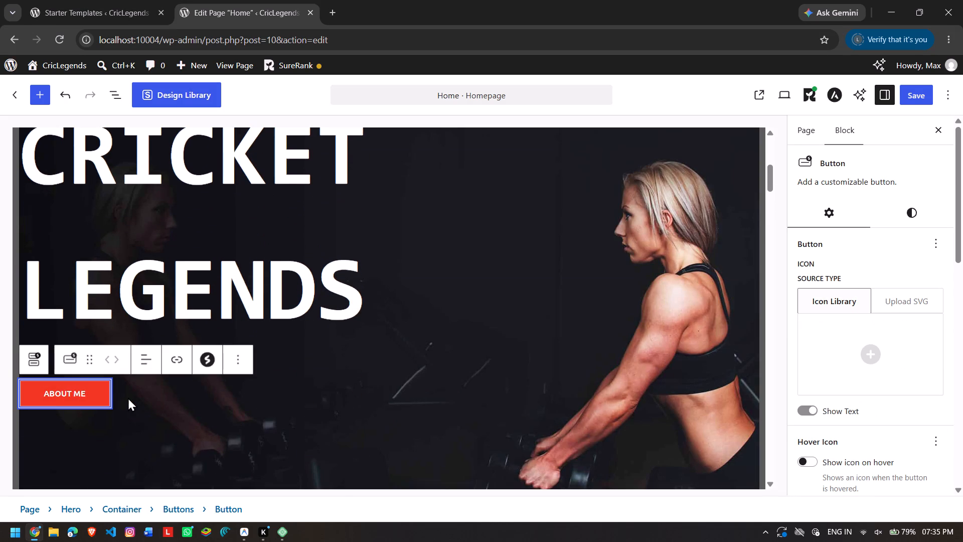
pyautogui.moveTo(91, 397); pyautogui.dragTo(203, 389)
pyautogui.doubleClick(97, 398)
pyautogui.press('BackSpace')
pyautogui.hotkey('ctrl', 'v')
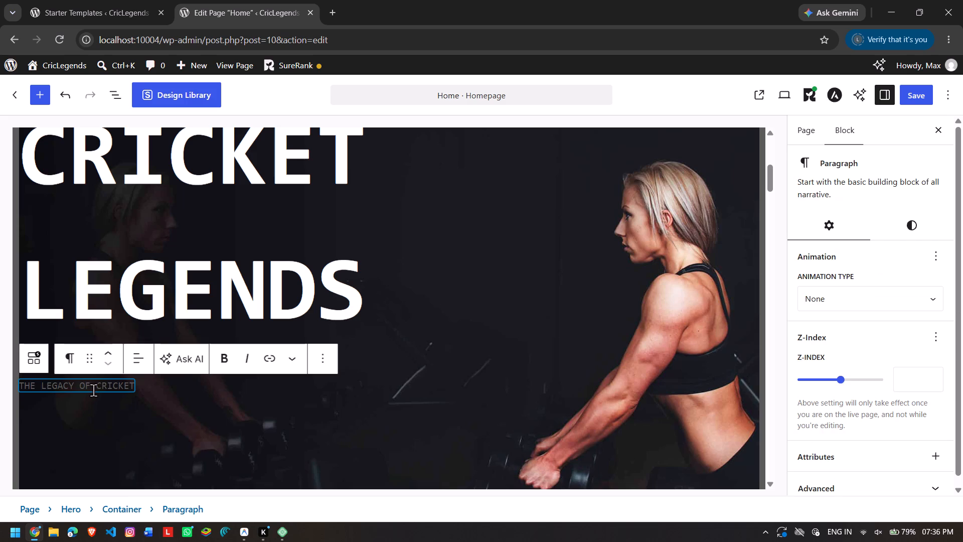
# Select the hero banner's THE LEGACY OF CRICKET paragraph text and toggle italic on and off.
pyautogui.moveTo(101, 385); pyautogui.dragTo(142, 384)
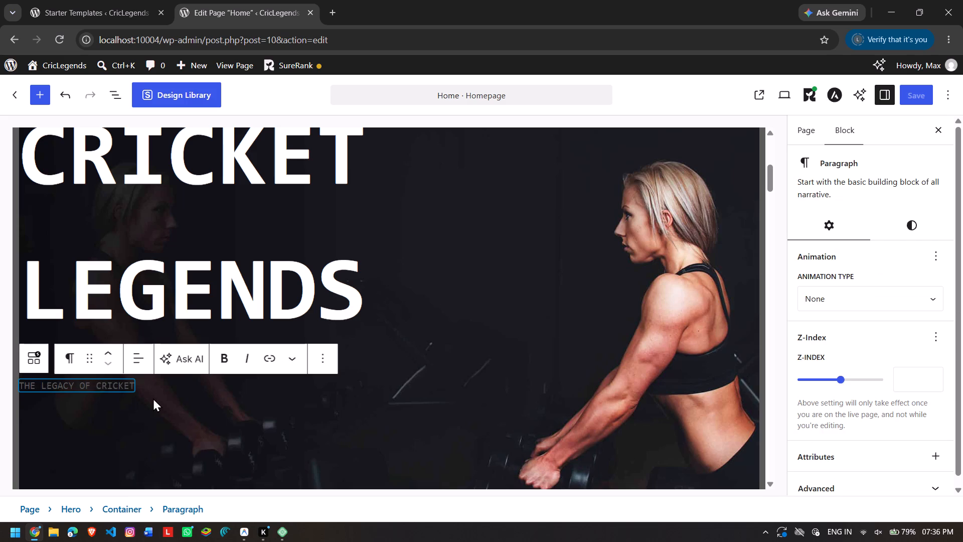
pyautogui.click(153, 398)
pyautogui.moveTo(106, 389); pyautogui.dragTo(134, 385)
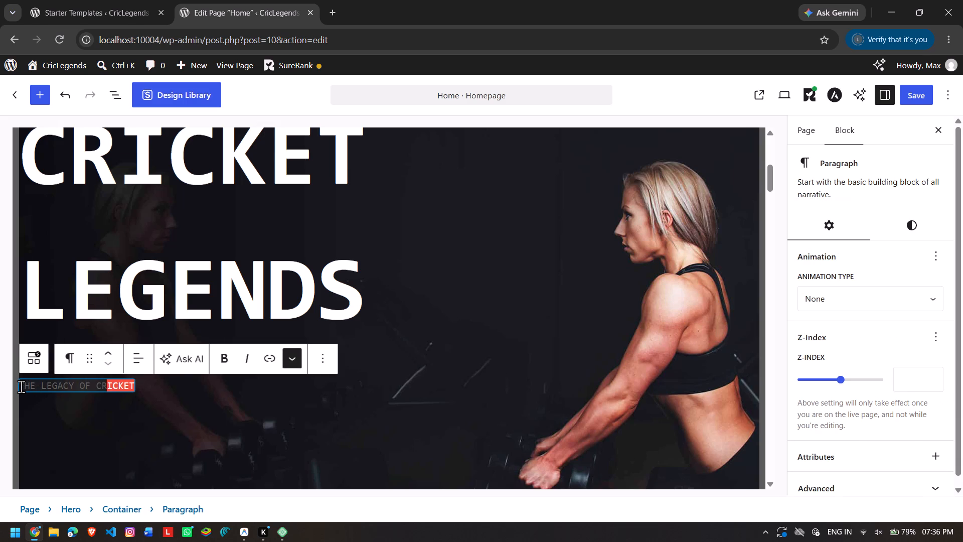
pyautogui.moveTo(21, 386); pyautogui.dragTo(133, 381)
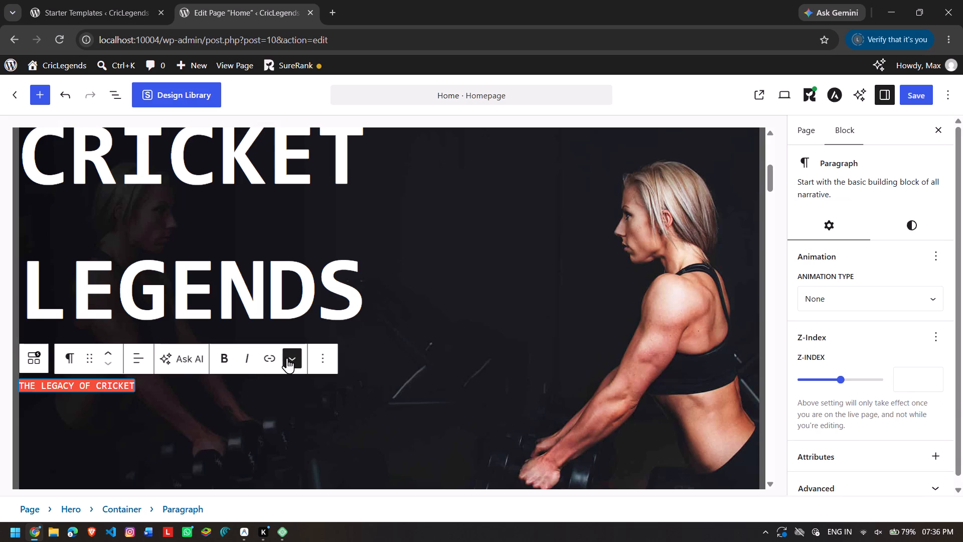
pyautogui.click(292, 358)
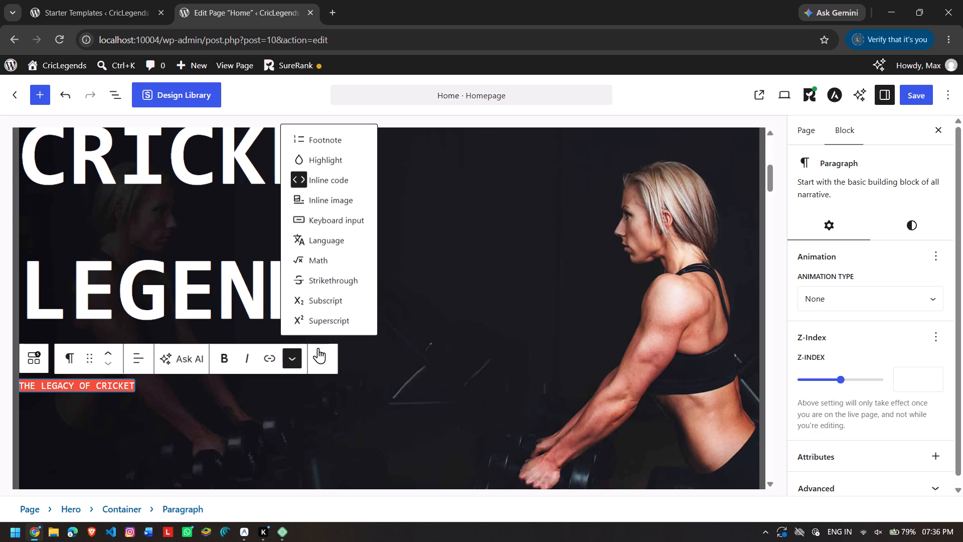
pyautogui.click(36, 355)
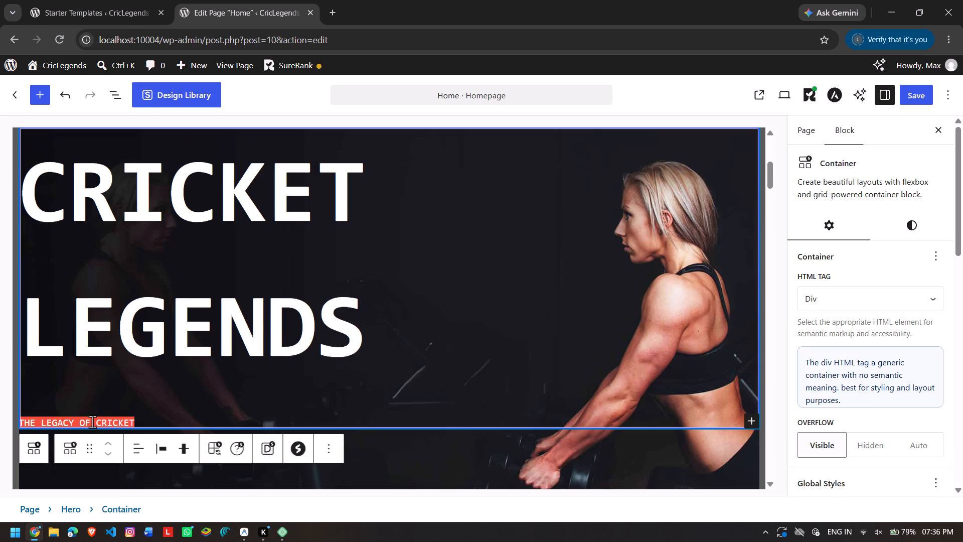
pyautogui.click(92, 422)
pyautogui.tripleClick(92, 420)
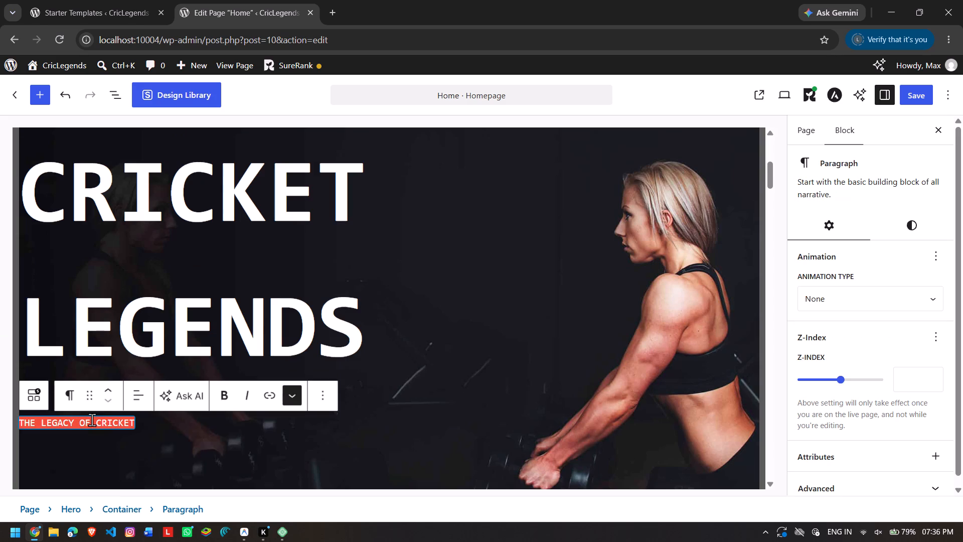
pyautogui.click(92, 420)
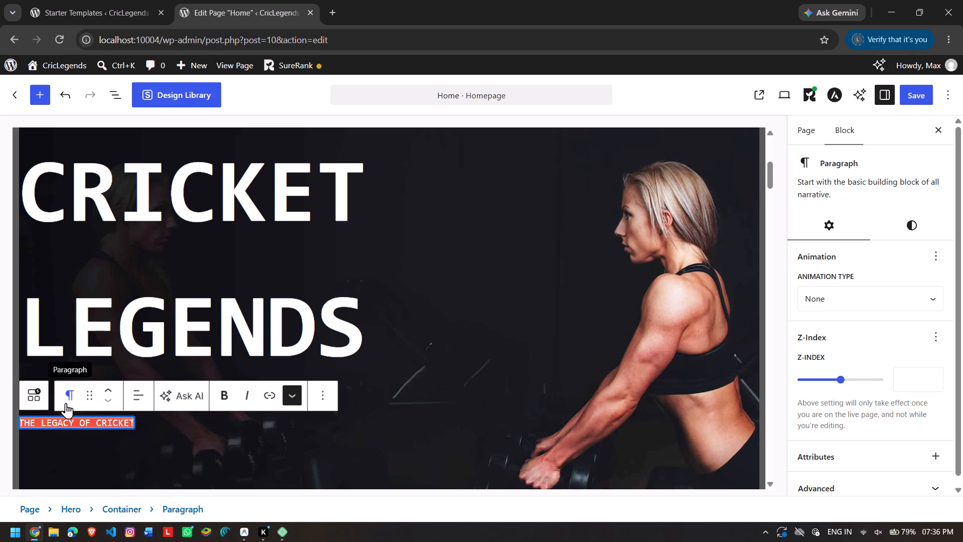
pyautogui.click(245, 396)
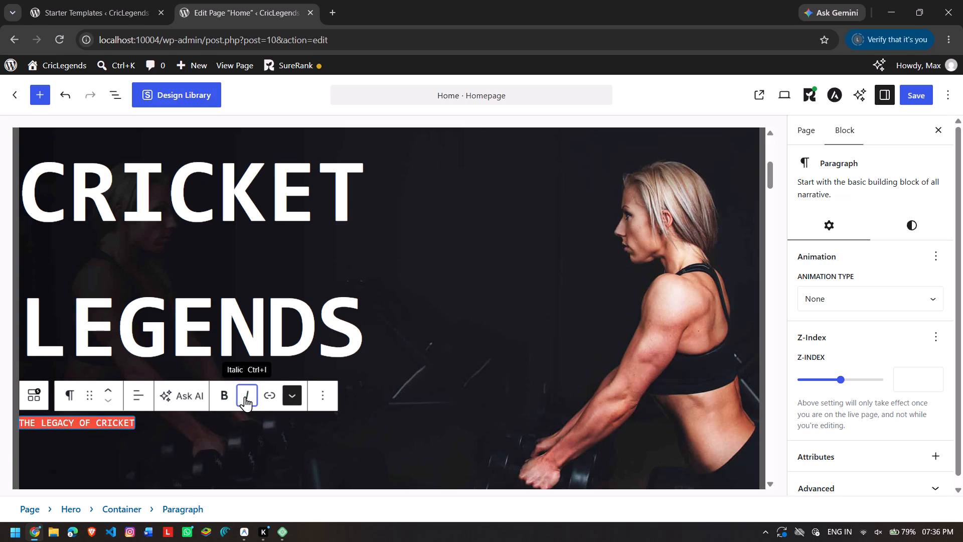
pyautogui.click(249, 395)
# Examine the paragraph's link, block options, Animation, Z-Index and Advanced settings for a way to restyle it.
pyautogui.click(267, 394)
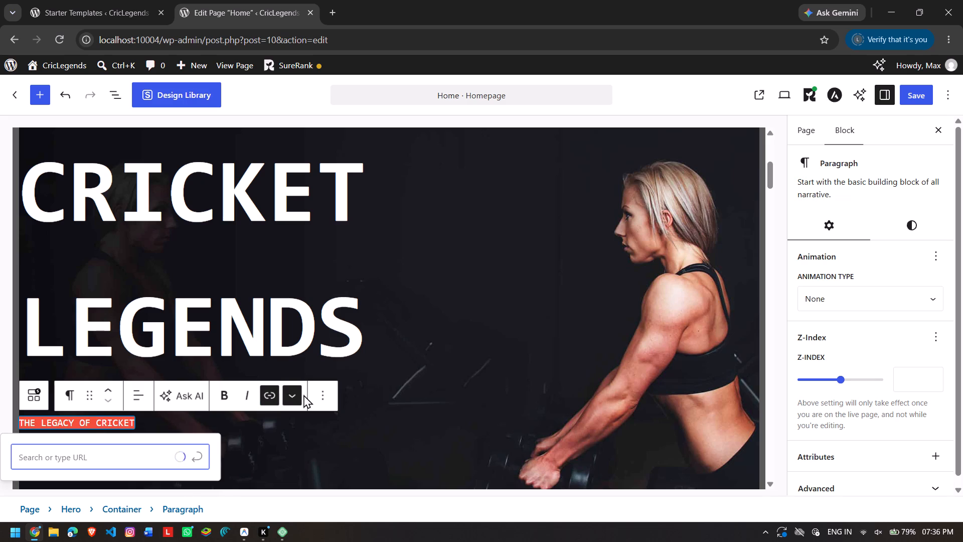
pyautogui.click(325, 394)
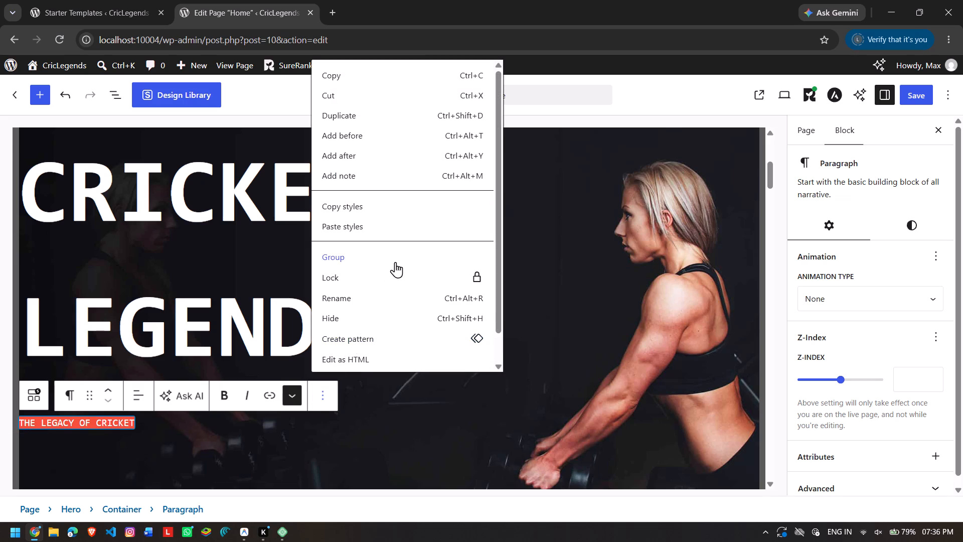
pyautogui.scroll(1, 396, 261)
pyautogui.click(324, 396)
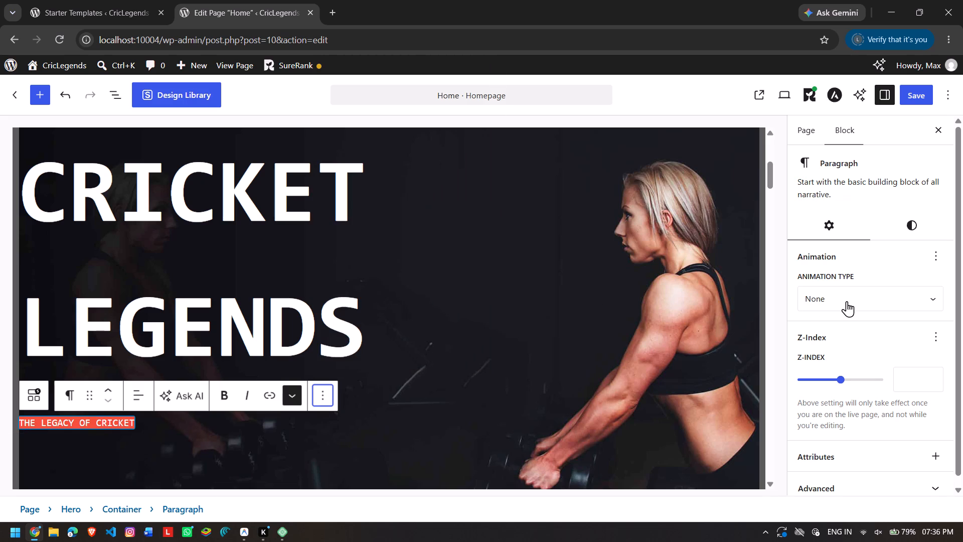
pyautogui.click(847, 300)
pyautogui.scroll(-6, 847, 300)
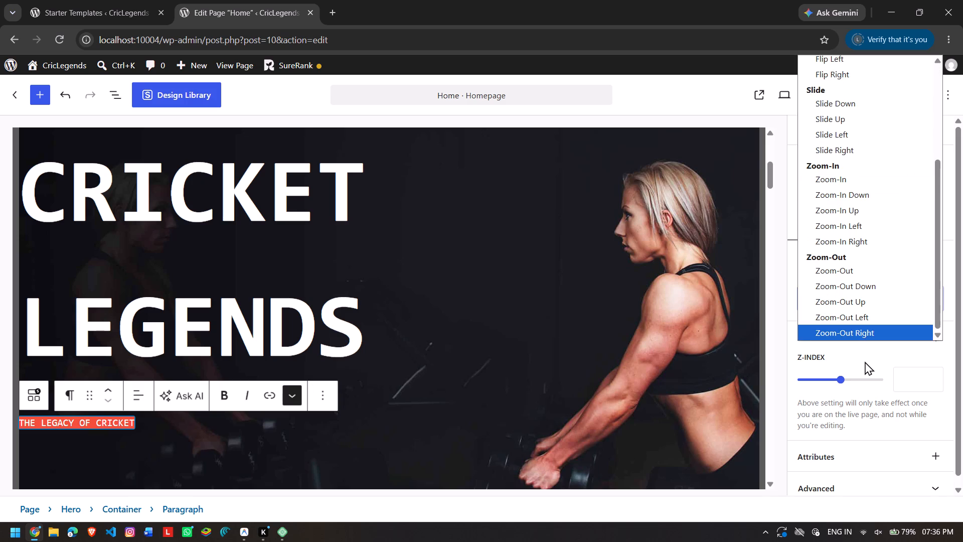
pyautogui.click(865, 361)
pyautogui.scroll(-3, 865, 361)
pyautogui.scroll(3, 865, 361)
pyautogui.scroll(-5, 865, 361)
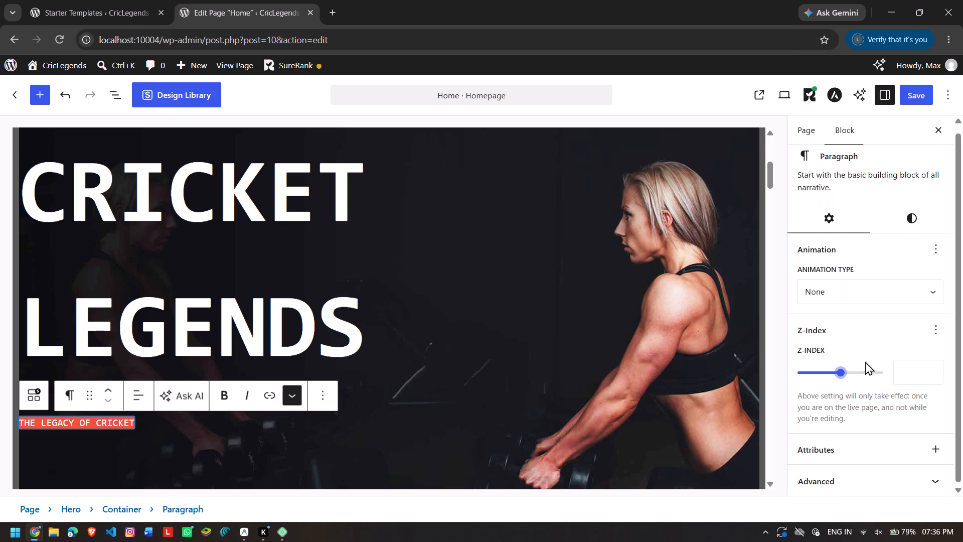
pyautogui.click(832, 477)
pyautogui.scroll(-3, 832, 477)
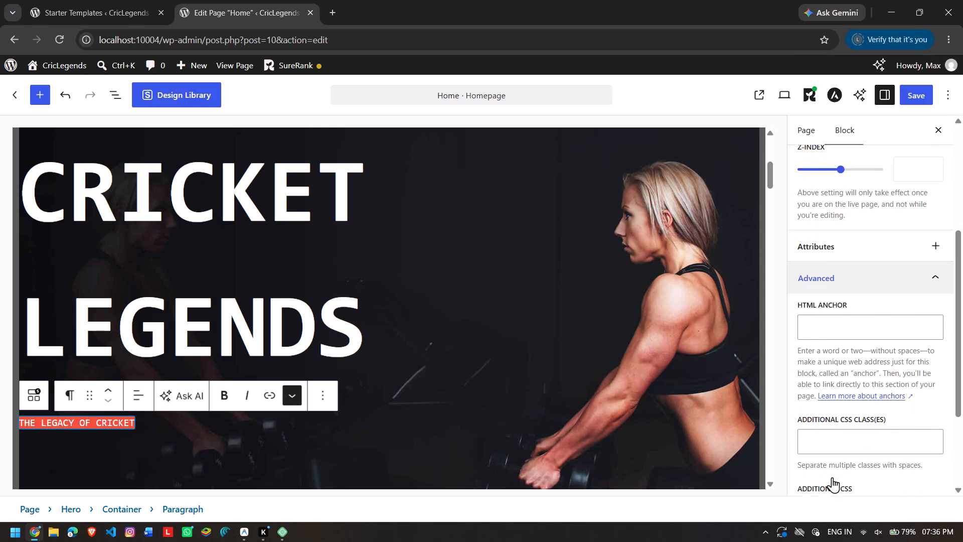
pyautogui.scroll(-6, 832, 477)
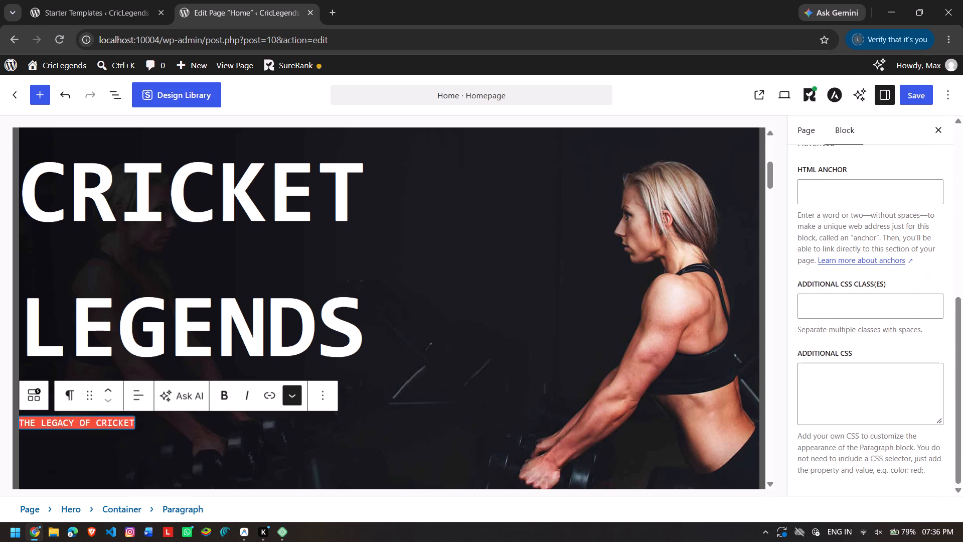
pyautogui.click(627, 428)
pyautogui.click(472, 384)
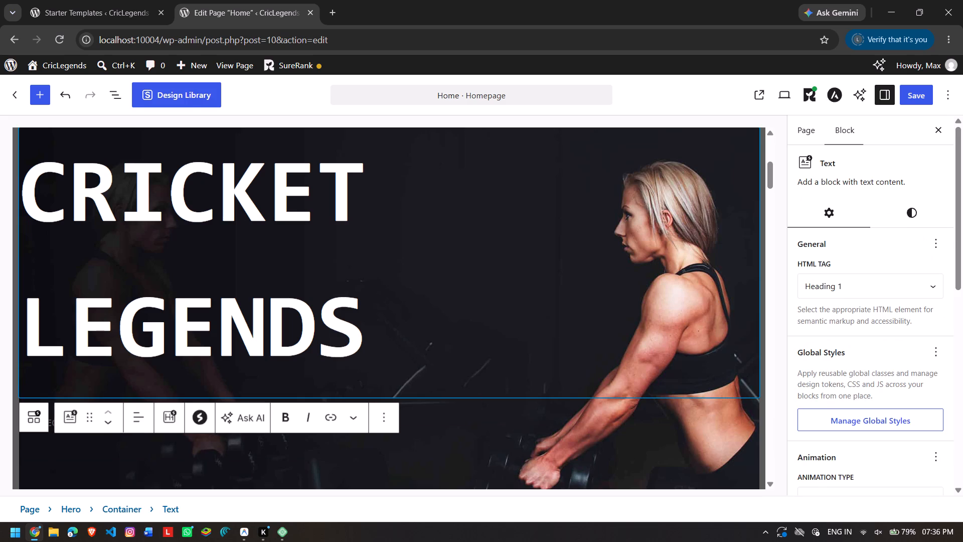
pyautogui.click(471, 445)
pyautogui.click(132, 429)
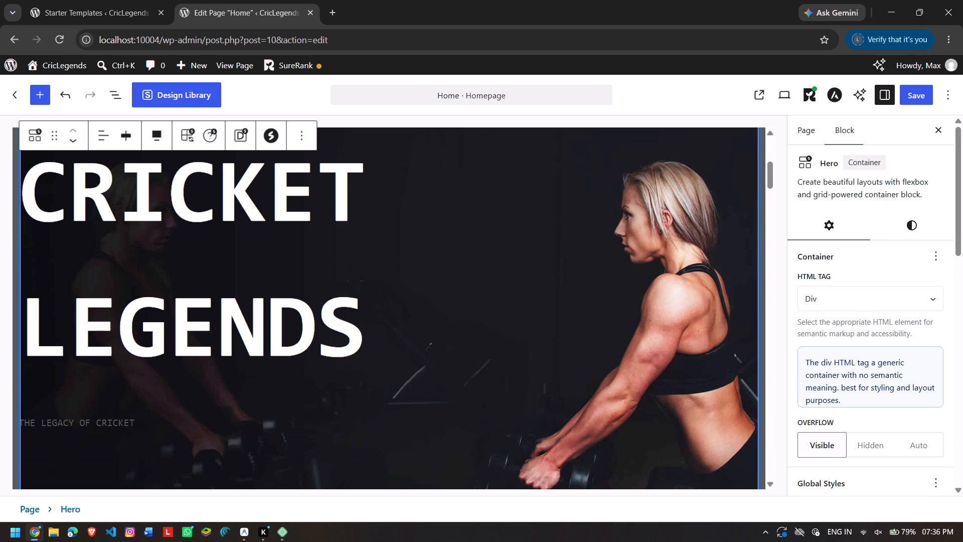
# Undo back to the empty red hero banner button and set its text to THE LEGACY OF CRICKET.
pyautogui.hotkey('ctrl', 'z')
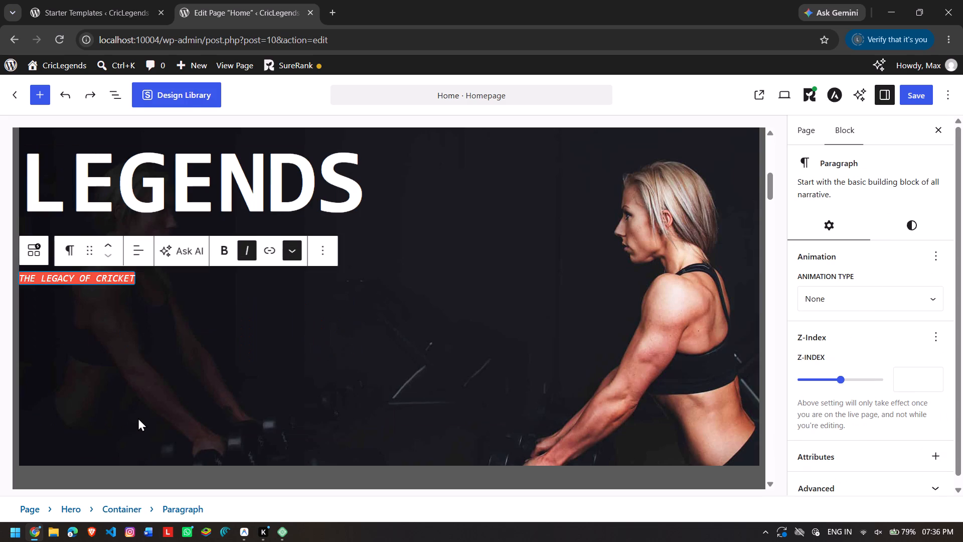
pyautogui.hotkey('ctrl', 'z')
pyautogui.hotkey('ctrl', 'z')
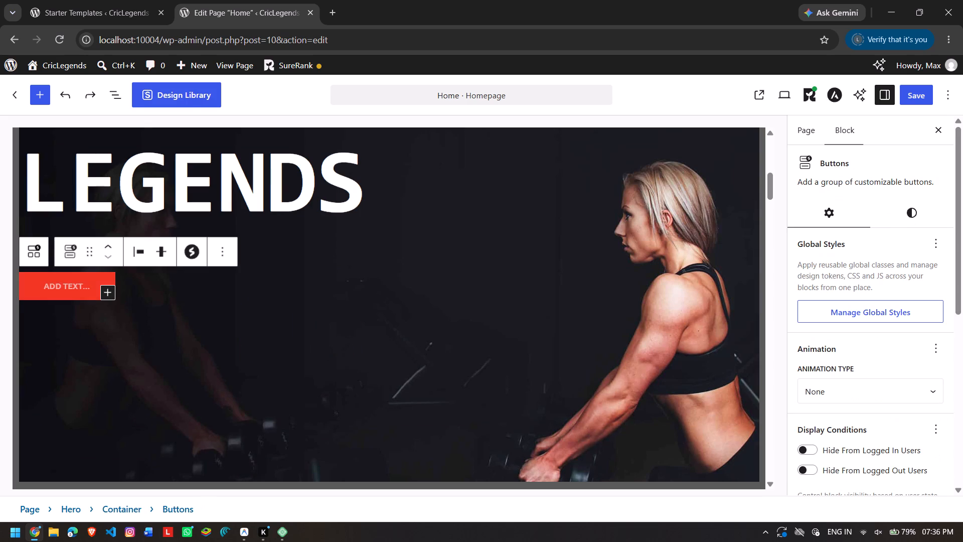
pyautogui.click(72, 294)
pyautogui.doubleClick(75, 286)
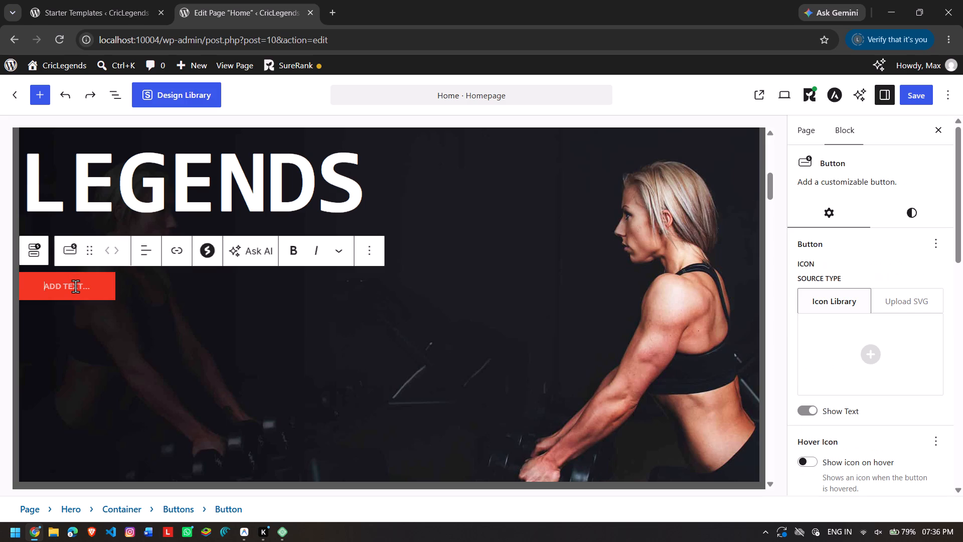
pyautogui.hotkey('ctrl', 'v')
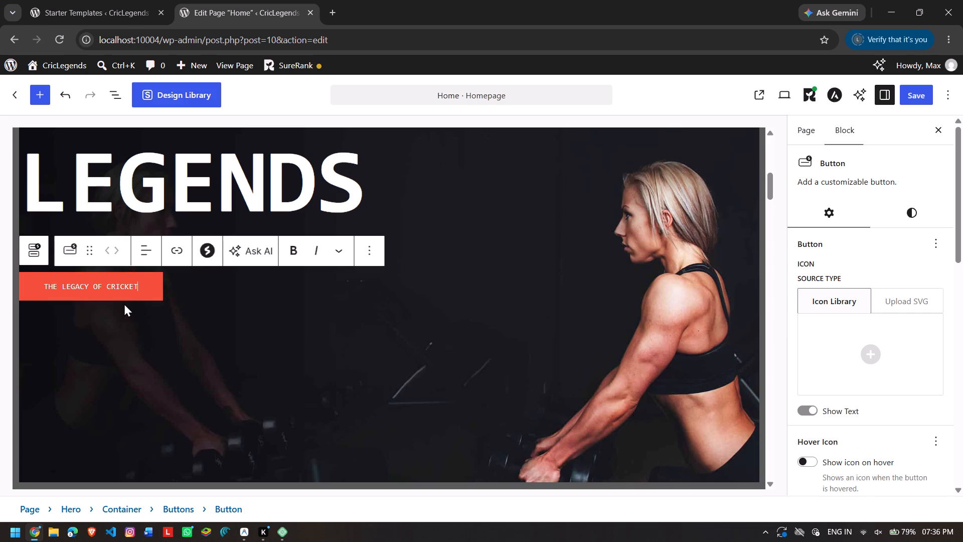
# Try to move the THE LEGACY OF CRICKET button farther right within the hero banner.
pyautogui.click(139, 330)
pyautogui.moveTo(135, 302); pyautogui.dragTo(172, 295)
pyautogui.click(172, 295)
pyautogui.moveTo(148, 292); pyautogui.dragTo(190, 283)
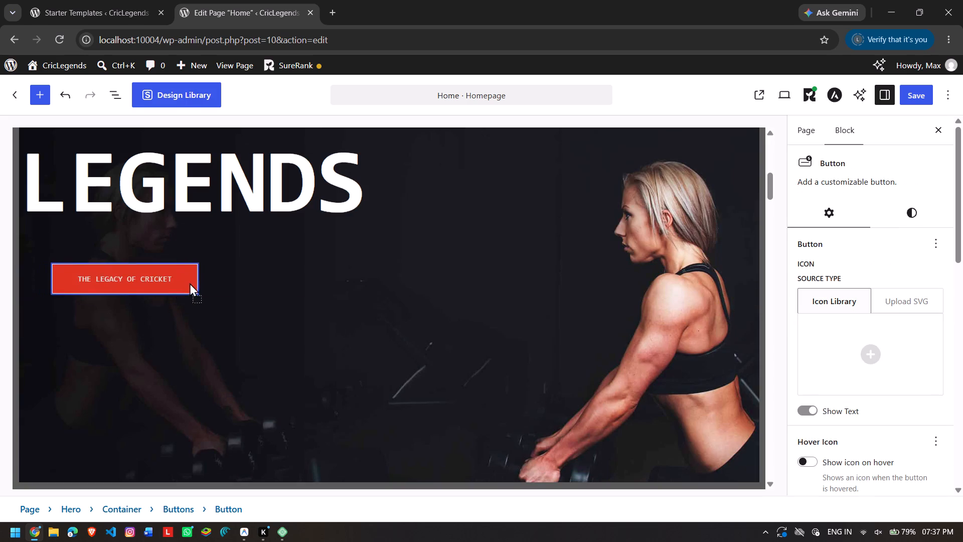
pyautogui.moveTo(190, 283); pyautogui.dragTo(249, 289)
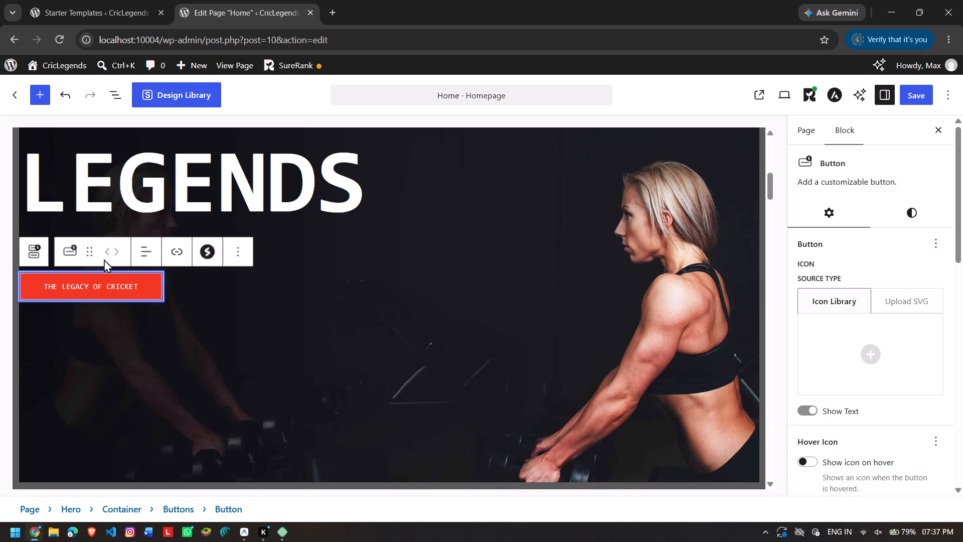
# Align the hero banner button's text to the center.
pyautogui.click(136, 253)
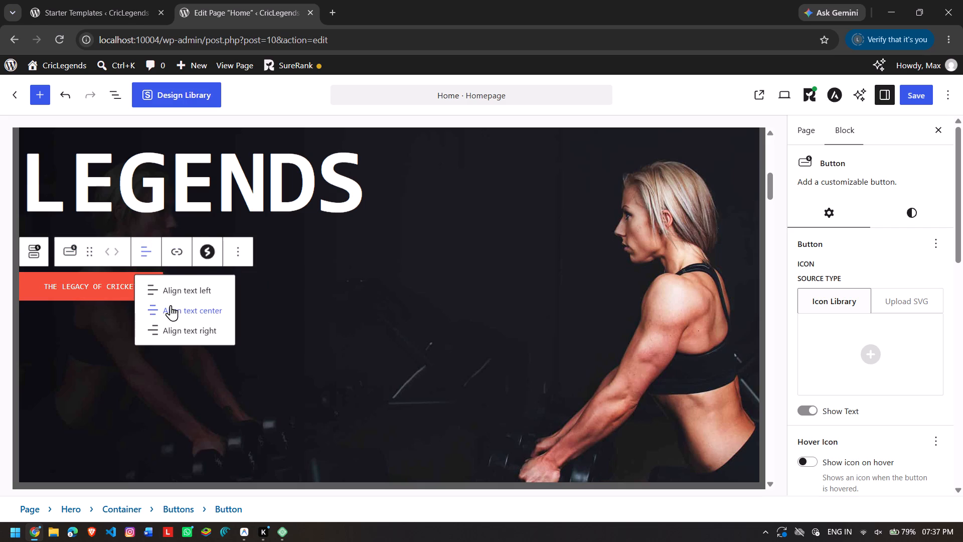
pyautogui.click(171, 306)
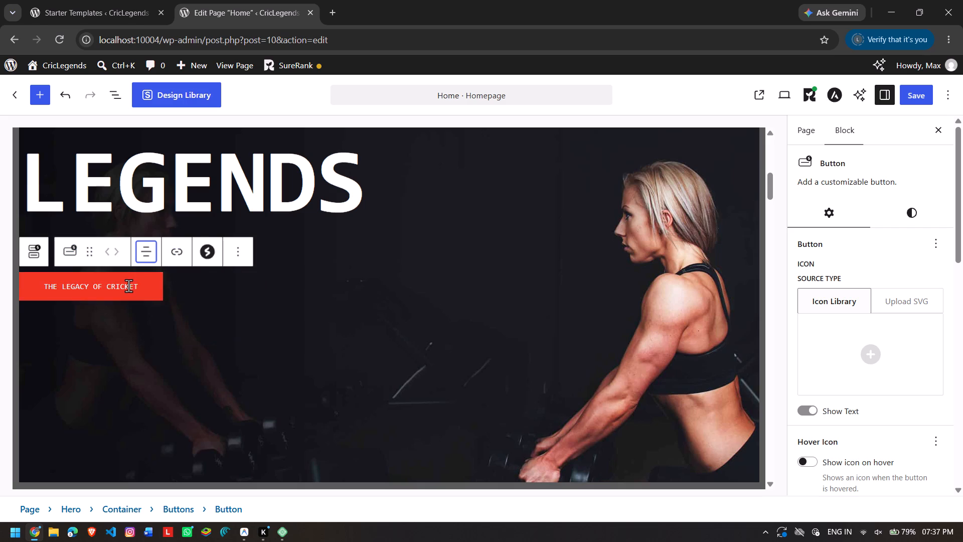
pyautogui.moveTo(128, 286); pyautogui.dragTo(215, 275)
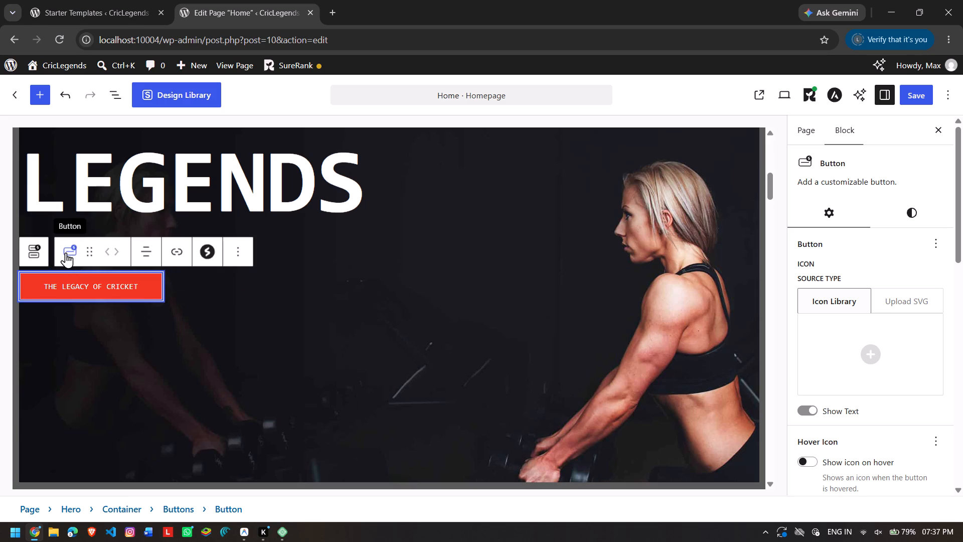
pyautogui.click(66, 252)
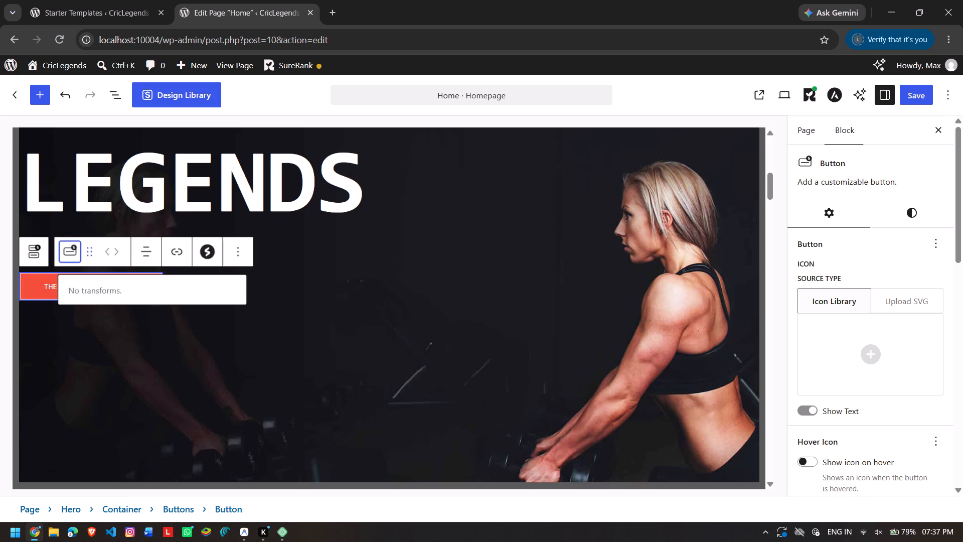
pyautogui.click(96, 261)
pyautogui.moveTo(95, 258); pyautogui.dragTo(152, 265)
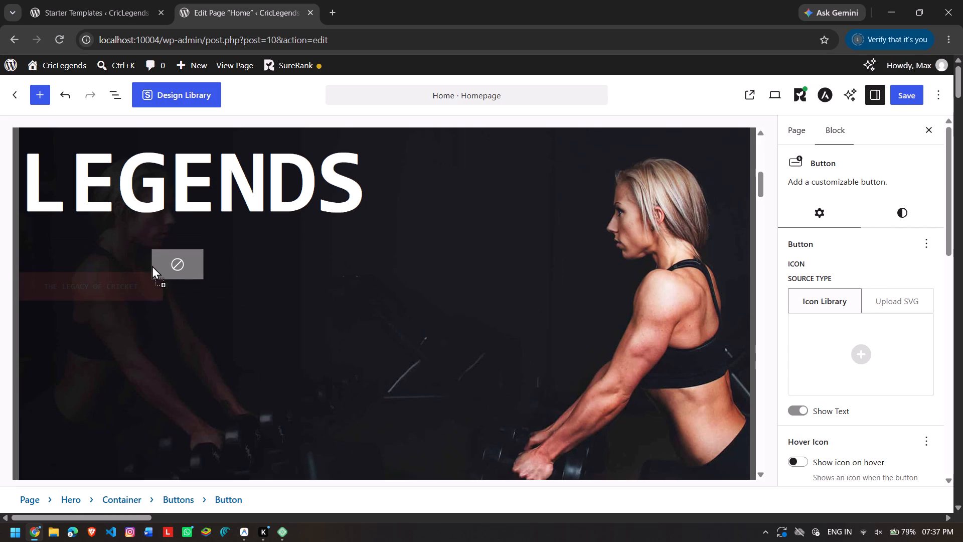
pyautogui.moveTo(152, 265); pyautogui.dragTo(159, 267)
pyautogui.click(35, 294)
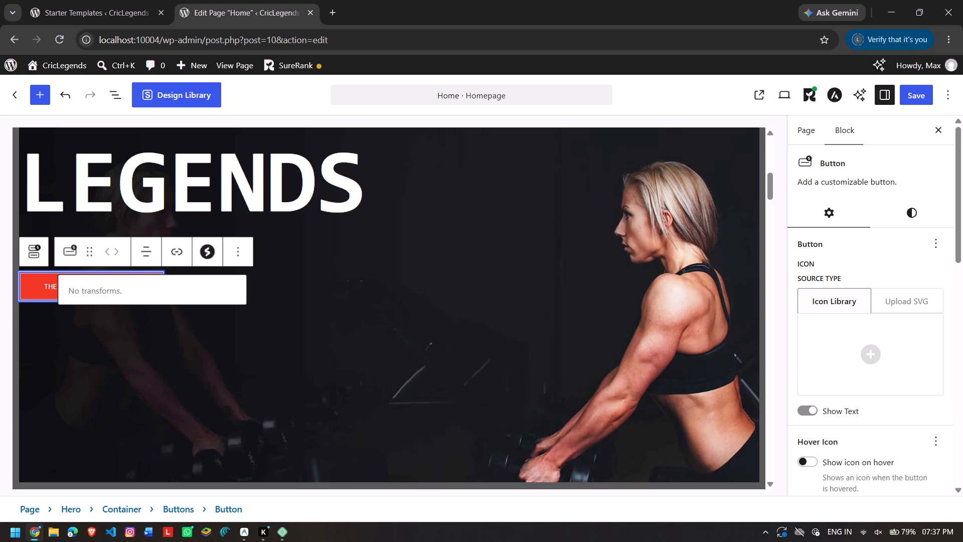
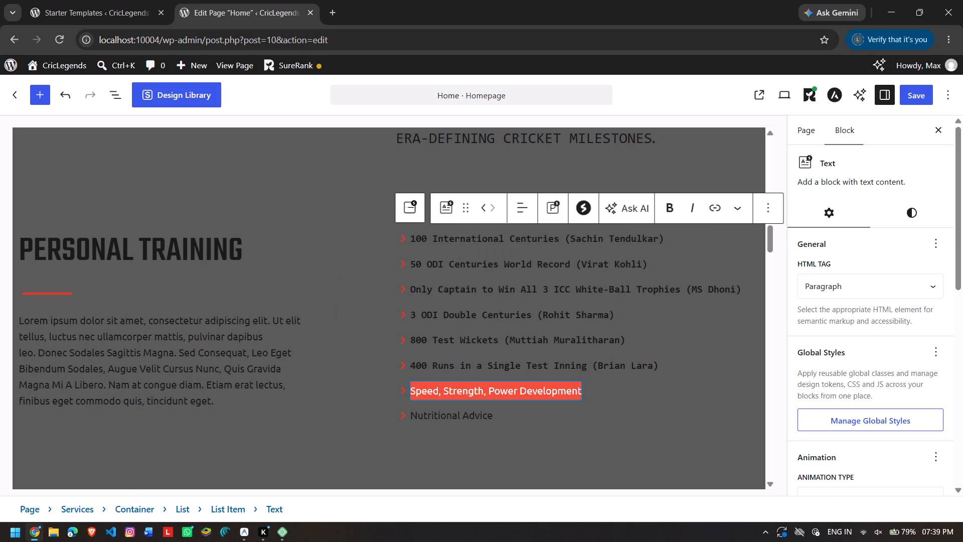
pyautogui.hotkey('ctrl', 'v')
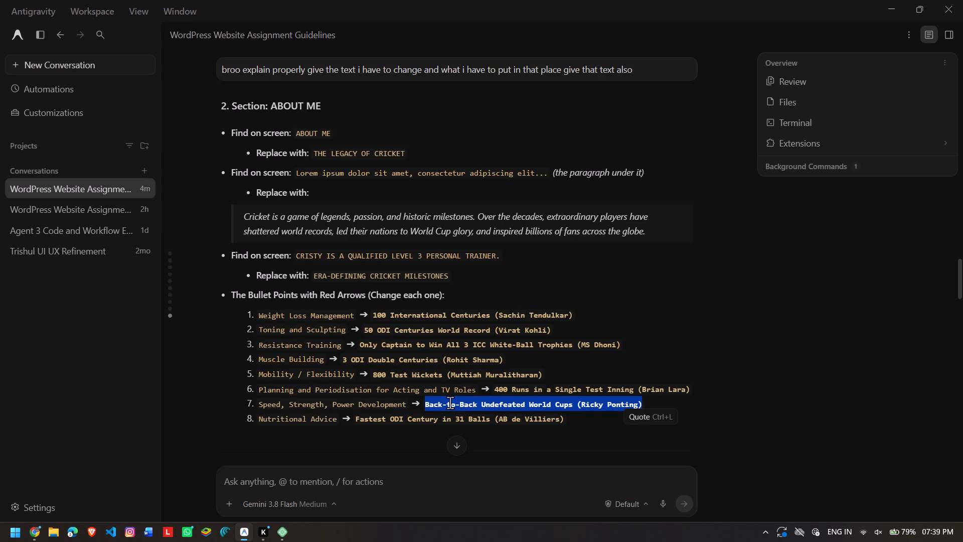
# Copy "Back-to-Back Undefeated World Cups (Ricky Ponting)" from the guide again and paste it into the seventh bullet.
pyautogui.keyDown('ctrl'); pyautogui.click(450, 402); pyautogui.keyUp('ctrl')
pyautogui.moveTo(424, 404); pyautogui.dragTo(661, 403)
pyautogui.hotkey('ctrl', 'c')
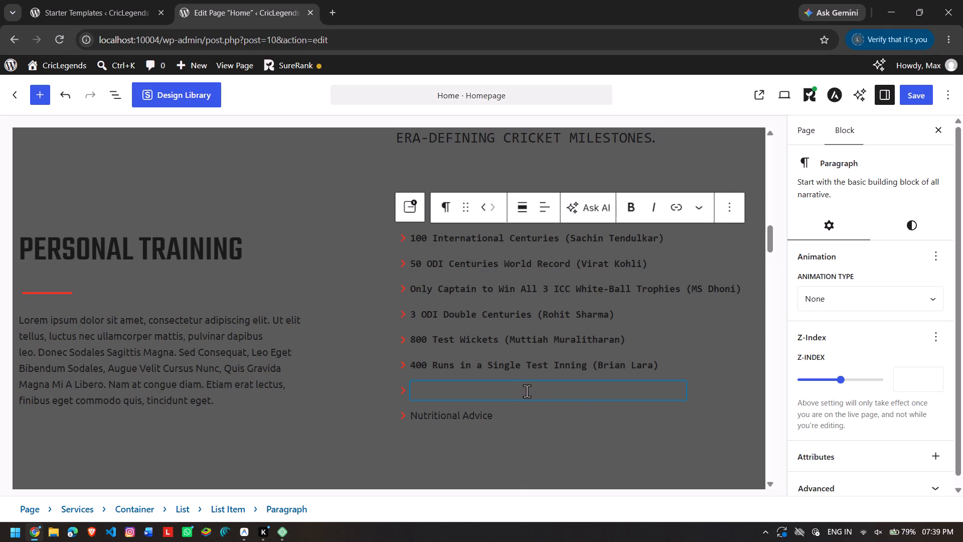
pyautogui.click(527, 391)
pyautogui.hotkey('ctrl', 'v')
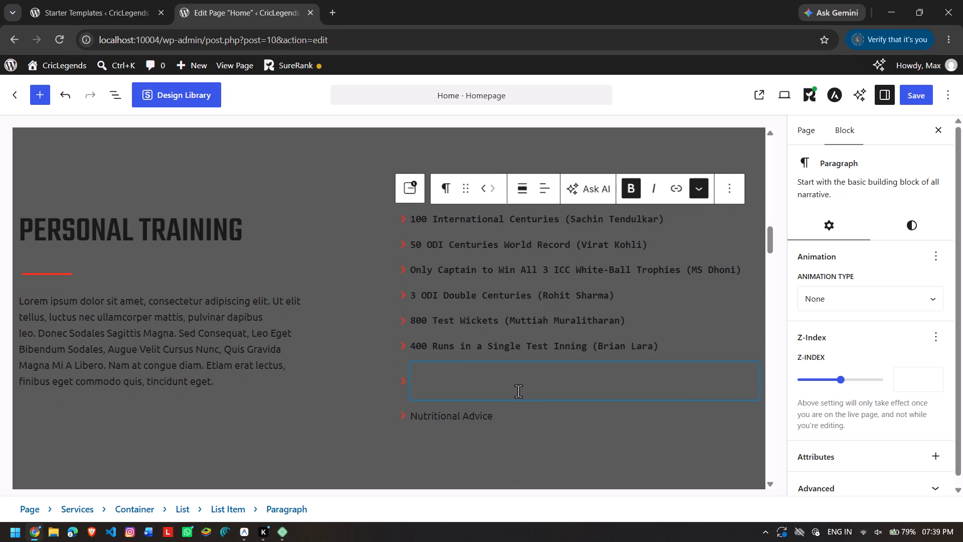
# Delete the empty seventh bullet, continuing backward through the six milestone bullets and the Personal Training and Honors sections.
pyautogui.press('BackSpace')
pyautogui.press('BackSpace')
pyautogui.press('BackSpace')
pyautogui.press('BackSpace')
pyautogui.press('BackSpace')
pyautogui.press('BackSpace')
pyautogui.press('BackSpace')
pyautogui.press('BackSpace')
pyautogui.press('BackSpace')
pyautogui.press('BackSpace')
pyautogui.press('BackSpace')
pyautogui.press('BackSpace')
pyautogui.press('BackSpace')
pyautogui.press('BackSpace')
pyautogui.press('BackSpace')
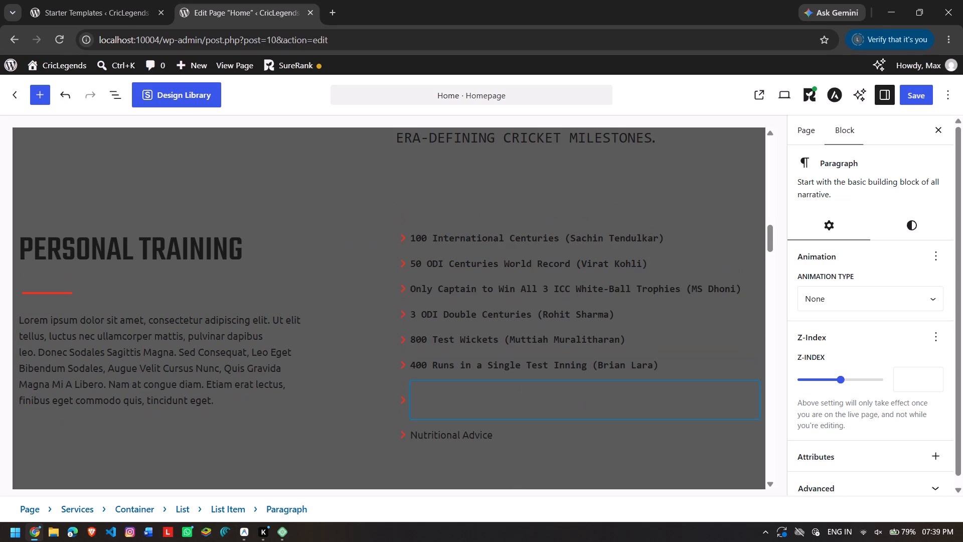
pyautogui.press('BackSpace')
pyautogui.press('BackSpace')
pyautogui.press('BackSpace')
pyautogui.press('BackSpace')
pyautogui.press('BackSpace')
pyautogui.press('BackSpace')
pyautogui.press('BackSpace')
pyautogui.press('BackSpace')
pyautogui.press('BackSpace')
pyautogui.press('BackSpace')
pyautogui.press('BackSpace')
pyautogui.press('BackSpace')
pyautogui.press('BackSpace')
pyautogui.press('BackSpace')
pyautogui.press('BackSpace')
pyautogui.press('BackSpace')
pyautogui.press('BackSpace')
pyautogui.press('BackSpace')
pyautogui.press('BackSpace')
pyautogui.press('BackSpace')
pyautogui.press('BackSpace')
pyautogui.press('BackSpace')
pyautogui.press('BackSpace')
pyautogui.press('BackSpace')
pyautogui.press('BackSpace')
pyautogui.press('BackSpace')
pyautogui.press('BackSpace')
pyautogui.press('BackSpace')
pyautogui.press('BackSpace')
pyautogui.press('BackSpace')
pyautogui.press('BackSpace')
pyautogui.press('BackSpace')
pyautogui.press('BackSpace')
pyautogui.press('BackSpace')
pyautogui.press('BackSpace')
pyautogui.press('BackSpace')
pyautogui.press('BackSpace')
pyautogui.press('BackSpace')
pyautogui.press('BackSpace')
pyautogui.press('BackSpace')
pyautogui.press('BackSpace')
pyautogui.press('BackSpace')
pyautogui.press('BackSpace')
pyautogui.press('BackSpace')
pyautogui.press('BackSpace')
pyautogui.press('BackSpace')
pyautogui.press('BackSpace')
pyautogui.press('BackSpace')
pyautogui.press('BackSpace')
pyautogui.press('BackSpace')
pyautogui.press('BackSpace')
pyautogui.press('BackSpace')
pyautogui.press('BackSpace')
pyautogui.press('BackSpace')
pyautogui.press('BackSpace')
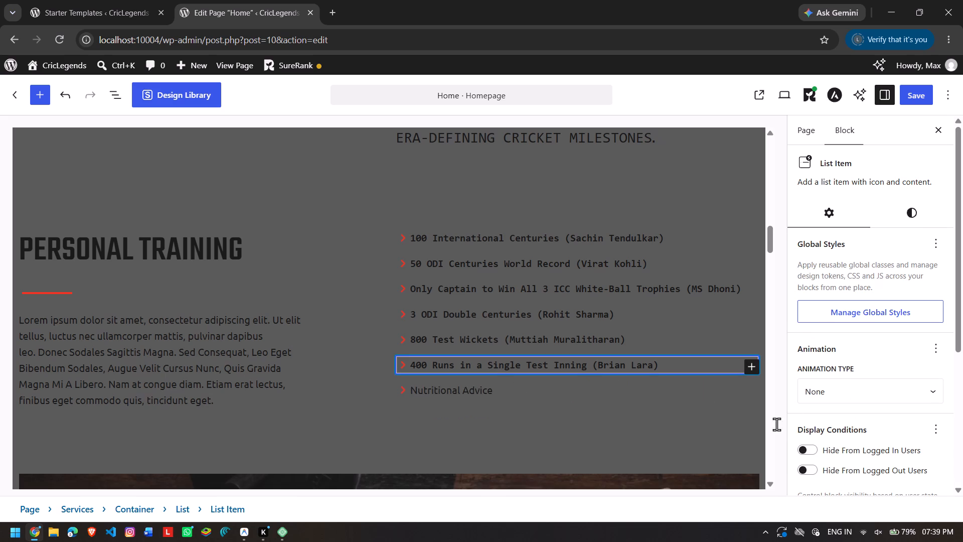
# Undo the block deletions to bring back the Honors section, the Personal Training column and its bullet list.
pyautogui.scroll(-3, 579, 354)
pyautogui.scroll(1, 579, 354)
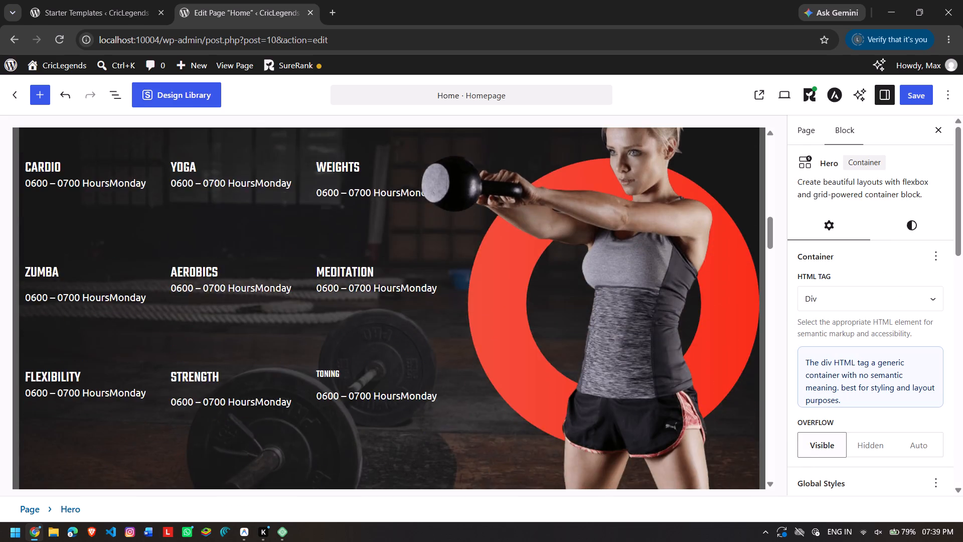
pyautogui.scroll(8, 579, 354)
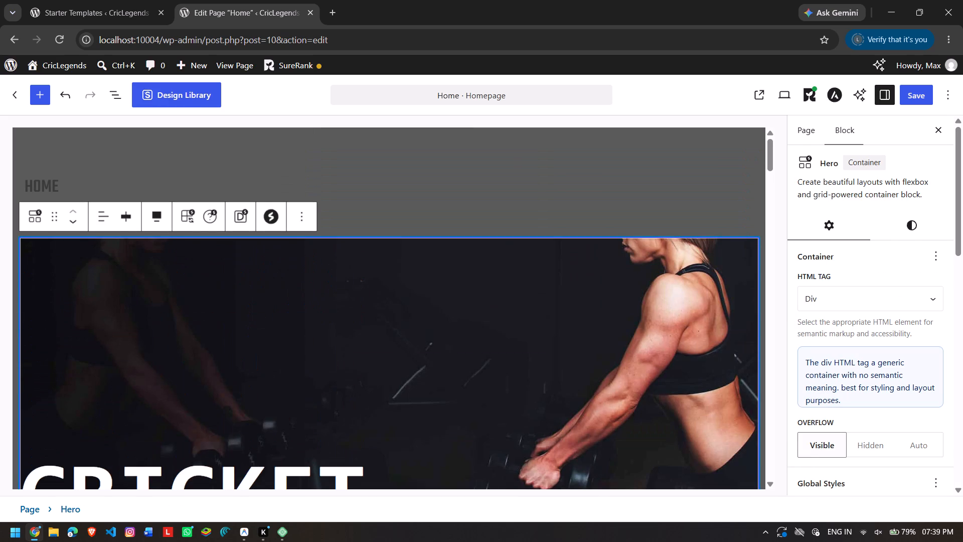
pyautogui.scroll(2, 579, 354)
pyautogui.scroll(2, 502, 325)
pyautogui.scroll(-6, 511, 259)
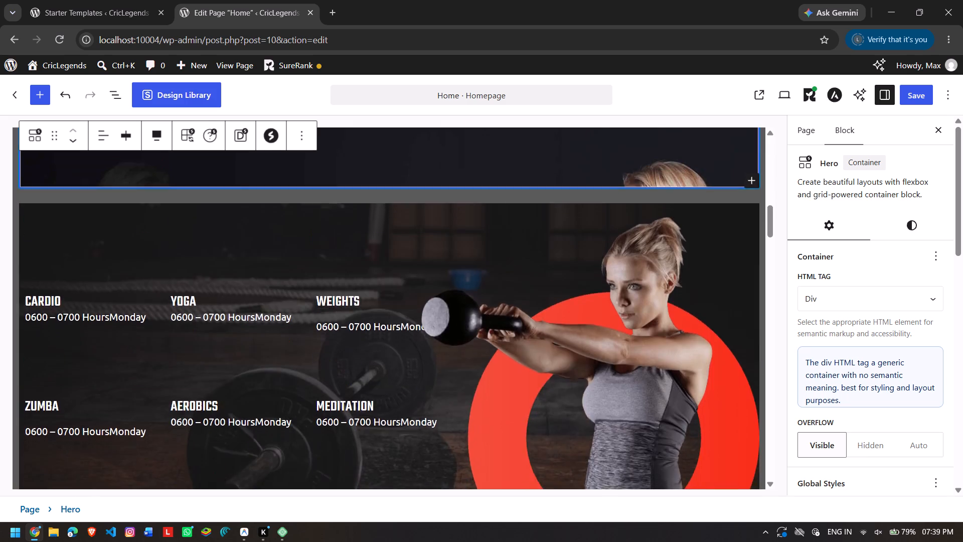
pyautogui.scroll(-9, 511, 259)
pyautogui.hotkey('ctrl', 'z')
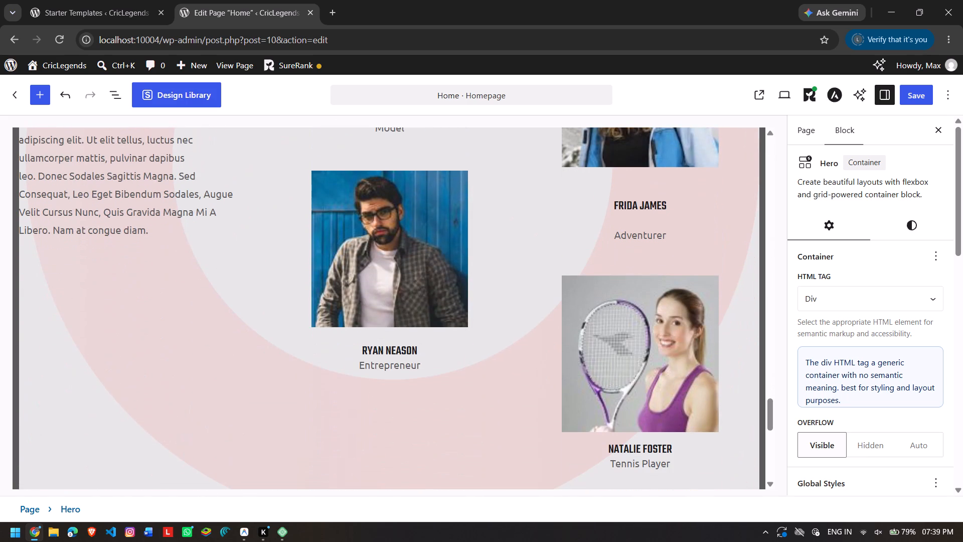
pyautogui.scroll(10, 511, 259)
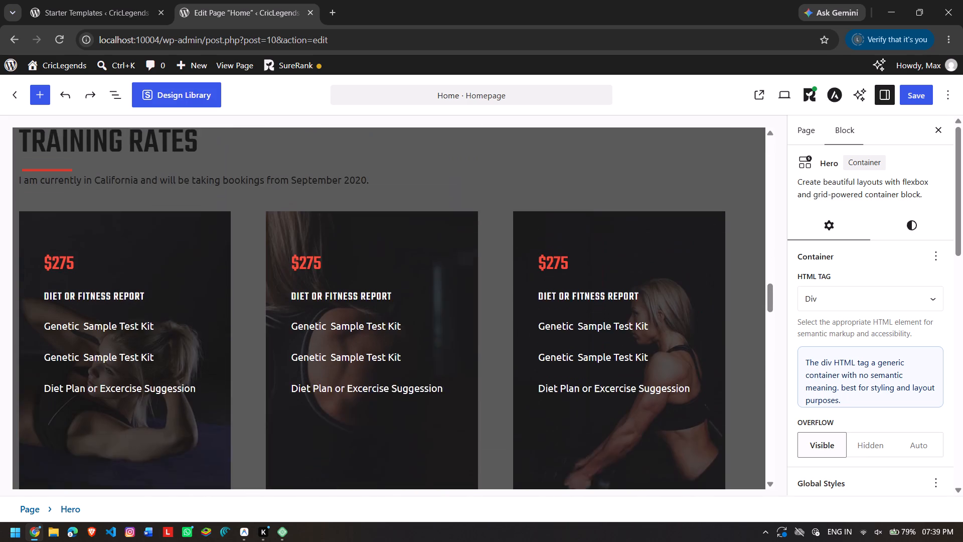
pyautogui.scroll(13, 511, 259)
pyautogui.scroll(-1, 511, 259)
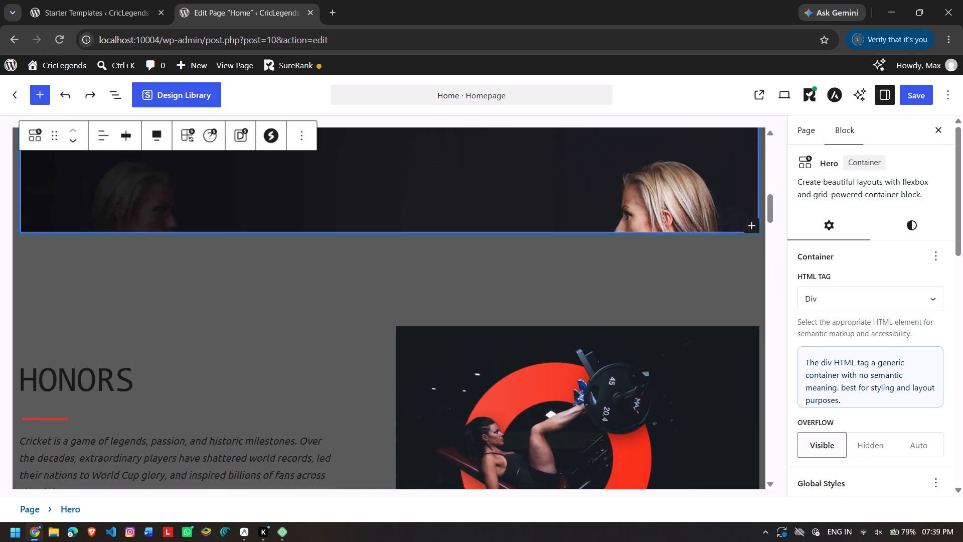
pyautogui.scroll(-1, 511, 259)
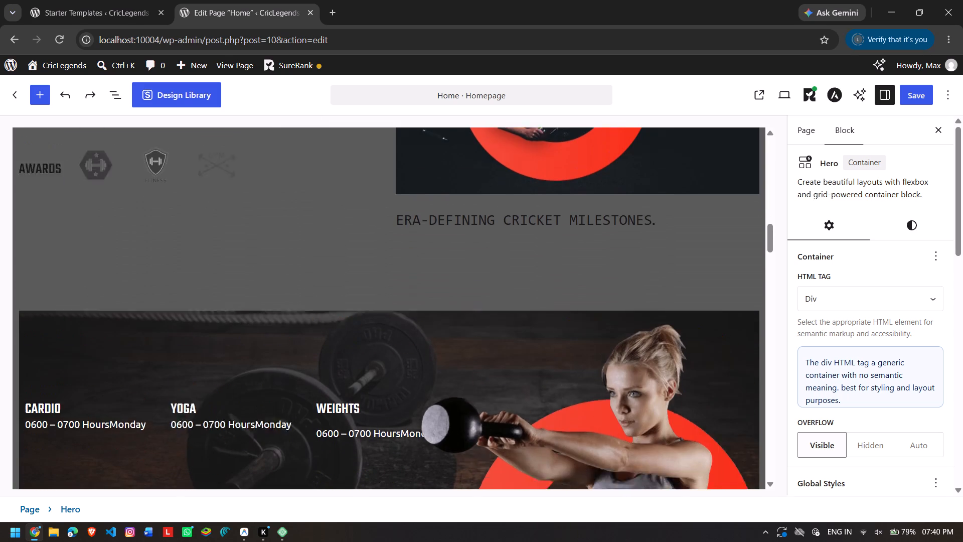
pyautogui.scroll(-1, 511, 259)
pyautogui.hotkey('ctrl', 'z')
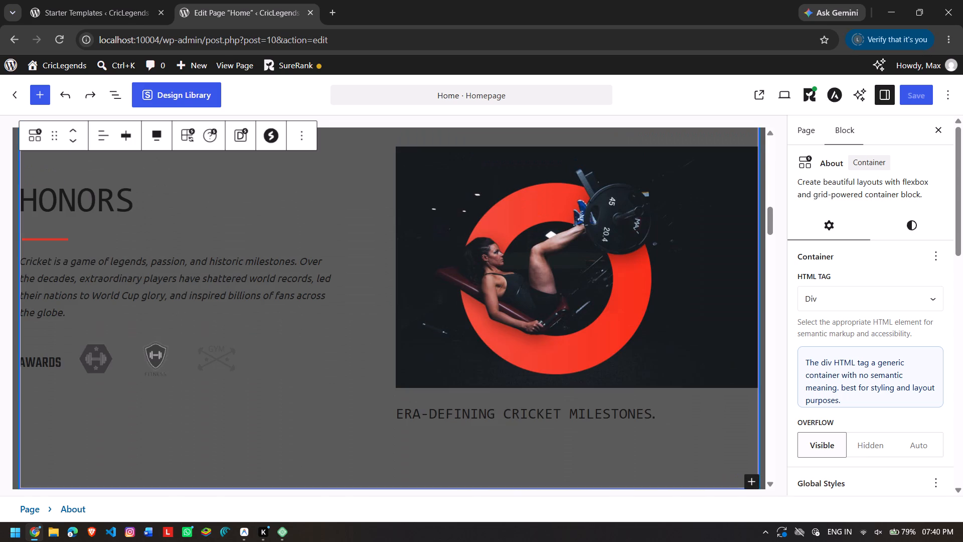
pyautogui.scroll(-2, 511, 259)
pyautogui.hotkey('ctrl', 'z')
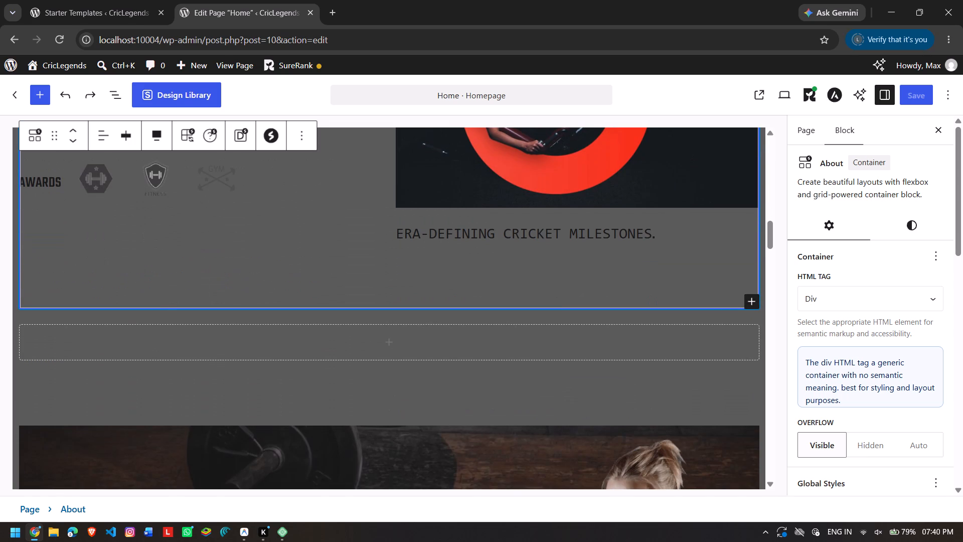
pyautogui.hotkey('ctrl', 'z')
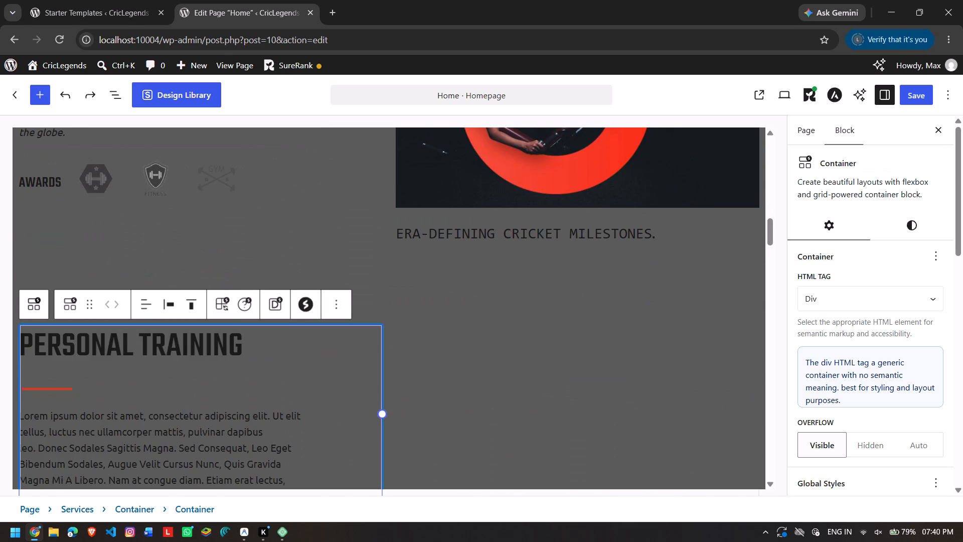
pyautogui.scroll(-2, 511, 259)
pyautogui.hotkey('ctrl', 'z')
pyautogui.hotkey('ctrl', 'z')
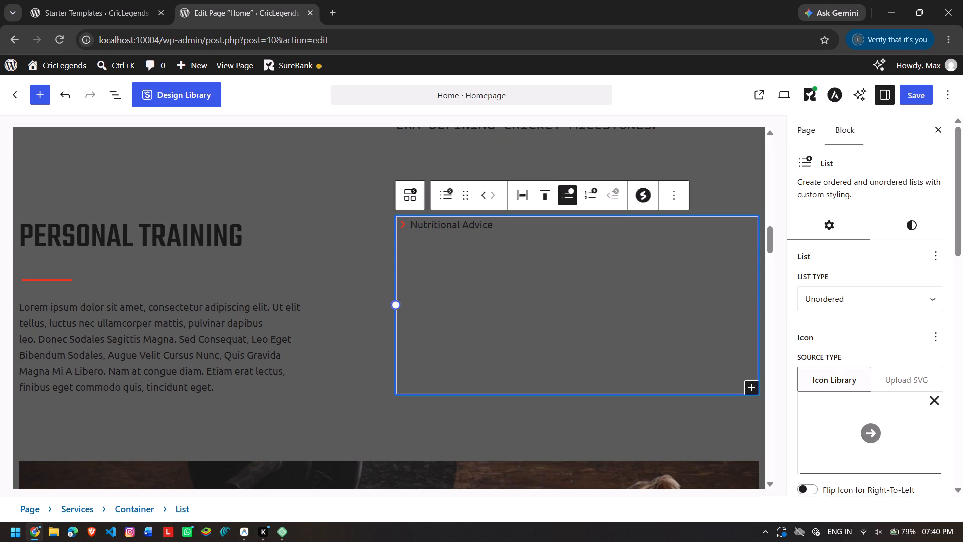
pyautogui.hotkey('ctrl', 'z')
pyautogui.hotkey('ctrl', 'z')
pyautogui.hotkey('ctrl', 'z')
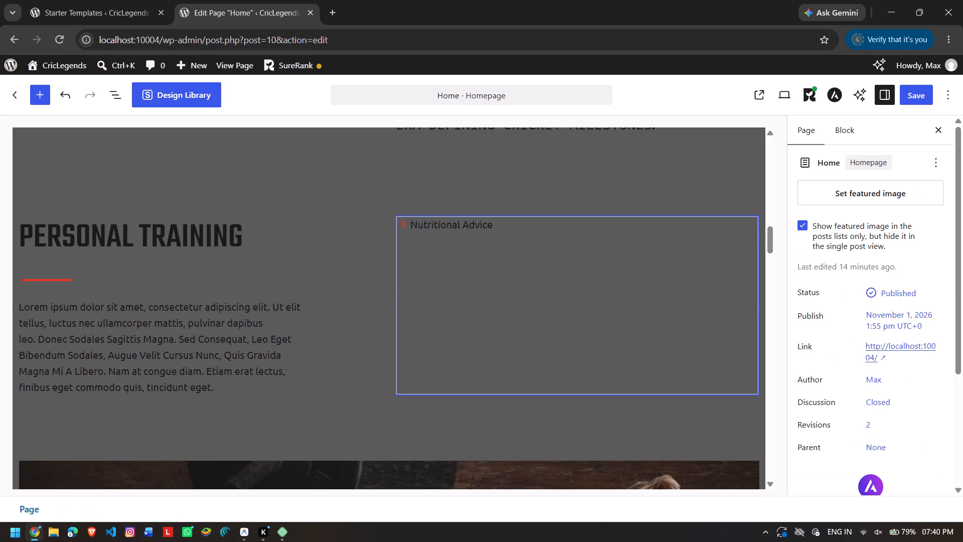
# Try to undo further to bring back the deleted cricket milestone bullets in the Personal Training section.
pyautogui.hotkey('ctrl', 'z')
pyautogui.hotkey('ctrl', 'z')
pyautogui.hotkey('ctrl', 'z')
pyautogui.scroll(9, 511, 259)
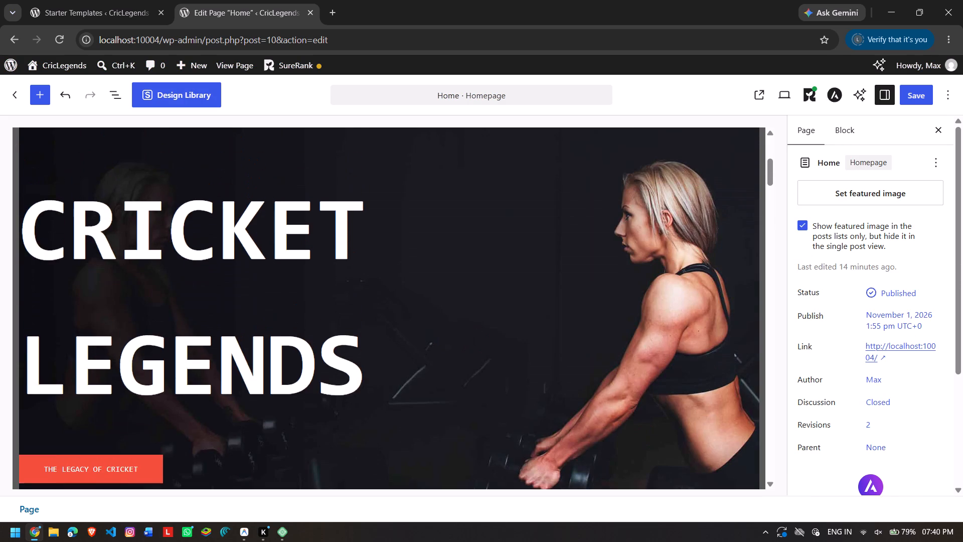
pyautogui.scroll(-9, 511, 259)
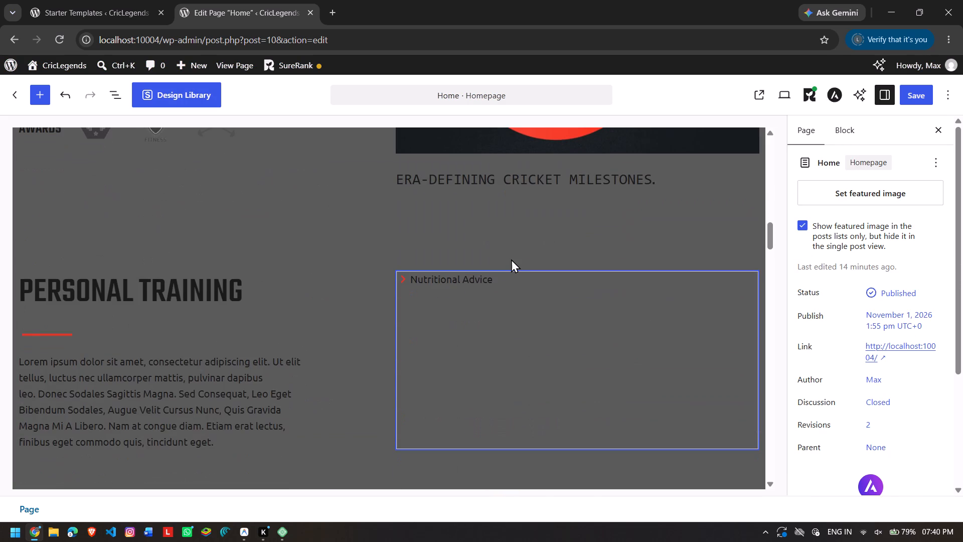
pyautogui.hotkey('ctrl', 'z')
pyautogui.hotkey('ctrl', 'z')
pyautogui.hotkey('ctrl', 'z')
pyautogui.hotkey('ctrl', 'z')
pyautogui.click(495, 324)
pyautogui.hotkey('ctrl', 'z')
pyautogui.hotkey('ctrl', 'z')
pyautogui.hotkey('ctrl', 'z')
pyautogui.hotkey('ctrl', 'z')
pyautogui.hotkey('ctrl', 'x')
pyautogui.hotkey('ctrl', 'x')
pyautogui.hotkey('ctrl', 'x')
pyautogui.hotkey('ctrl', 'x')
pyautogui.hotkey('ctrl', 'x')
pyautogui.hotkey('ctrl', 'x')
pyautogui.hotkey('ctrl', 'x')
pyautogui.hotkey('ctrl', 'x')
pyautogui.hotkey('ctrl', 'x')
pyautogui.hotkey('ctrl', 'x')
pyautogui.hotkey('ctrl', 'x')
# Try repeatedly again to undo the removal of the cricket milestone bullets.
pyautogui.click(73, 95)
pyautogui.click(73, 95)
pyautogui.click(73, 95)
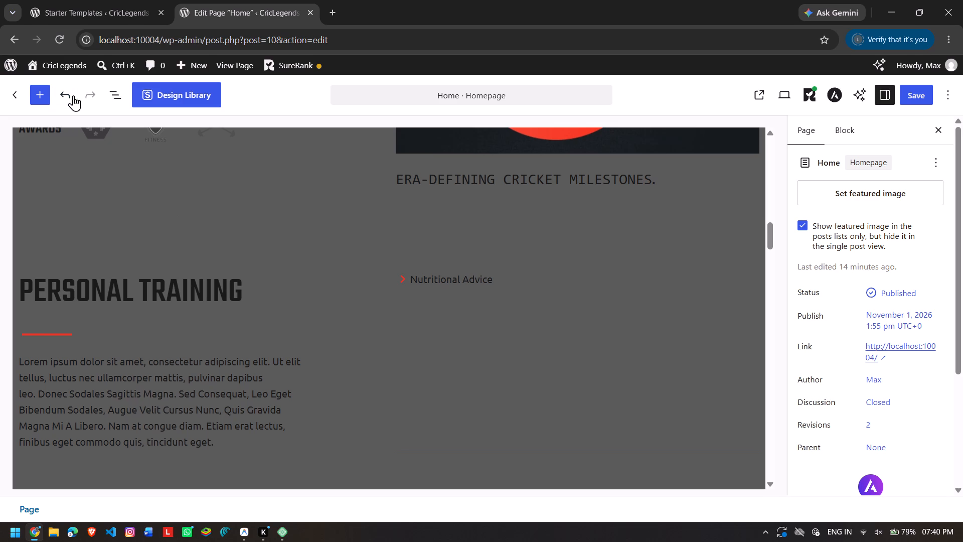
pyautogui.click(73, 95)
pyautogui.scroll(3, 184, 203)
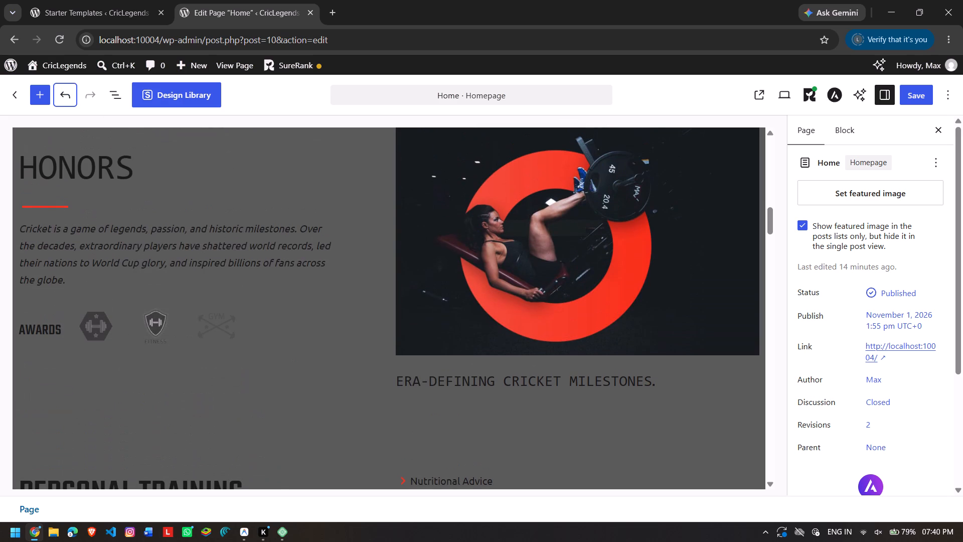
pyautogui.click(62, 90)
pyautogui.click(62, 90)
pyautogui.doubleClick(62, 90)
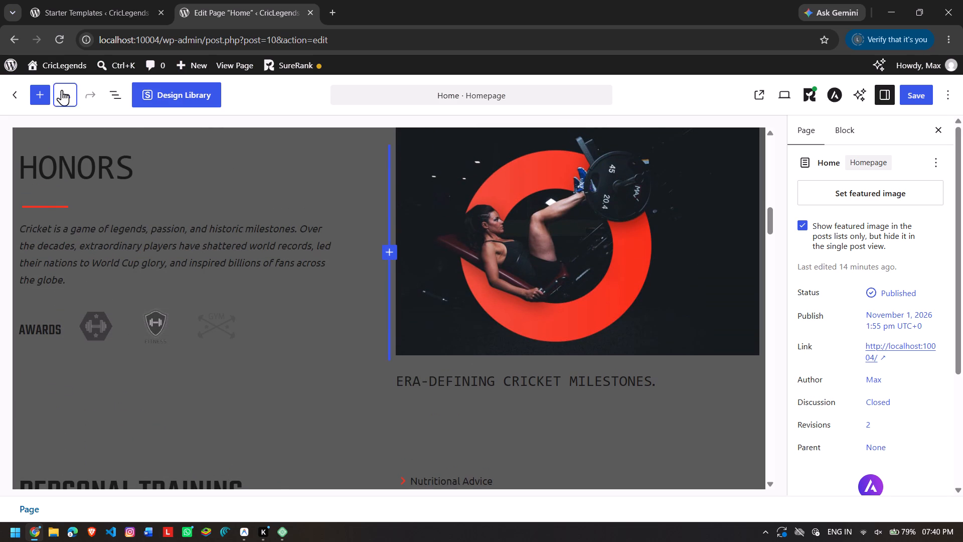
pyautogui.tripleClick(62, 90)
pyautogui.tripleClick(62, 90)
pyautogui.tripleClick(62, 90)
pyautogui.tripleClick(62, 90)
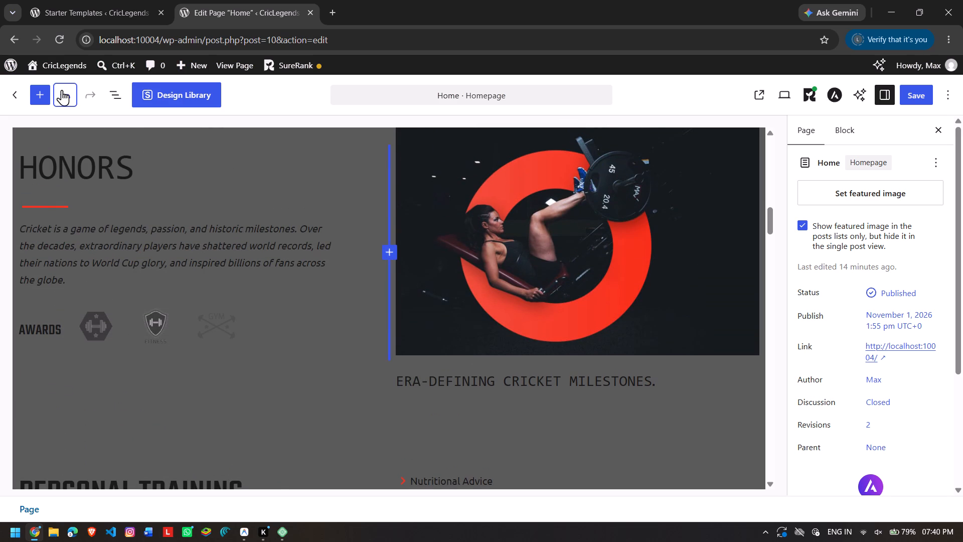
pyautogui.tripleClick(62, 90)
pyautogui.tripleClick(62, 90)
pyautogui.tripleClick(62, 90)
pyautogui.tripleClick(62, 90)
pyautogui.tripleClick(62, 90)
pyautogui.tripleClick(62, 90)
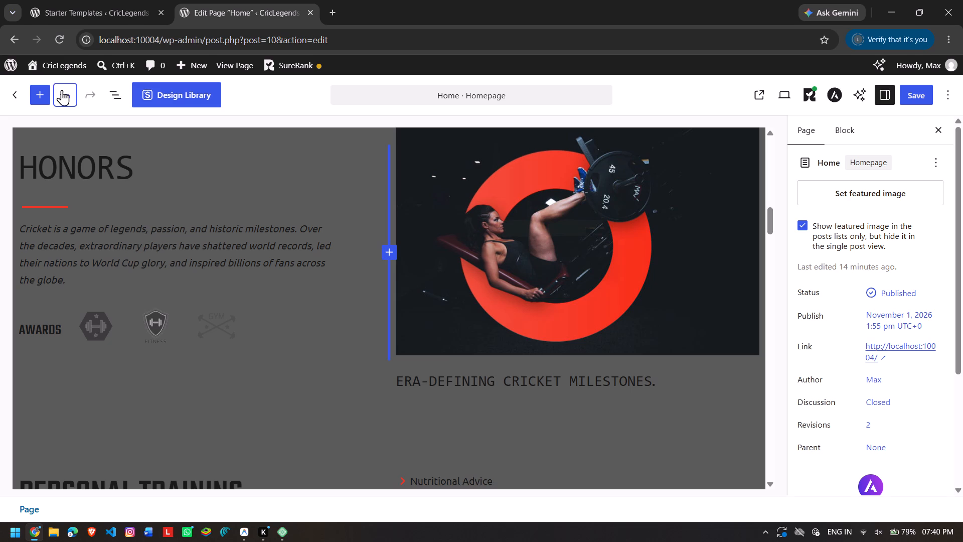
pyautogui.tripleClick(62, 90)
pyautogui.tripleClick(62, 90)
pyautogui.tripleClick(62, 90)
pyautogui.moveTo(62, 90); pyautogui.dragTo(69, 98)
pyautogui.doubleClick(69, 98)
# Review the whole Home page to check which sections and milestone bullets are still in place.
pyautogui.scroll(-8, 260, 327)
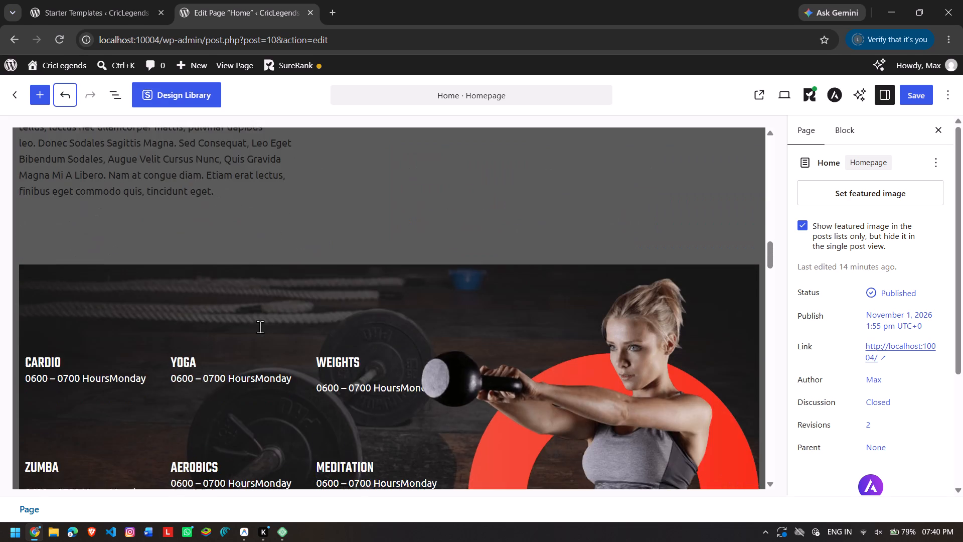
pyautogui.scroll(-15, 260, 327)
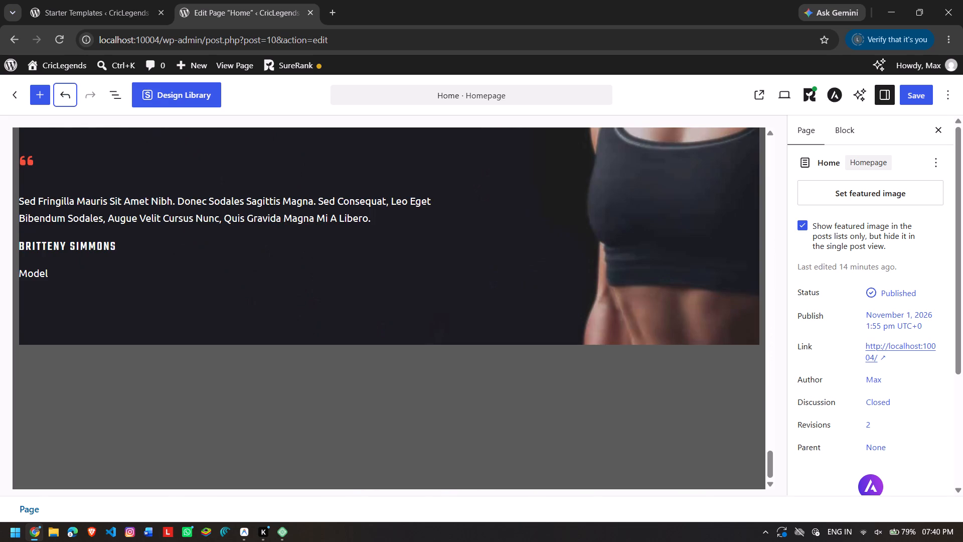
pyautogui.scroll(20, 260, 327)
pyautogui.scroll(7, 260, 327)
pyautogui.scroll(-1, 260, 327)
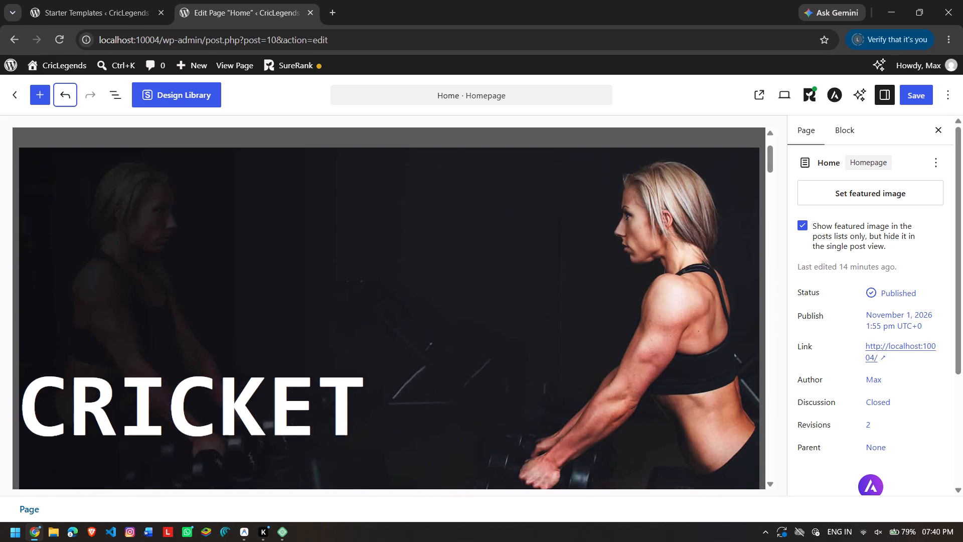
pyautogui.scroll(-7, 260, 327)
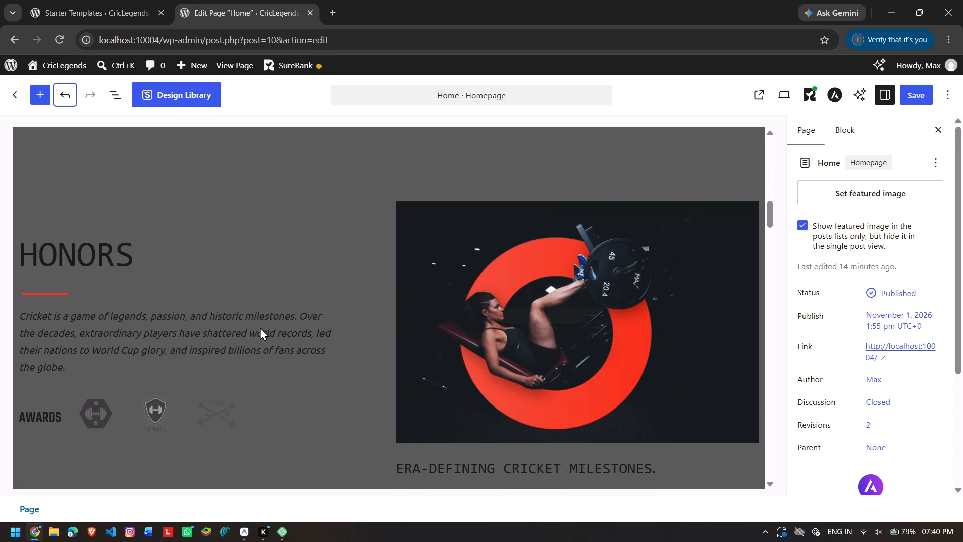
pyautogui.scroll(-4, 260, 327)
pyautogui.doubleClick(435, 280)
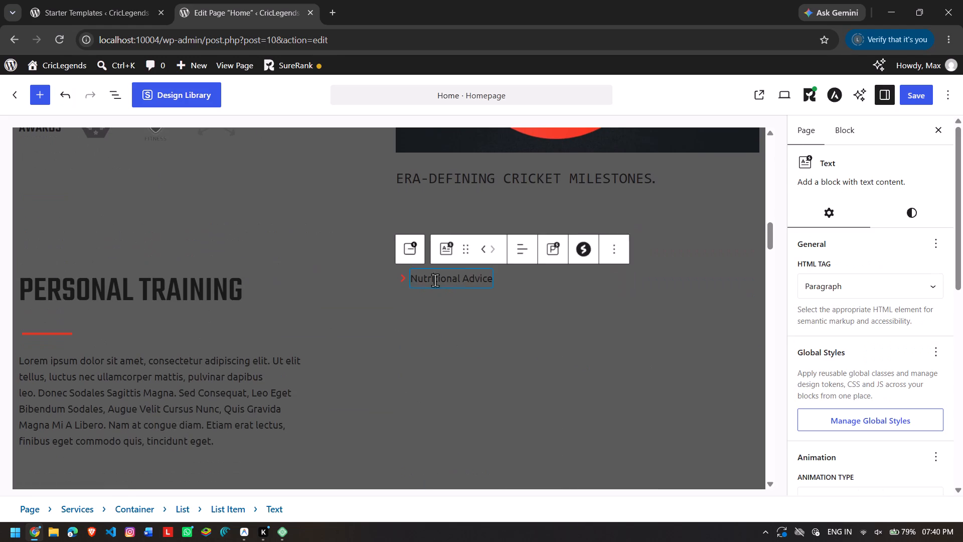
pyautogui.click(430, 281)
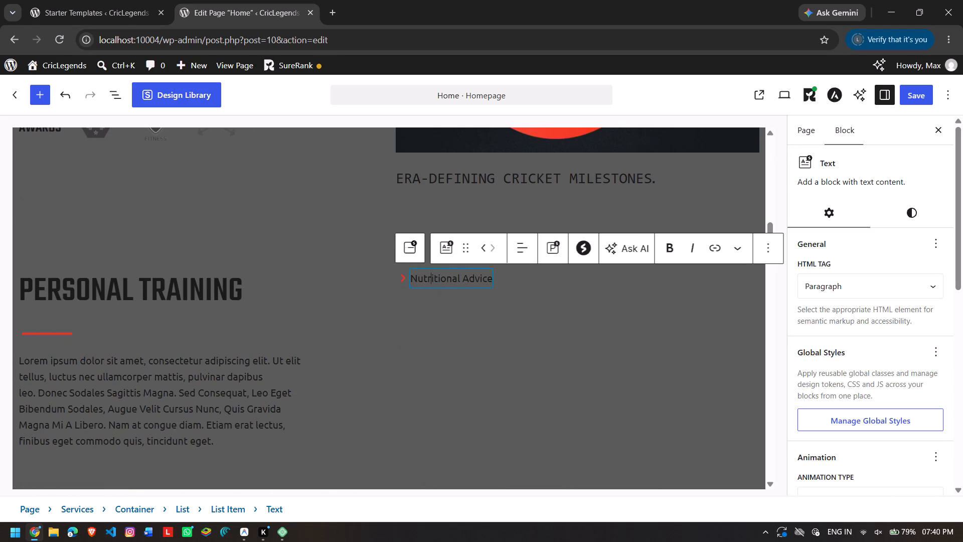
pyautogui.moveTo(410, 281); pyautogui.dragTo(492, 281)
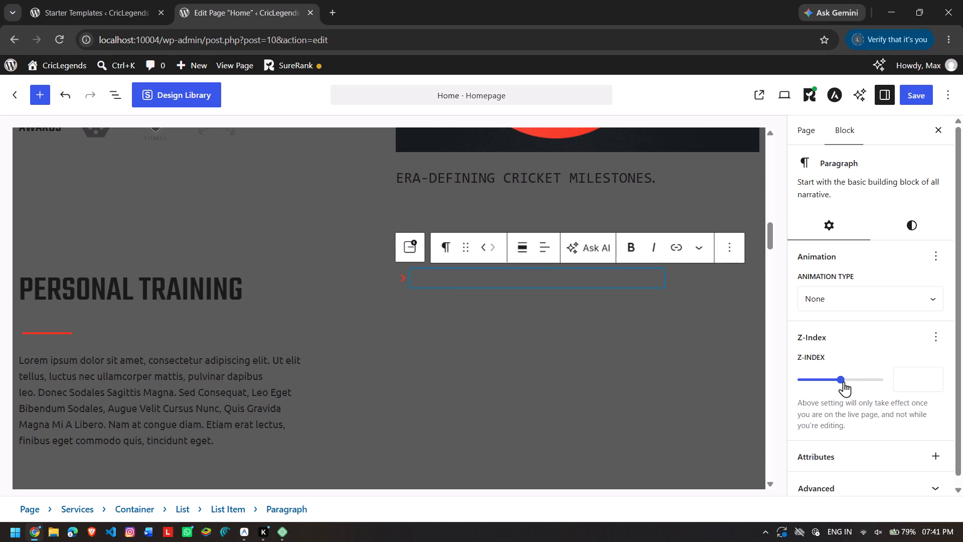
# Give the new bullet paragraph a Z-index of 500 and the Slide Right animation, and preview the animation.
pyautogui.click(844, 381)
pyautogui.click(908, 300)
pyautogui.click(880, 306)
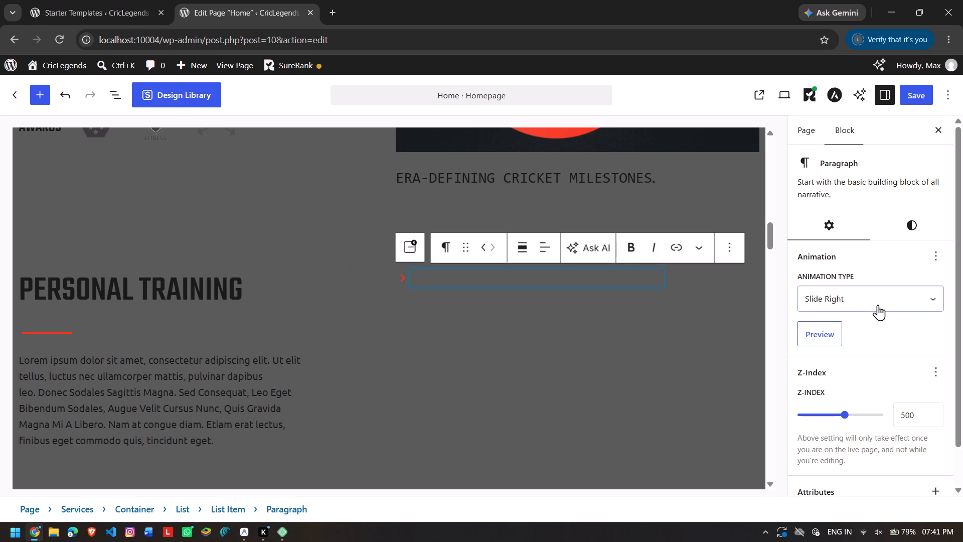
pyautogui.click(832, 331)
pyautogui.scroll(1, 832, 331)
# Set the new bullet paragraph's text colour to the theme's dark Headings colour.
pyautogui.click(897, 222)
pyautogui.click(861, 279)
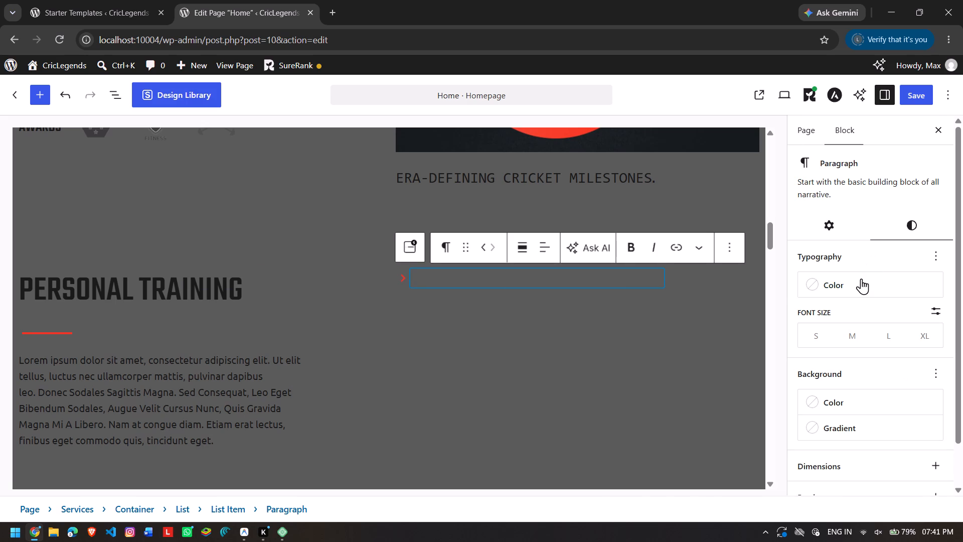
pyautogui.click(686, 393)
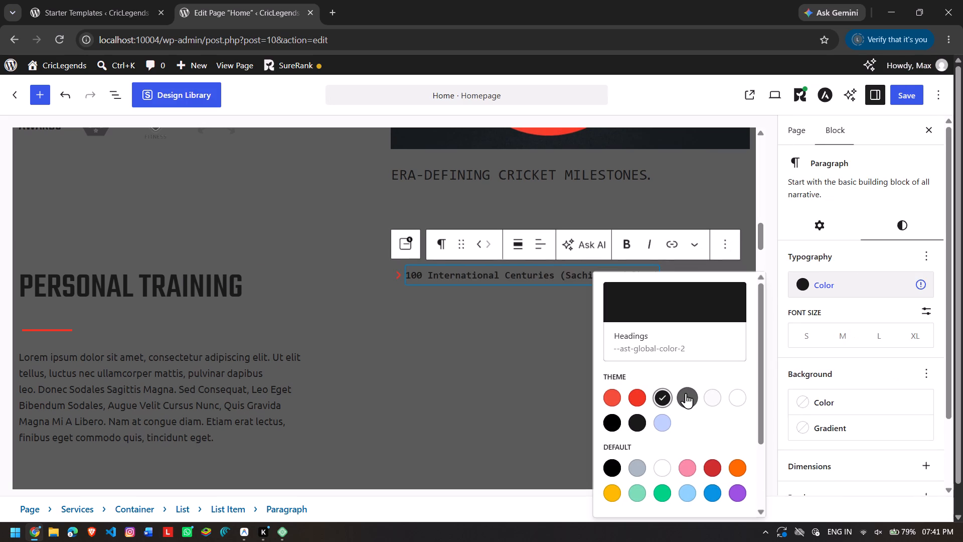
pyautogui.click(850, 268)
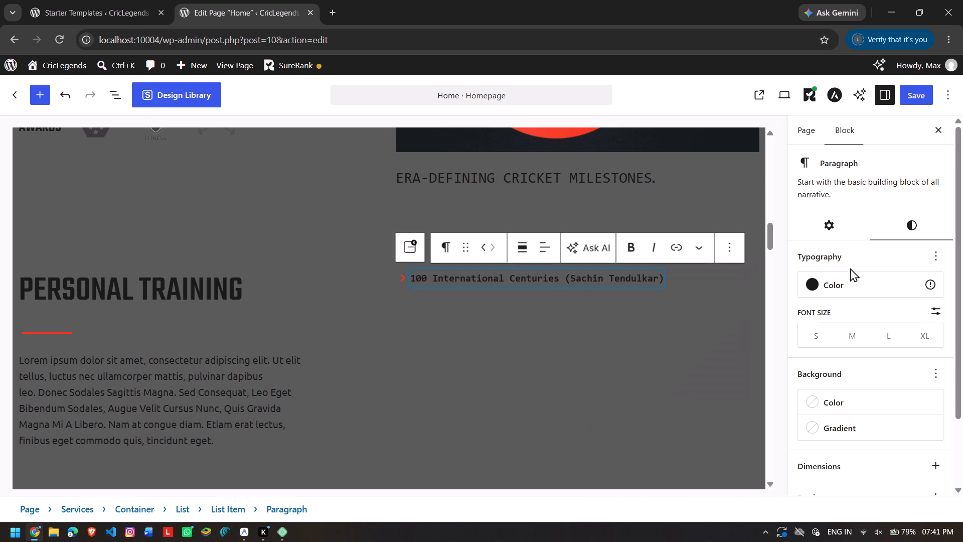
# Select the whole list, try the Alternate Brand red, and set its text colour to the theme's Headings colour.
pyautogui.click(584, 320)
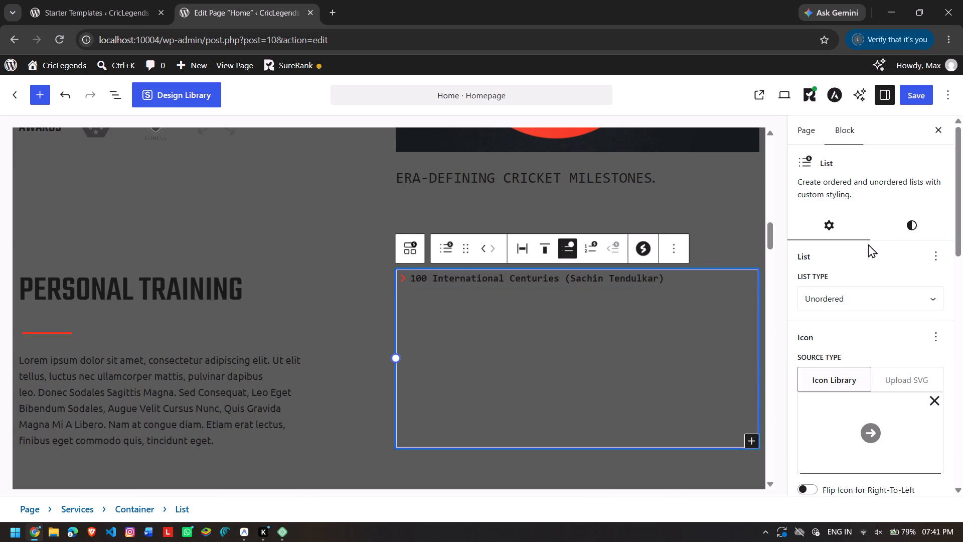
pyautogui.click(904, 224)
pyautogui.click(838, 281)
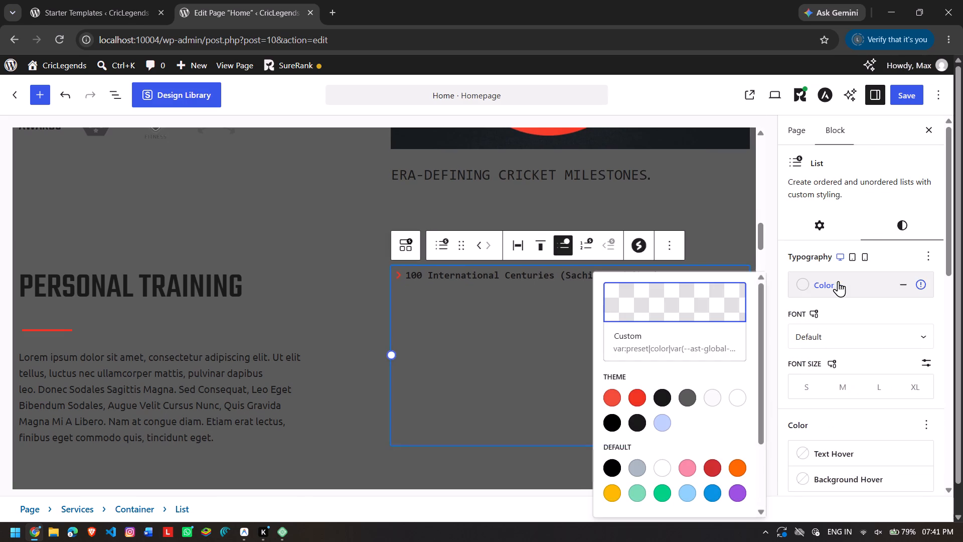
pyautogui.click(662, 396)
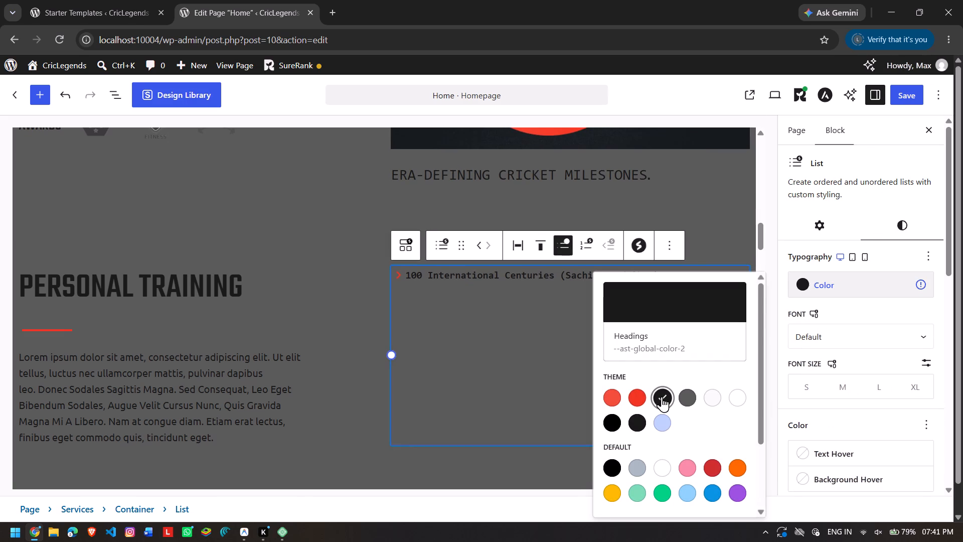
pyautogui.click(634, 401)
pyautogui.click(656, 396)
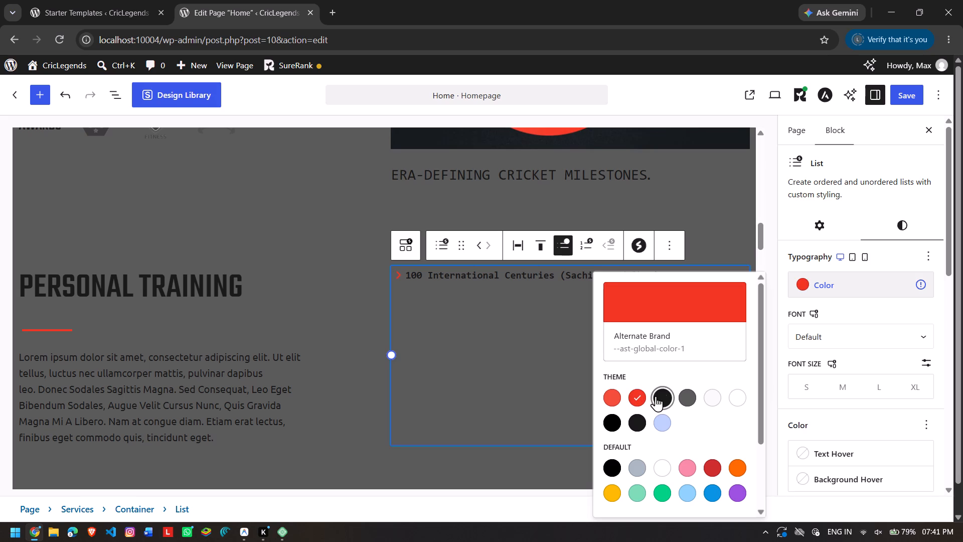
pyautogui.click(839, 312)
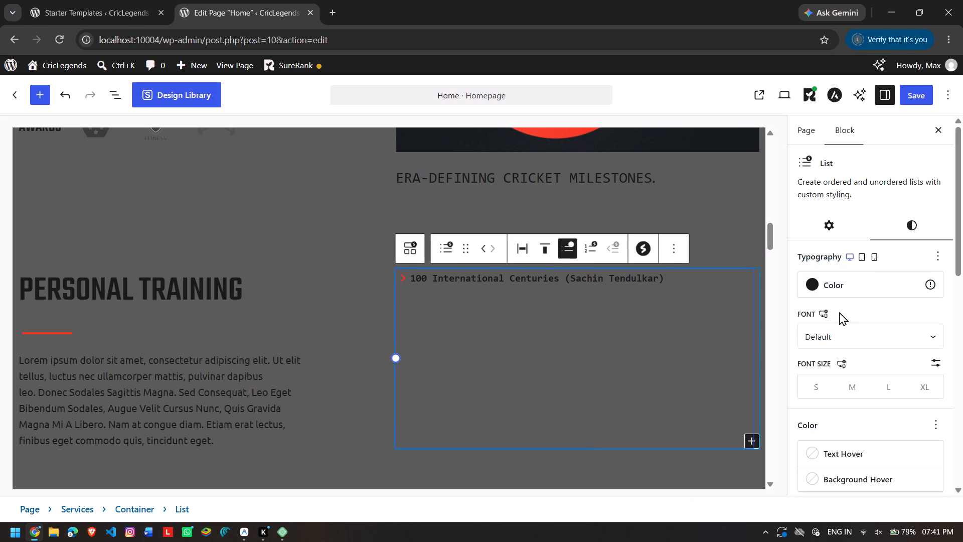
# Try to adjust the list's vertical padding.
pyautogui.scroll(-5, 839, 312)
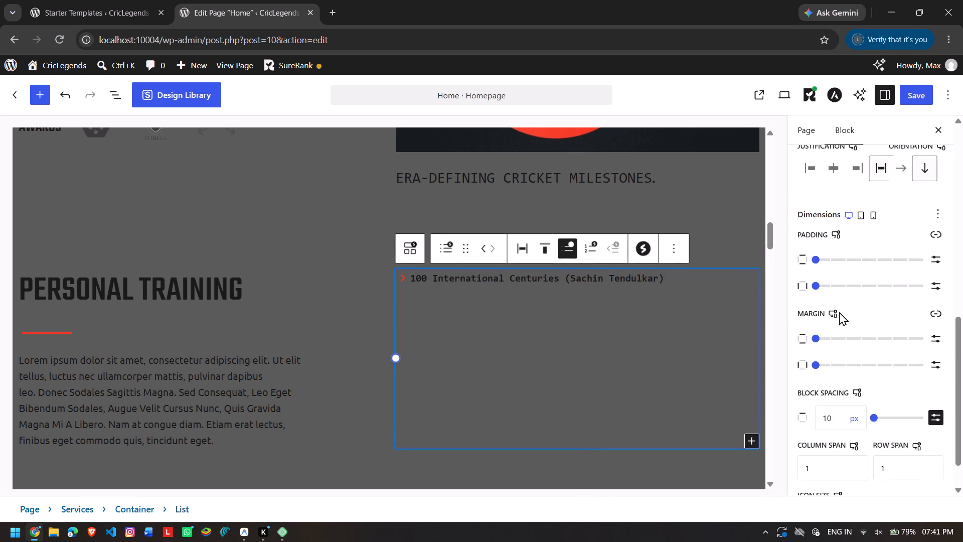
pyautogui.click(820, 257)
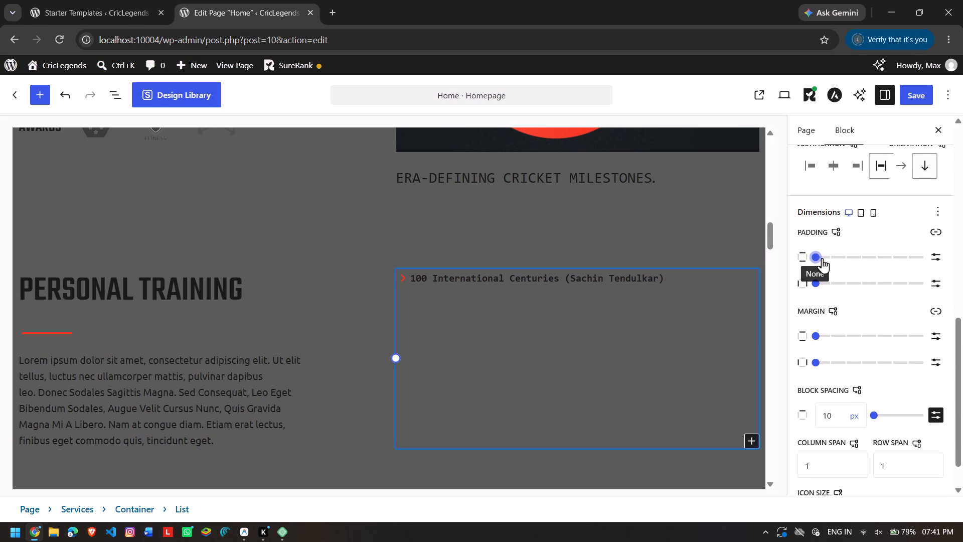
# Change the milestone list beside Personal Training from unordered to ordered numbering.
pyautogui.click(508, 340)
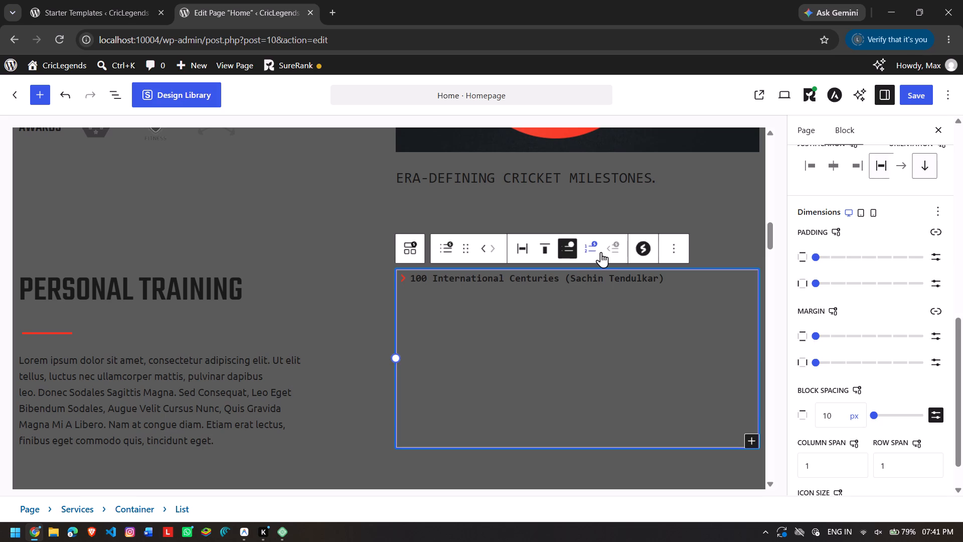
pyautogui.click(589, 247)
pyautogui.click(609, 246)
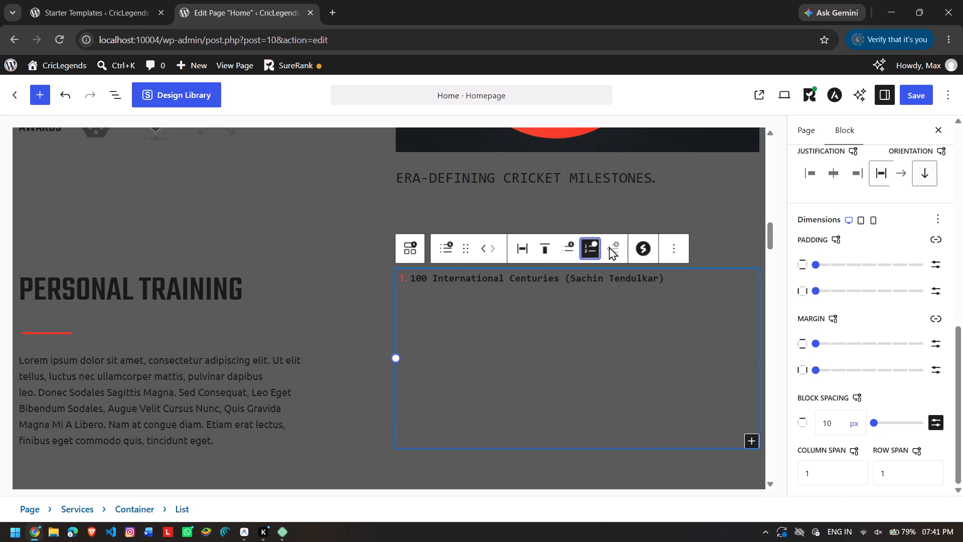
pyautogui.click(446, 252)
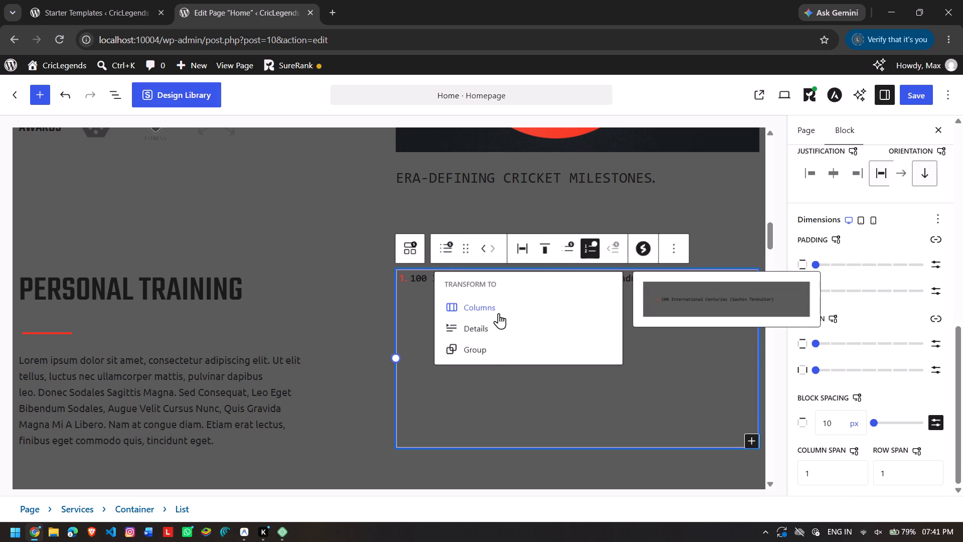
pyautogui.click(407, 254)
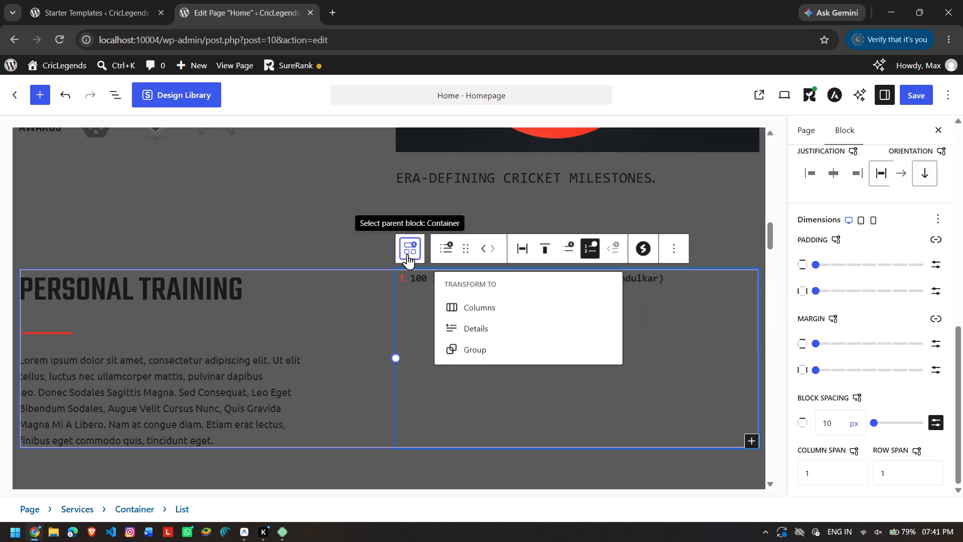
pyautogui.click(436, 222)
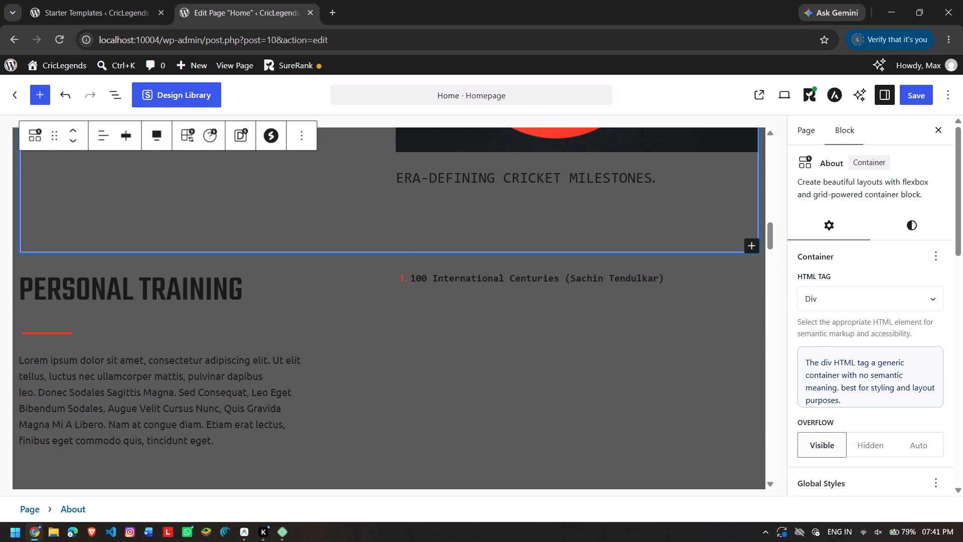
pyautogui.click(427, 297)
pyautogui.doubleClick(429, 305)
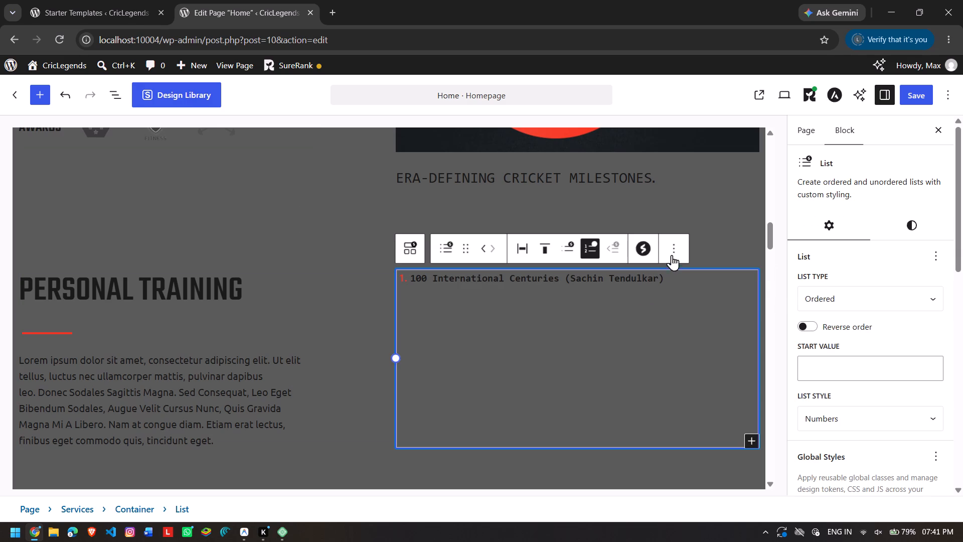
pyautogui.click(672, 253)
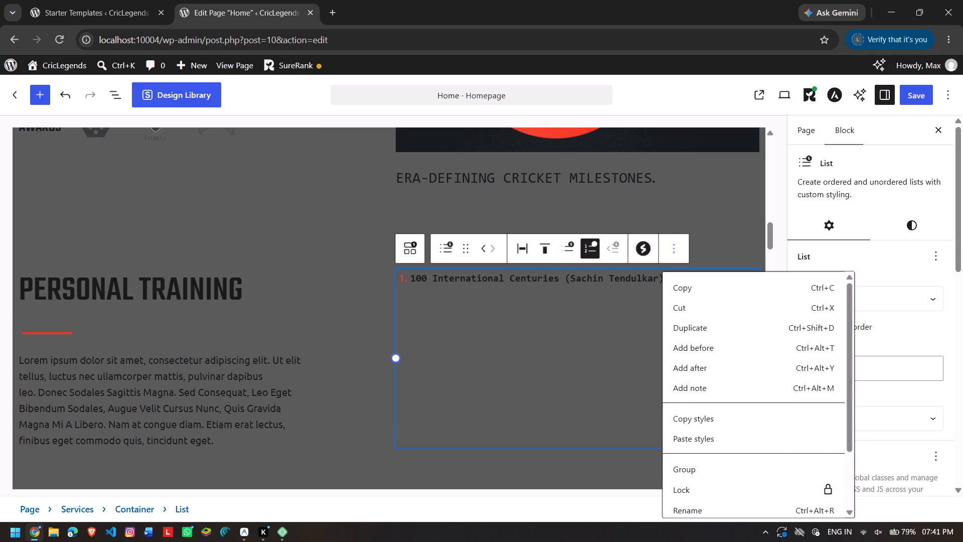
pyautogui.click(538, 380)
# Leave the Home page editor by going back to the previous page without saving.
pyautogui.click(18, 40)
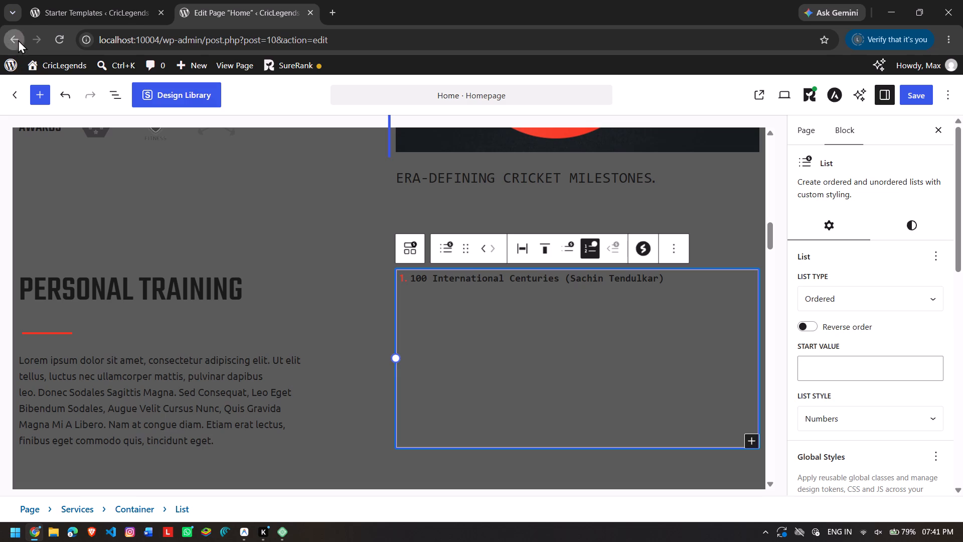
pyautogui.click(539, 114)
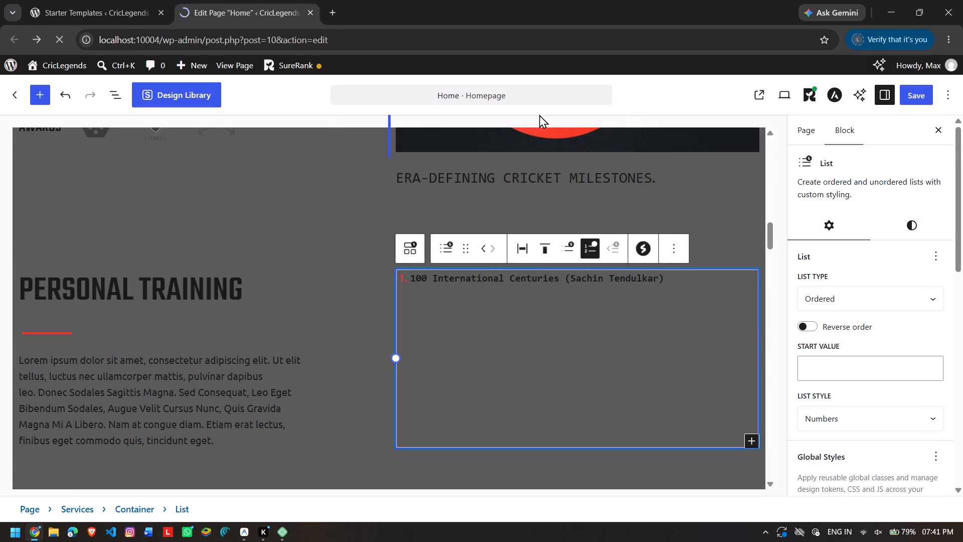
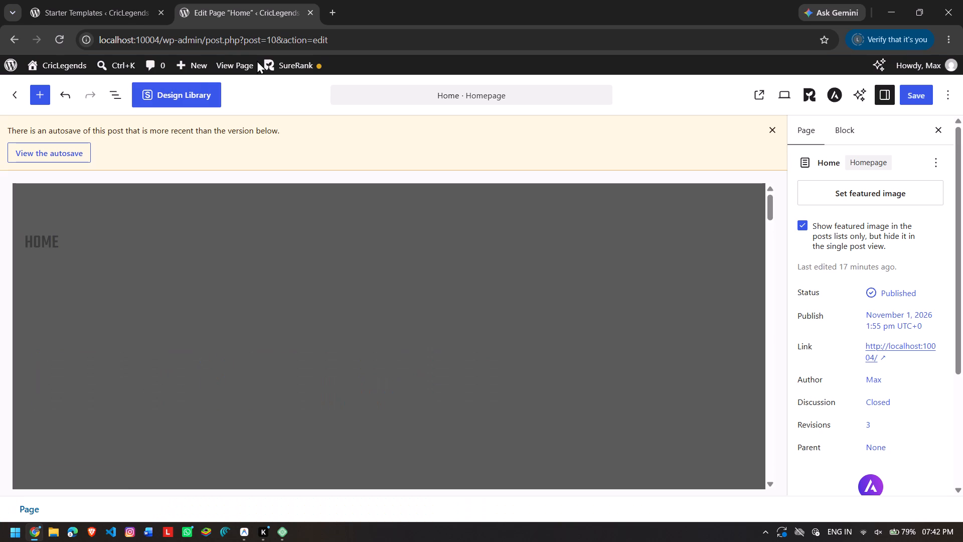
# Dismiss the autosave notice and finish the two-part SureRank introduction tour in the Home page editor.
pyautogui.scroll(-5, 368, 272)
pyautogui.hscroll(1, 368, 272)
pyautogui.click(779, 125)
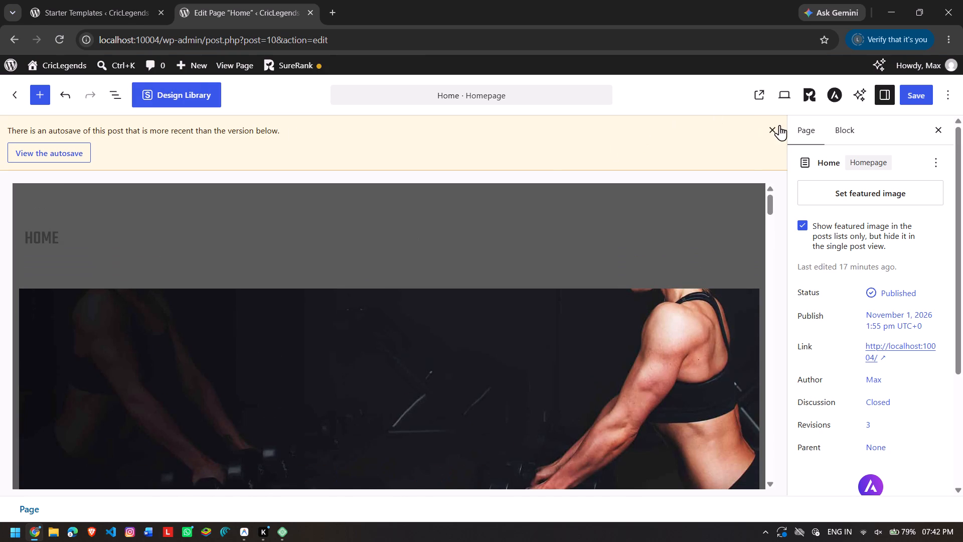
pyautogui.scroll(-1, 393, 302)
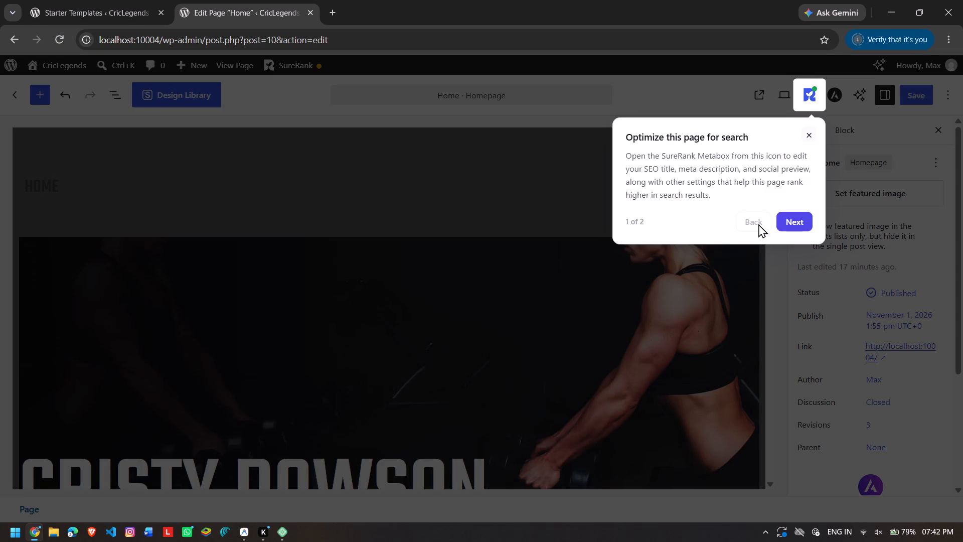
pyautogui.click(758, 224)
pyautogui.click(797, 215)
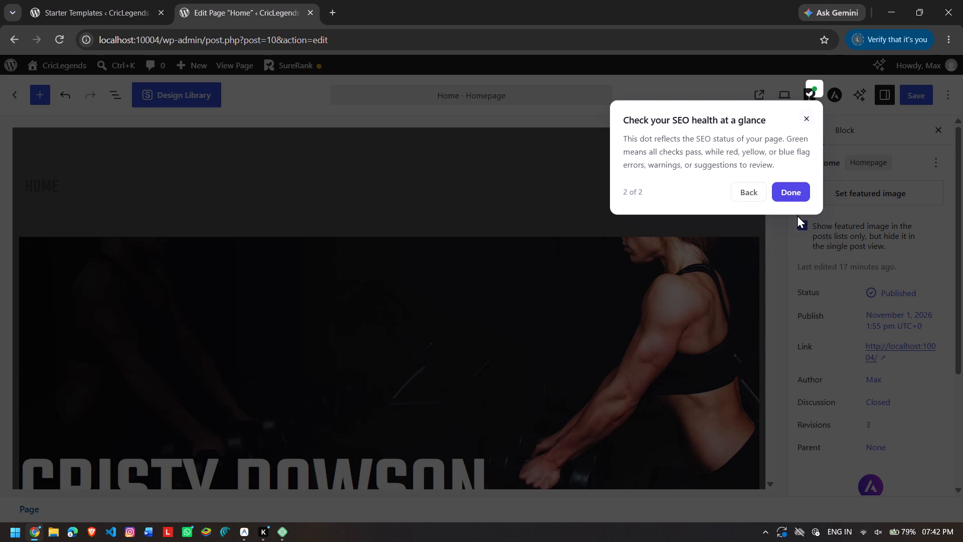
pyautogui.click(797, 195)
pyautogui.scroll(-4, 541, 277)
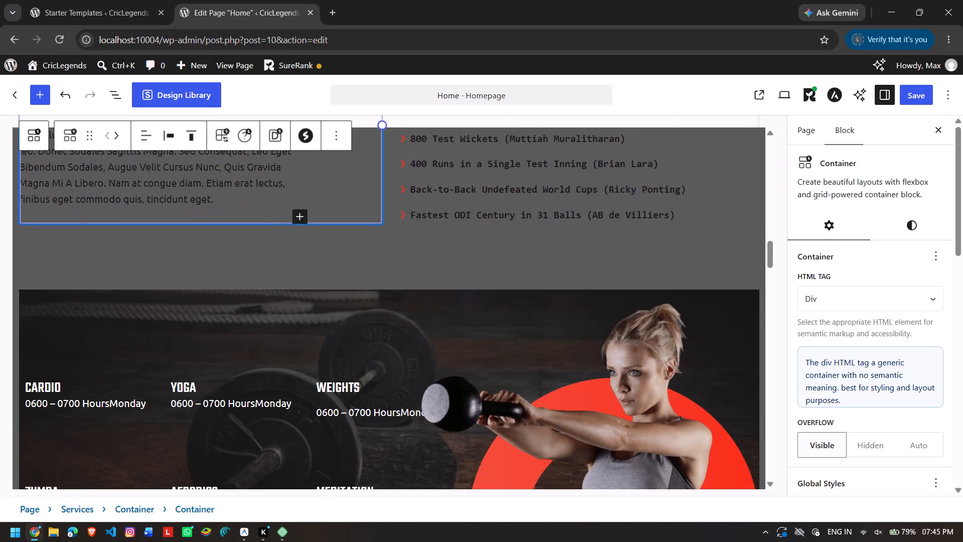
pyautogui.scroll(1, 428, 339)
pyautogui.click(342, 266)
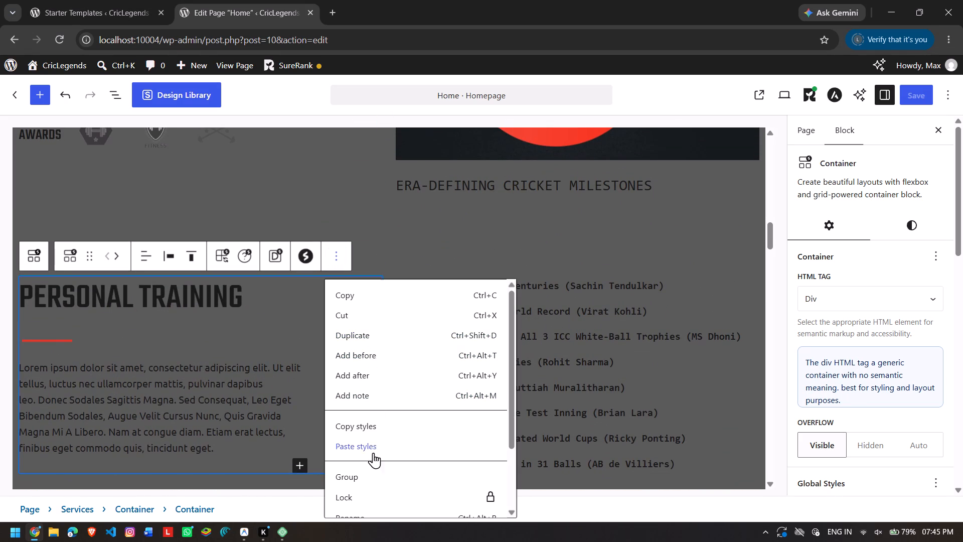
pyautogui.scroll(-3, 370, 478)
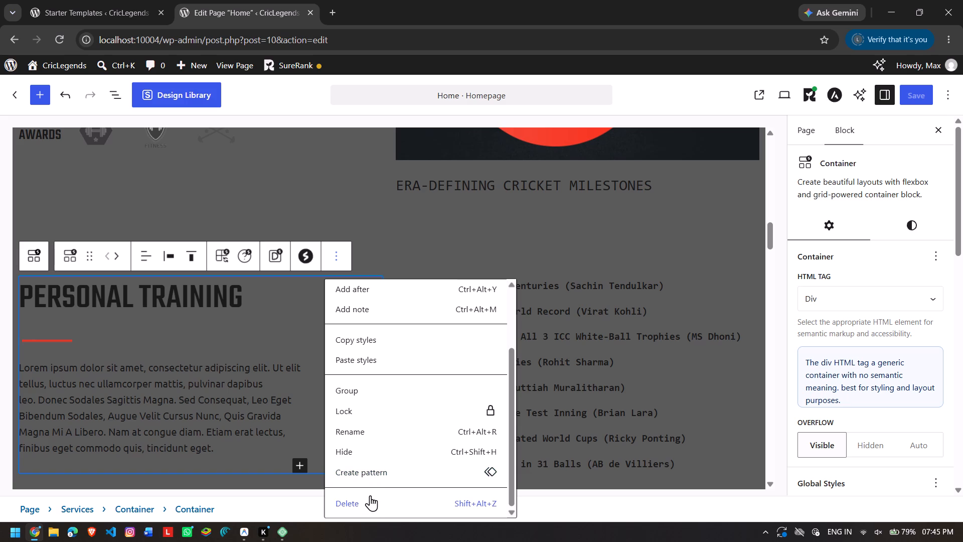
pyautogui.click(371, 501)
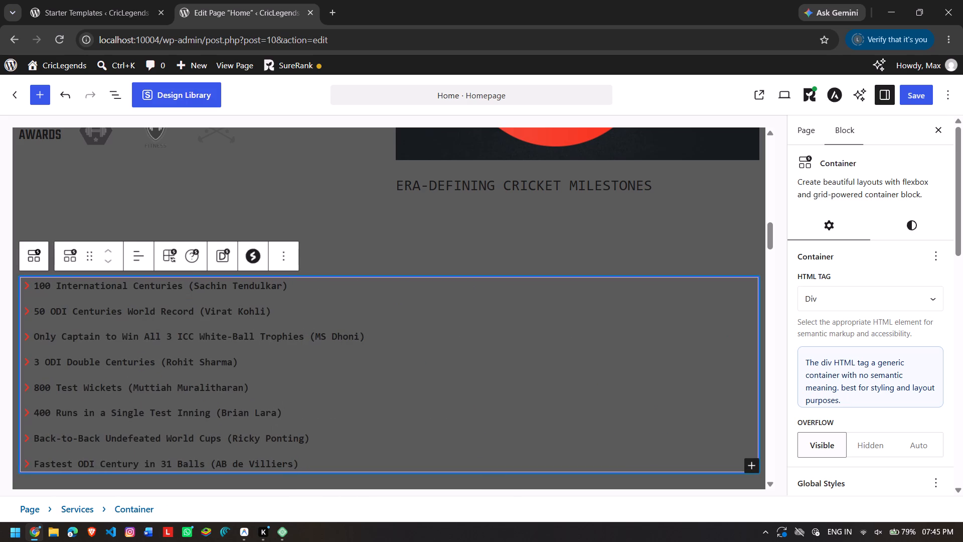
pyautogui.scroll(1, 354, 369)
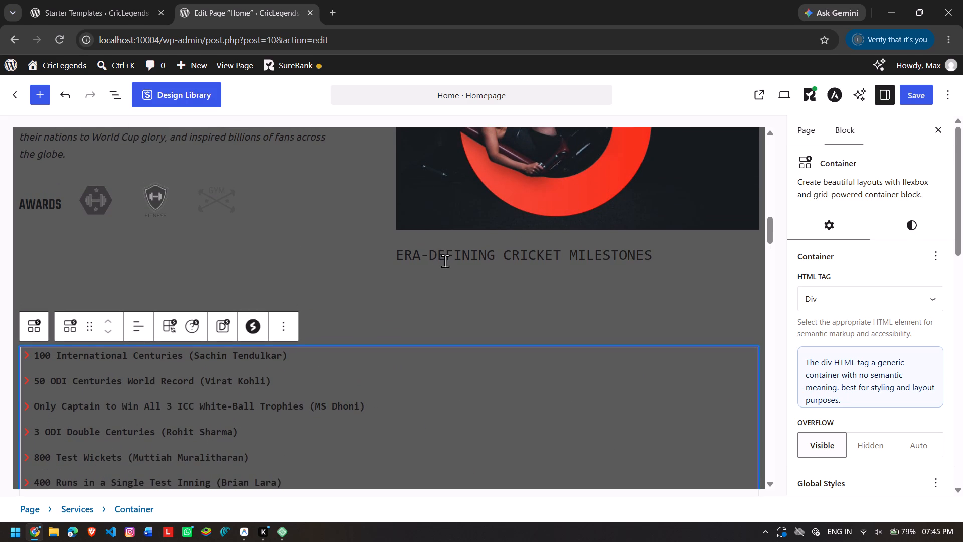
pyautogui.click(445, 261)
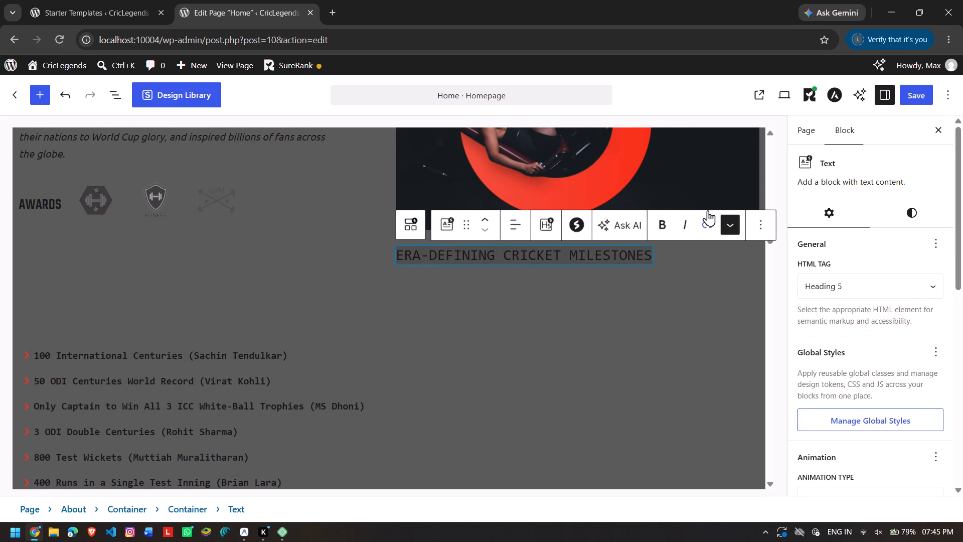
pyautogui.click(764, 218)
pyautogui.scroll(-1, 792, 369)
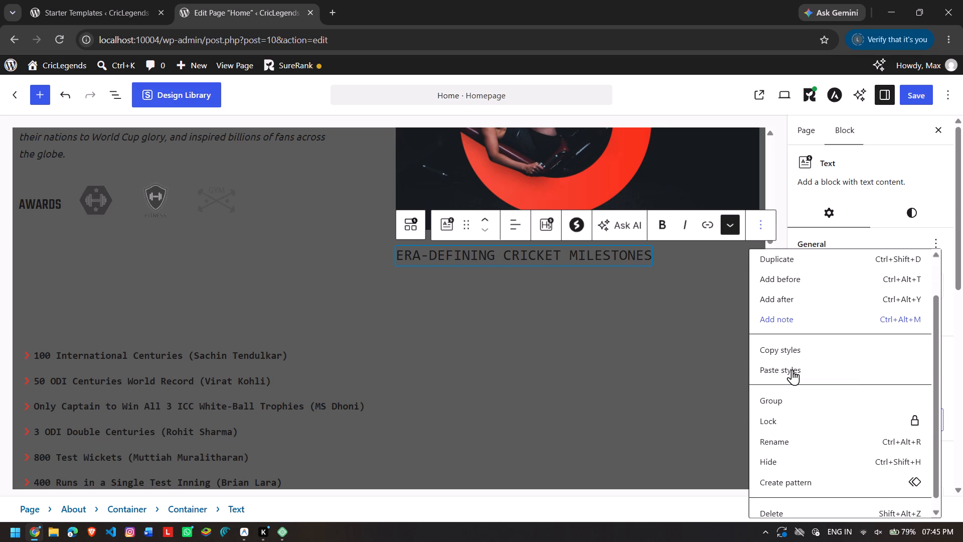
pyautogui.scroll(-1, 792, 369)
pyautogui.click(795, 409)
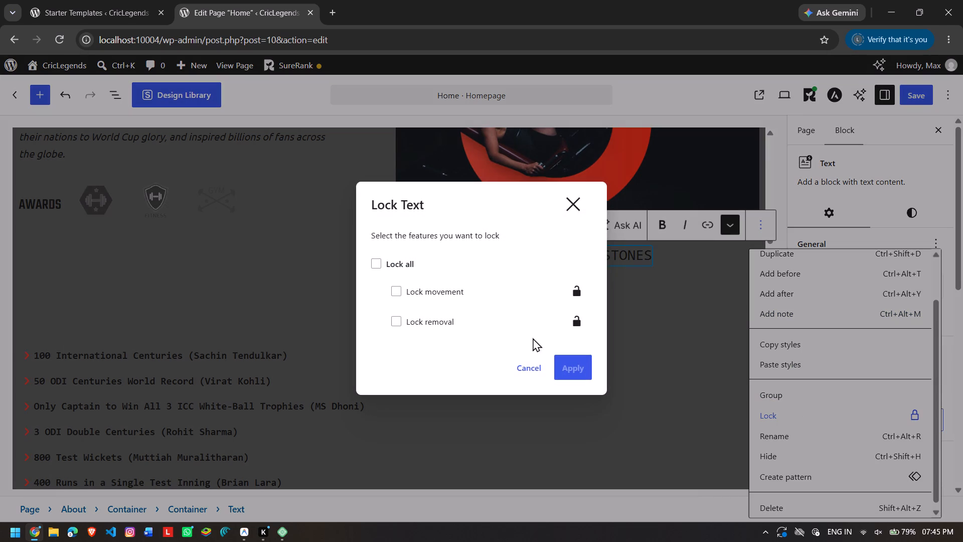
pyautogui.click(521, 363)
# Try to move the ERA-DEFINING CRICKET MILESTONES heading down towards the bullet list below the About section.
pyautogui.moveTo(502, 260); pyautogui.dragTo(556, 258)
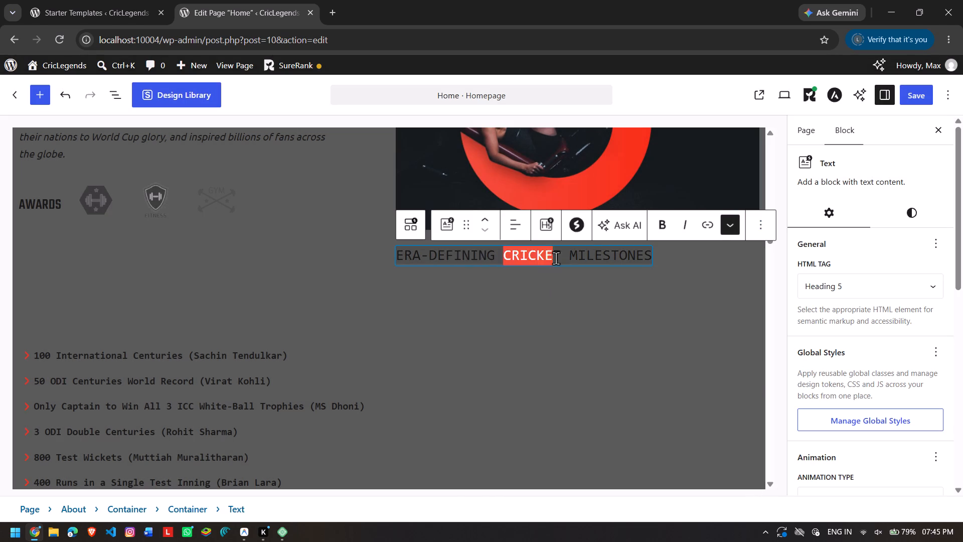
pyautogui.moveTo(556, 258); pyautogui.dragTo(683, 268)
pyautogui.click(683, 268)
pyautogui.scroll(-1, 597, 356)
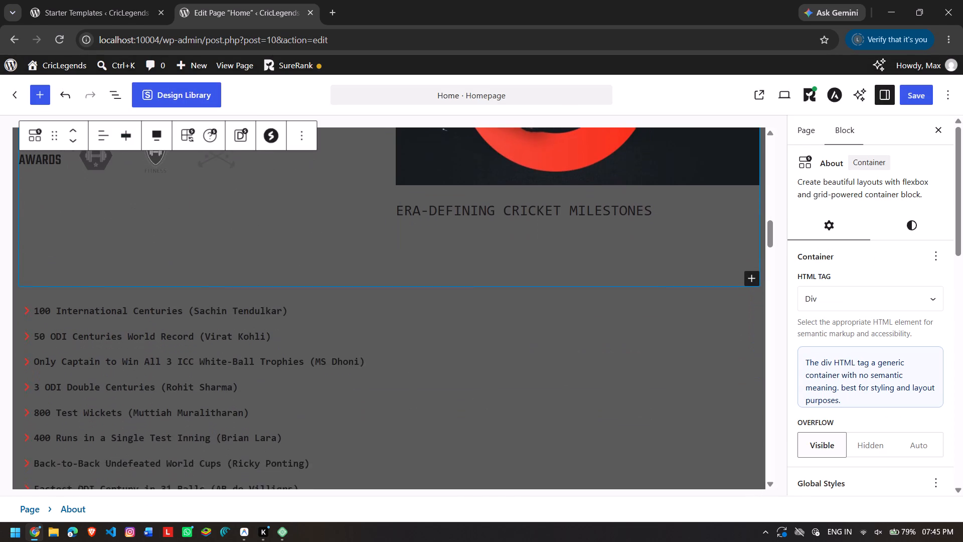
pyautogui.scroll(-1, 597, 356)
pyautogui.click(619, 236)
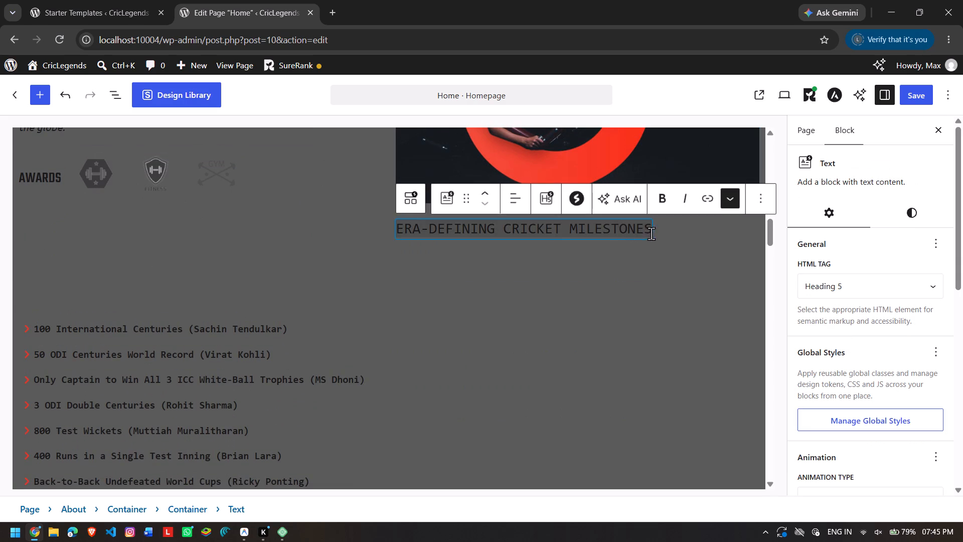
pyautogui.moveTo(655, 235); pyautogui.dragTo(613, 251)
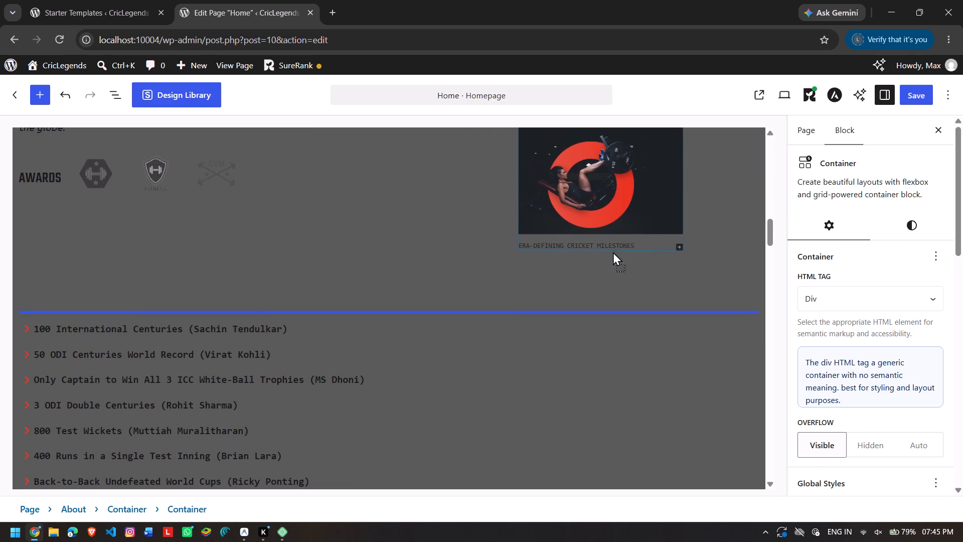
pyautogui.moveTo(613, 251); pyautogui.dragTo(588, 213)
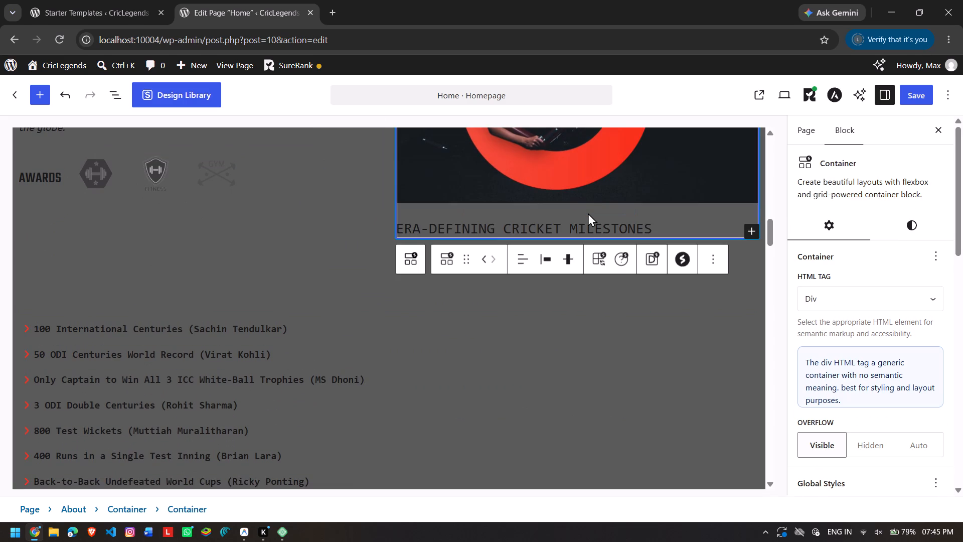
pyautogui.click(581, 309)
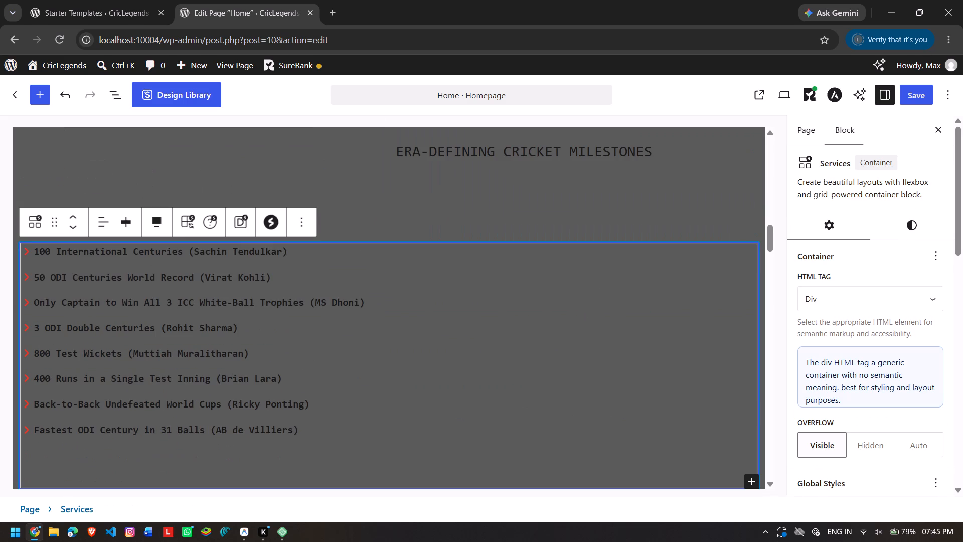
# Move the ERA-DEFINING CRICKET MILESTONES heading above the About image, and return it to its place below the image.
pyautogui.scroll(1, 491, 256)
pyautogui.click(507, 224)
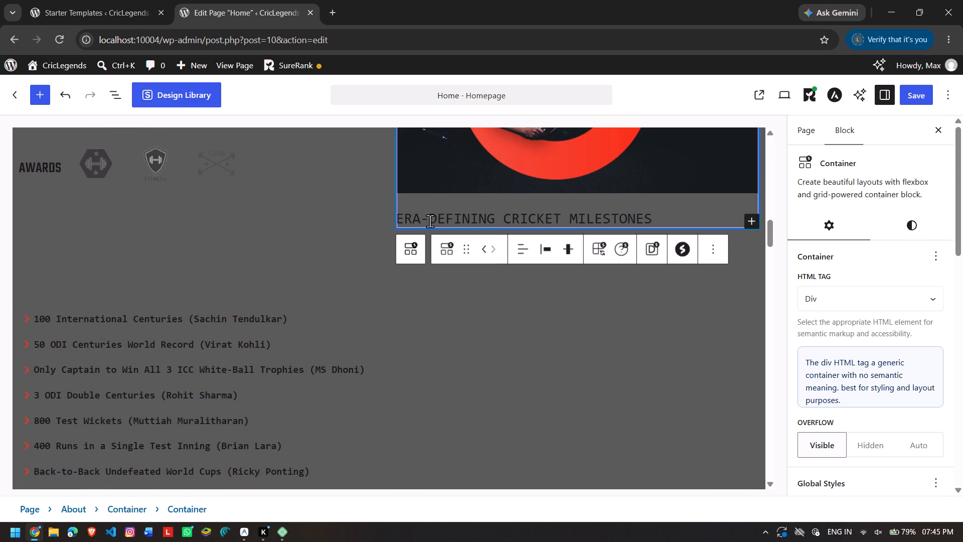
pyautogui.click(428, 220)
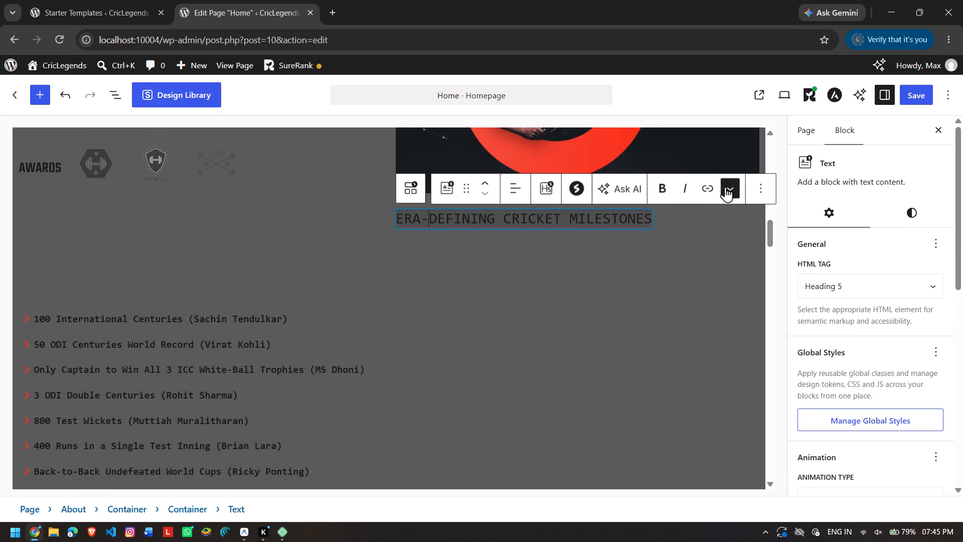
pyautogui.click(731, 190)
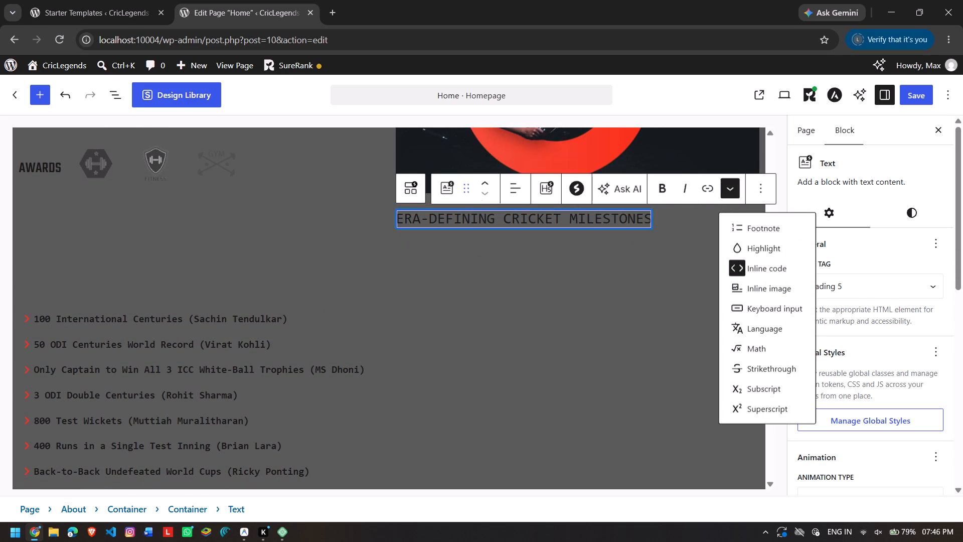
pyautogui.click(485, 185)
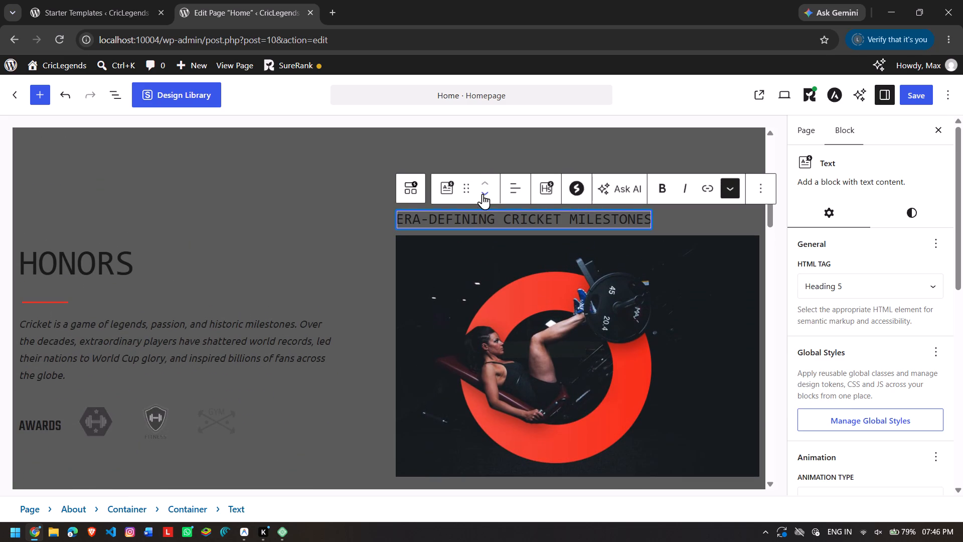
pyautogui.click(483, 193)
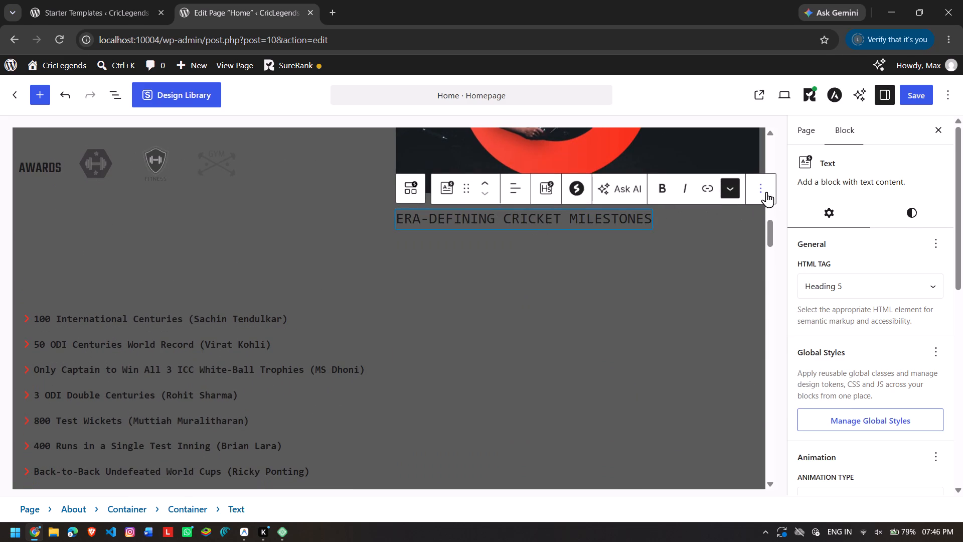
# Wrap the ERA-DEFINING CRICKET MILESTONES heading in a Group block.
pyautogui.click(765, 191)
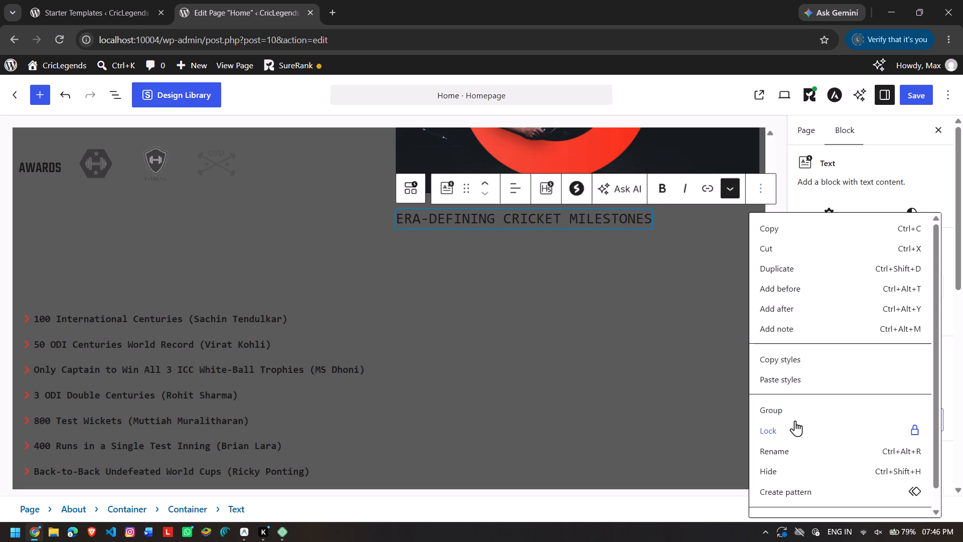
pyautogui.scroll(-2, 795, 421)
pyautogui.click(789, 397)
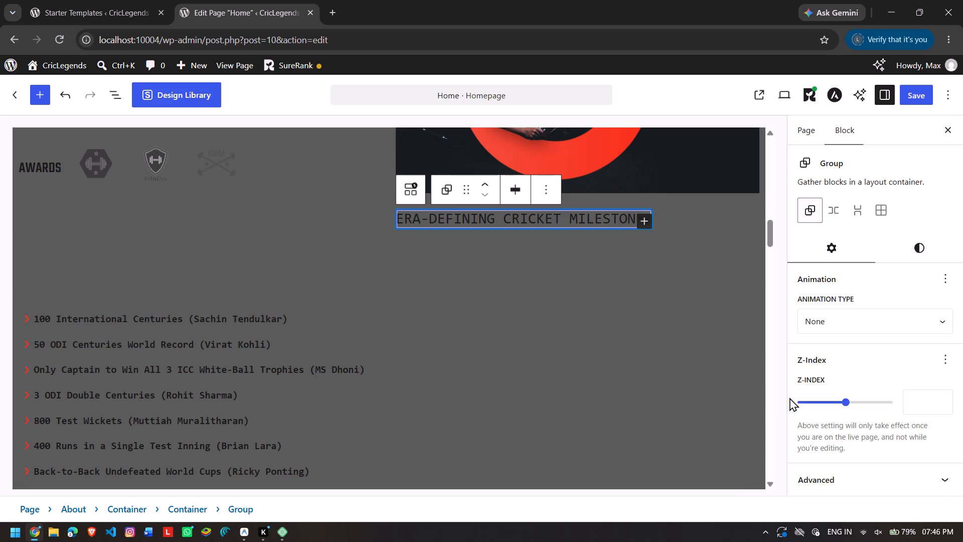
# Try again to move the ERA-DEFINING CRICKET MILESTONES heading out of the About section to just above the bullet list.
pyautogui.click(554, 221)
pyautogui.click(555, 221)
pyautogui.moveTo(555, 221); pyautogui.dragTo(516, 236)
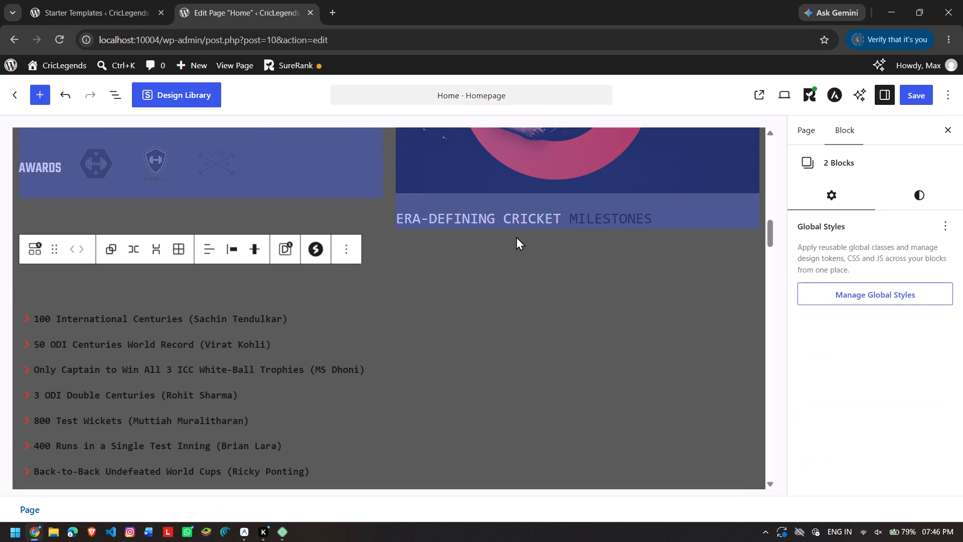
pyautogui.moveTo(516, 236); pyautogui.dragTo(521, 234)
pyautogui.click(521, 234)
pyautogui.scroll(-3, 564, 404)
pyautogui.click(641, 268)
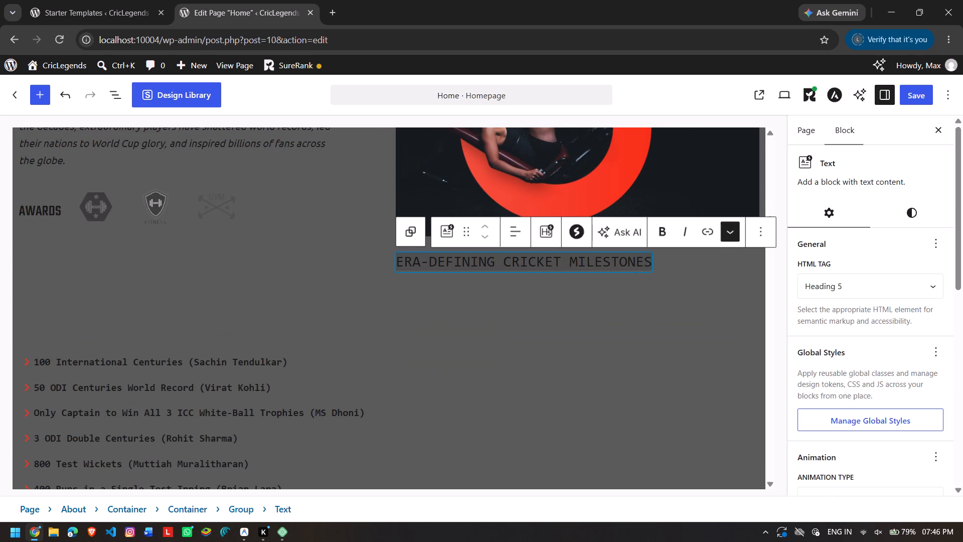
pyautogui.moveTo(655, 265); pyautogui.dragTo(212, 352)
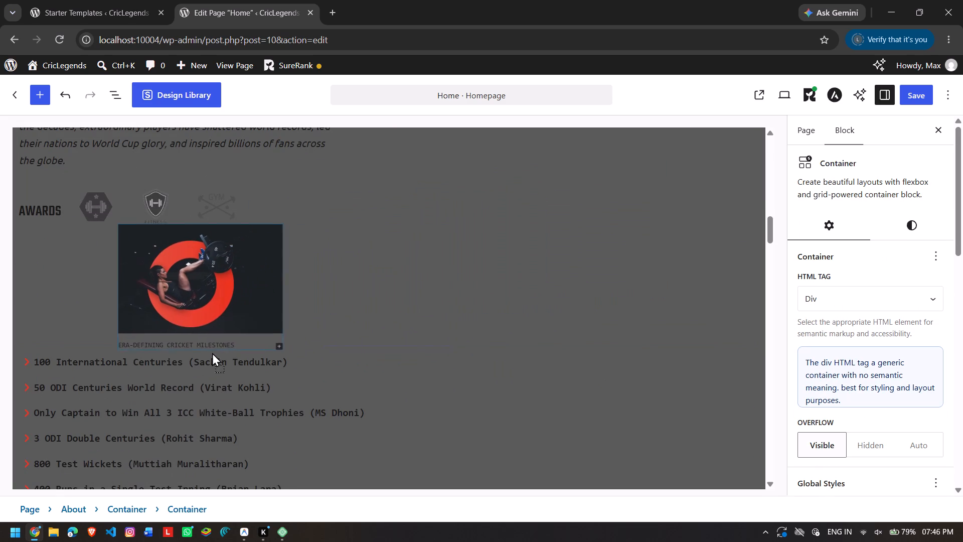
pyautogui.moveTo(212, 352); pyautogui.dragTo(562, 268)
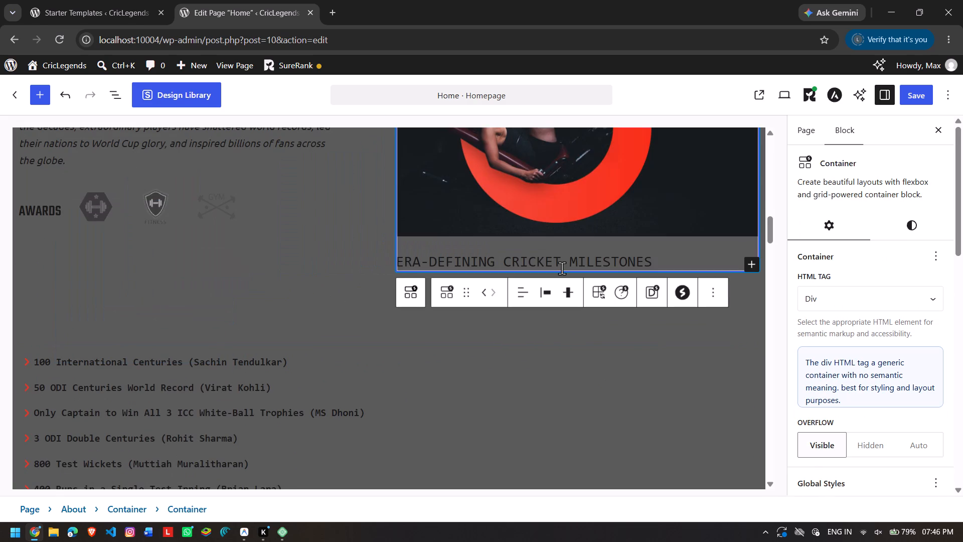
# Delete the About section's container holding the gym image and the ERA-DEFINING CRICKET MILESTONES heading.
pyautogui.scroll(3, 562, 268)
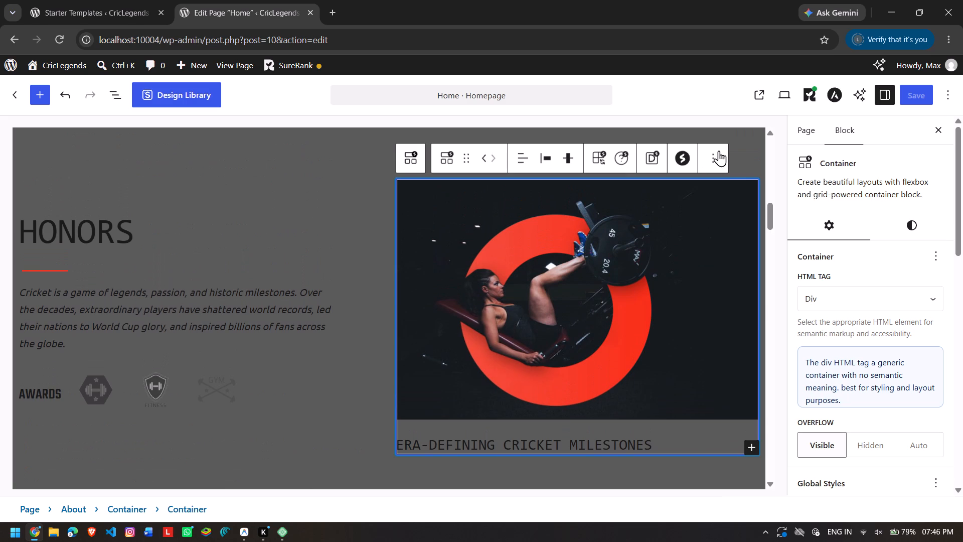
pyautogui.click(719, 151)
pyautogui.click(743, 482)
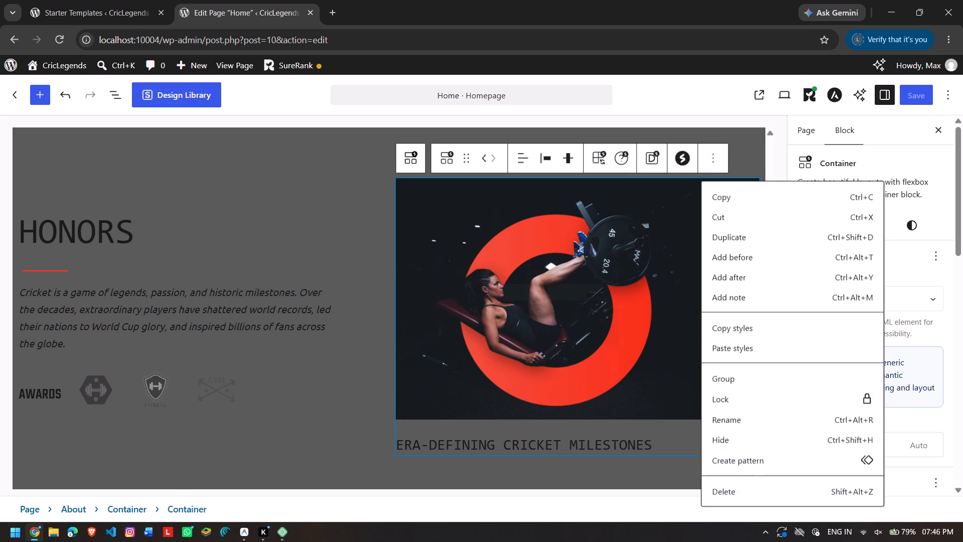
# Delete the three award badge images beside the AWARDS label in the HONORS section.
pyautogui.scroll(-3, 641, 416)
pyautogui.scroll(2, 641, 416)
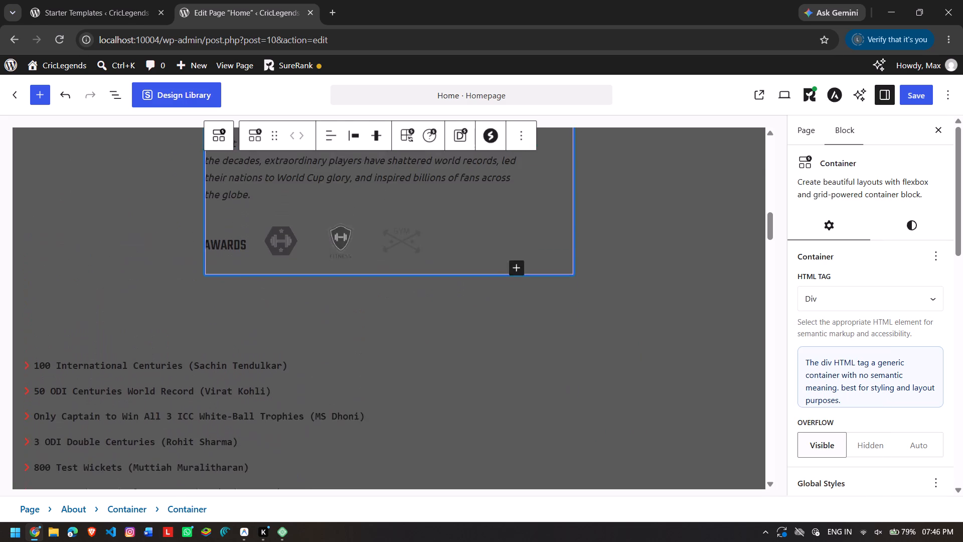
pyautogui.scroll(2, 641, 416)
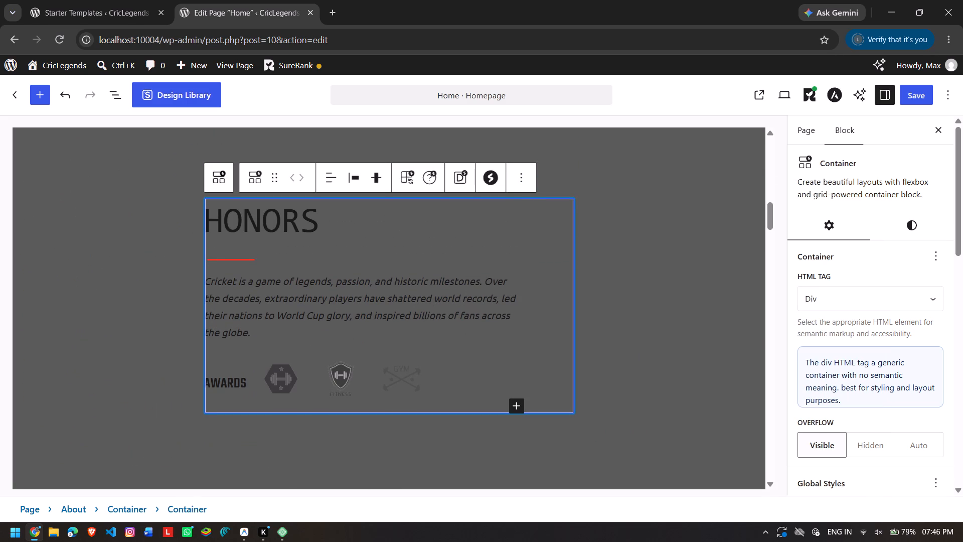
pyautogui.moveTo(411, 376); pyautogui.dragTo(422, 378)
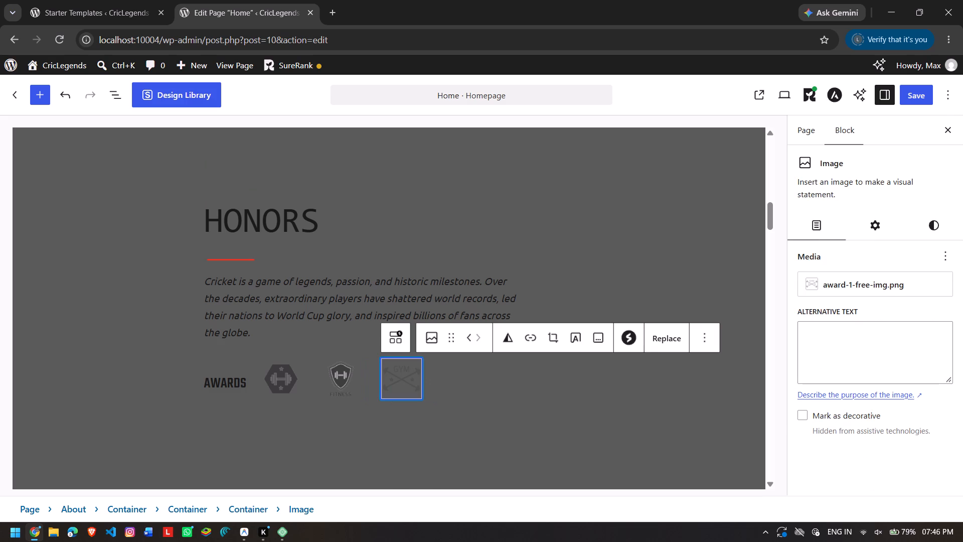
pyautogui.click(694, 336)
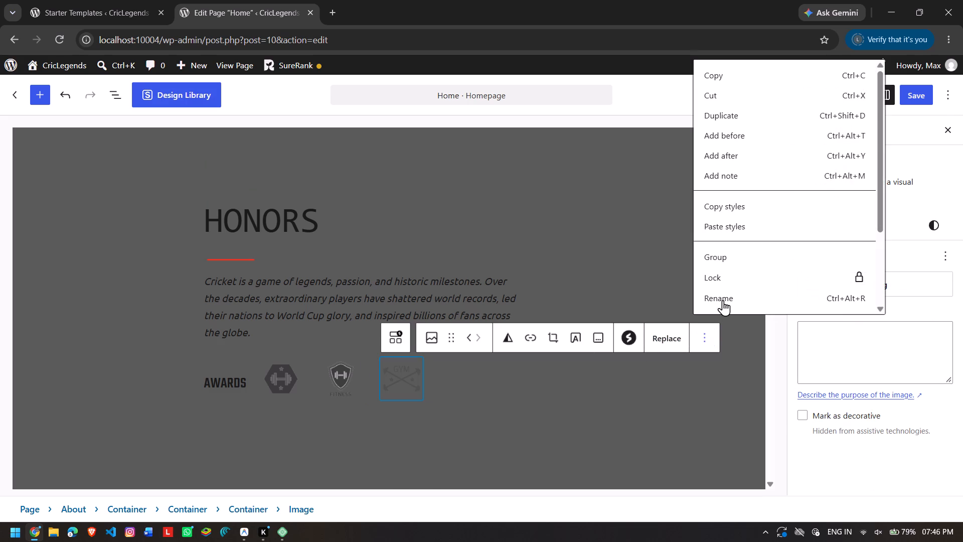
pyautogui.scroll(-4, 737, 272)
pyautogui.click(711, 293)
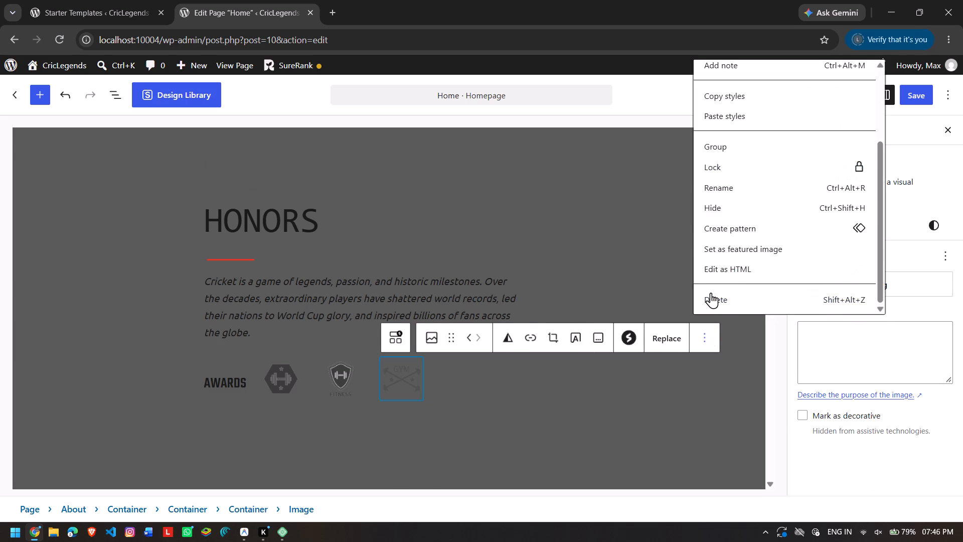
pyautogui.click(644, 329)
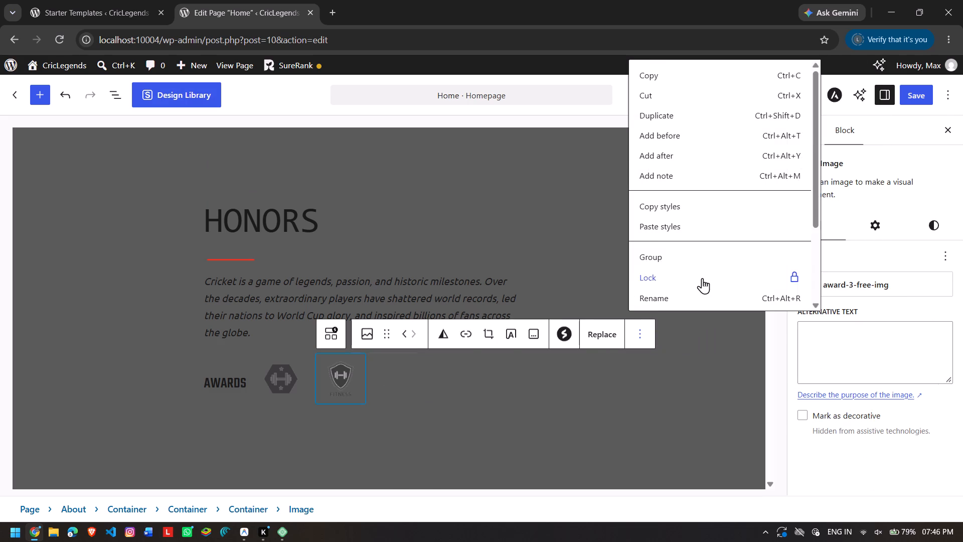
pyautogui.scroll(-4, 707, 265)
pyautogui.click(653, 293)
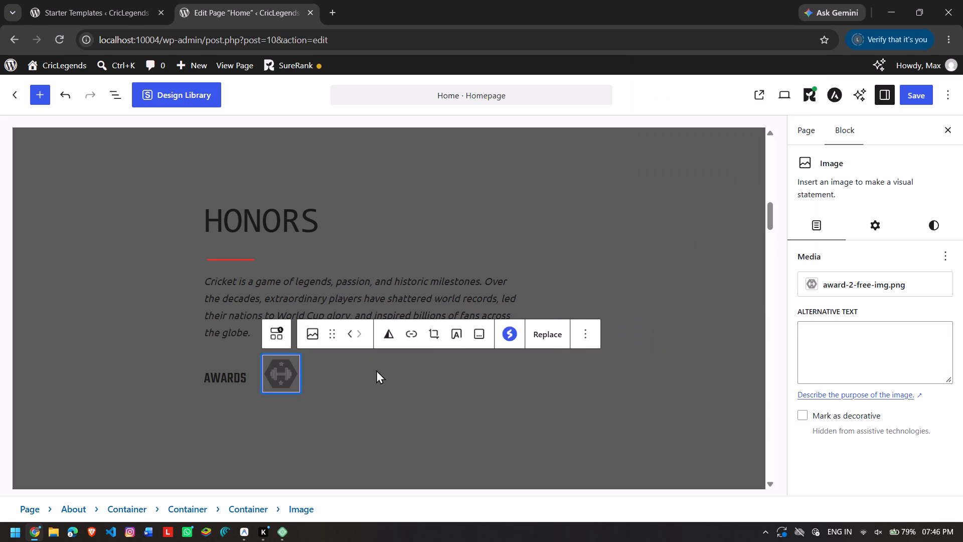
pyautogui.click(590, 336)
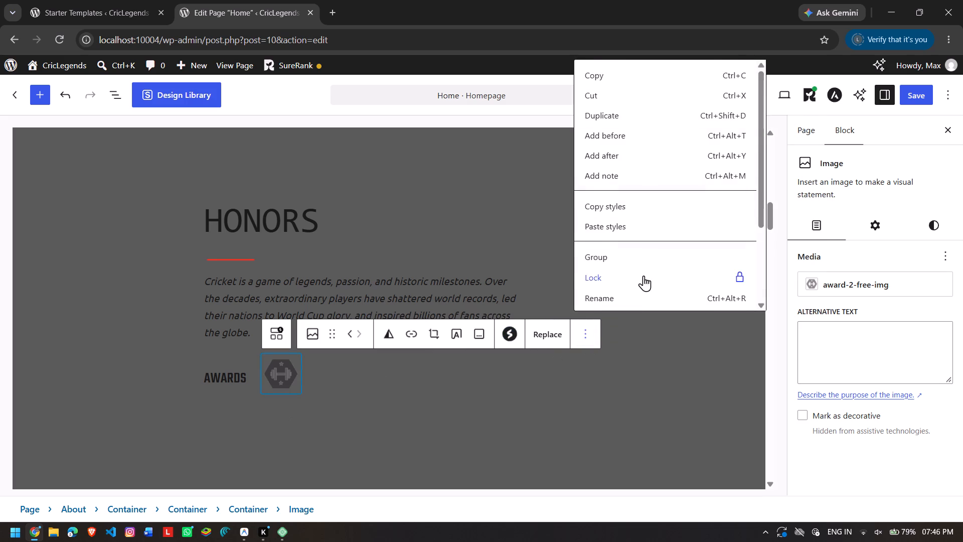
pyautogui.scroll(-5, 644, 276)
pyautogui.click(610, 299)
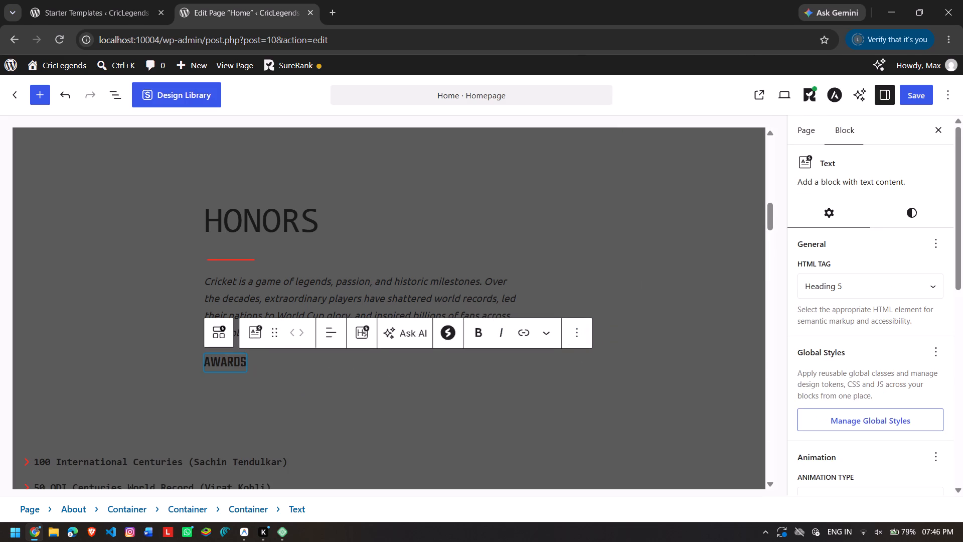
# Delete the AWARDS text label below the HONORS paragraph.
pyautogui.click(582, 339)
pyautogui.scroll(-5, 646, 238)
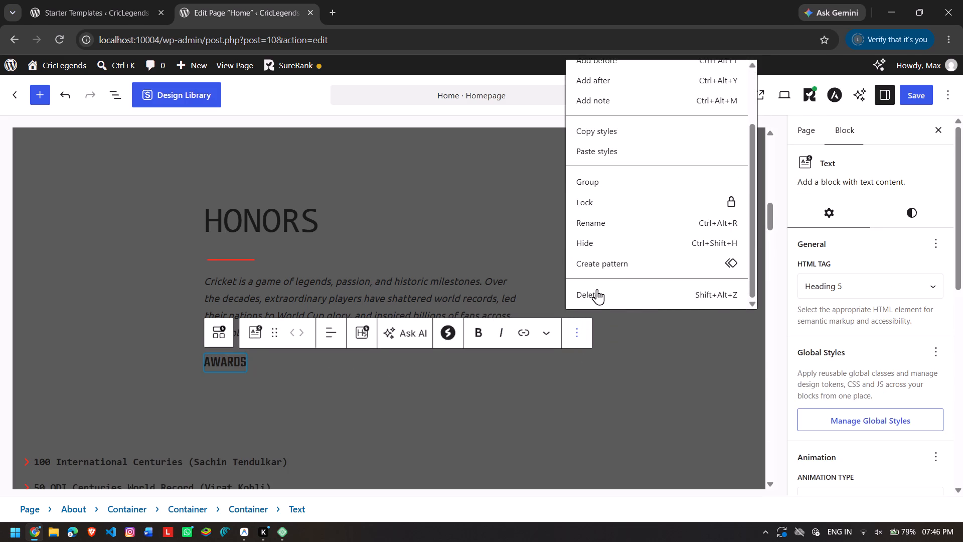
pyautogui.click(597, 289)
pyautogui.click(334, 402)
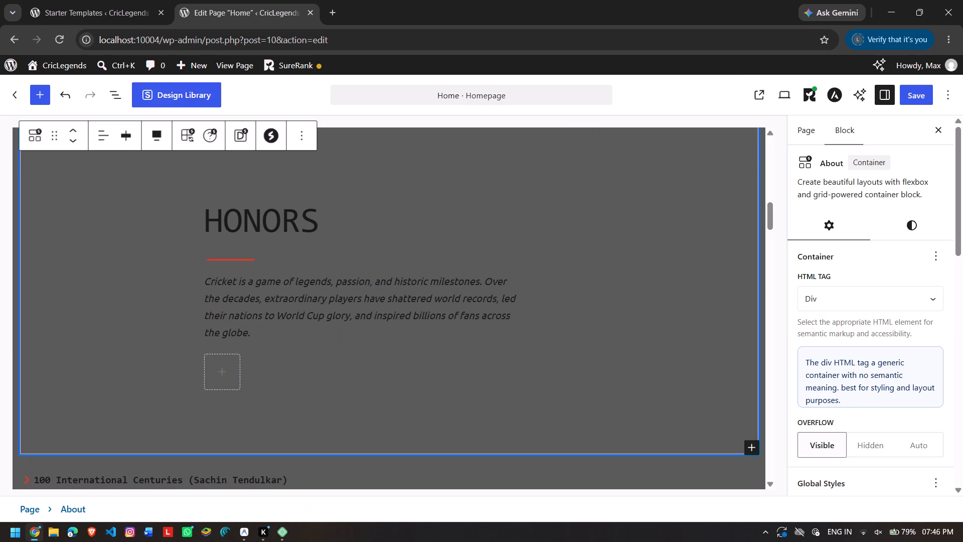
# Make the whole italic paragraph under the HONORS heading bold.
pyautogui.click(300, 296)
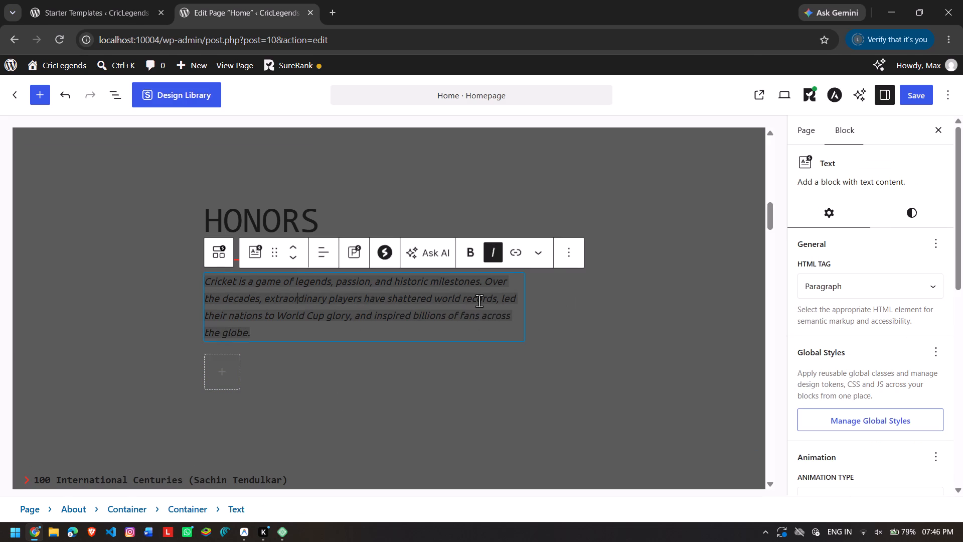
pyautogui.click(471, 249)
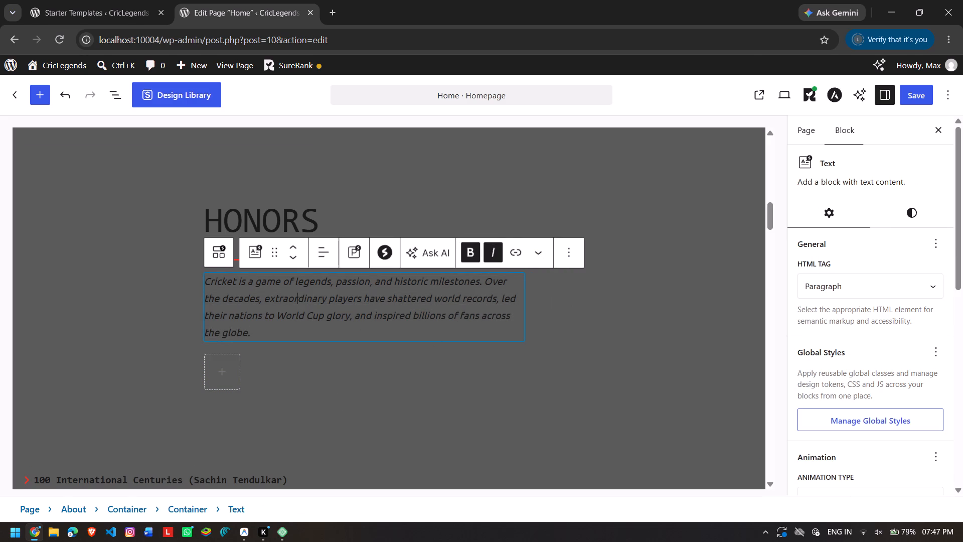
pyautogui.moveTo(254, 333); pyautogui.dragTo(203, 267)
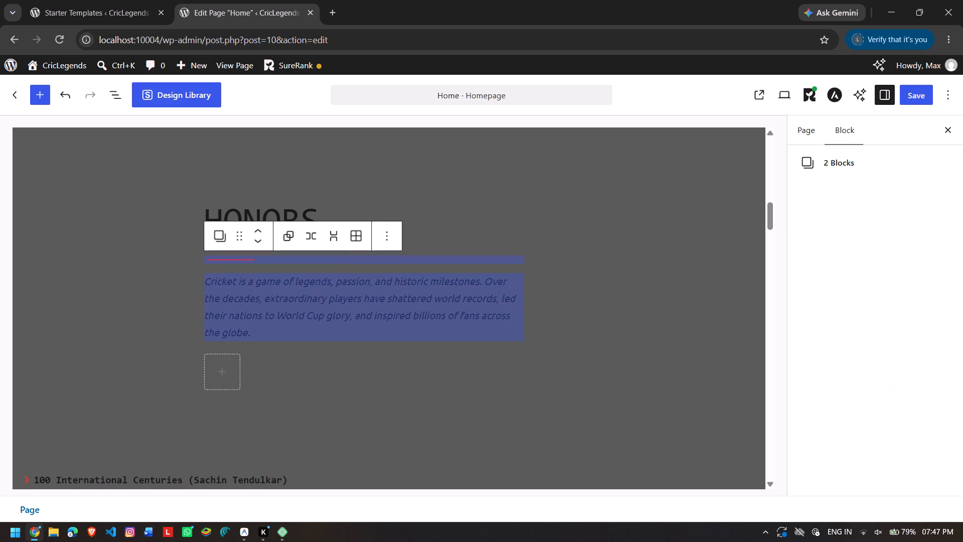
pyautogui.click(272, 323)
pyautogui.moveTo(253, 334); pyautogui.dragTo(202, 283)
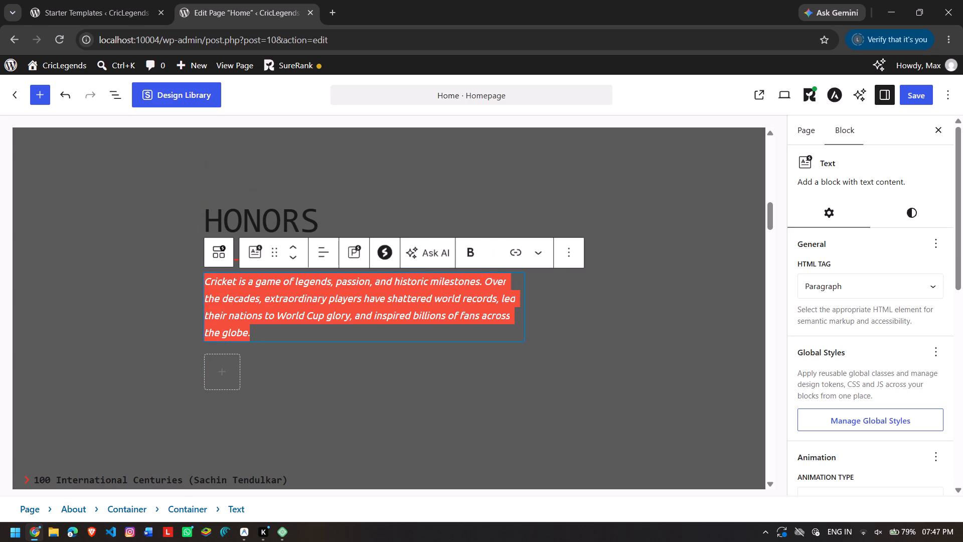
pyautogui.click(470, 246)
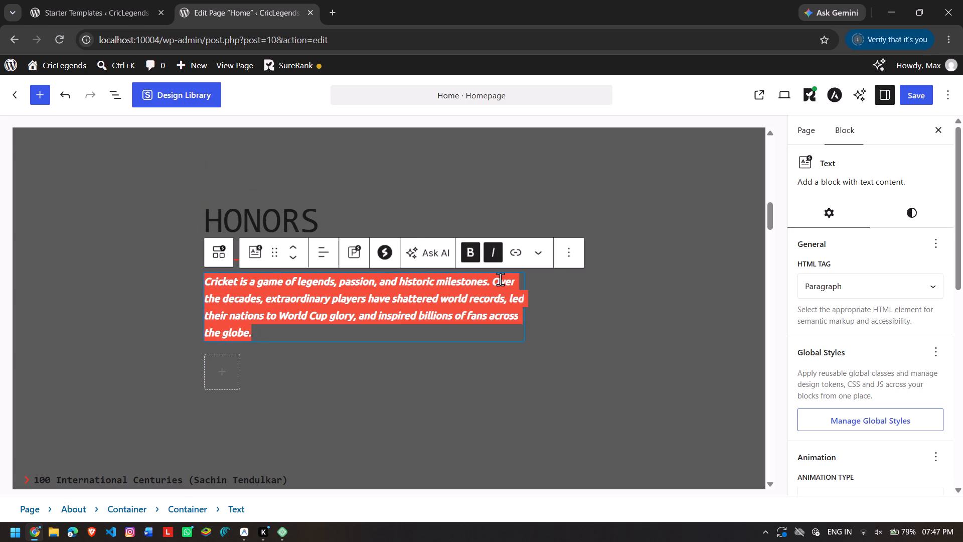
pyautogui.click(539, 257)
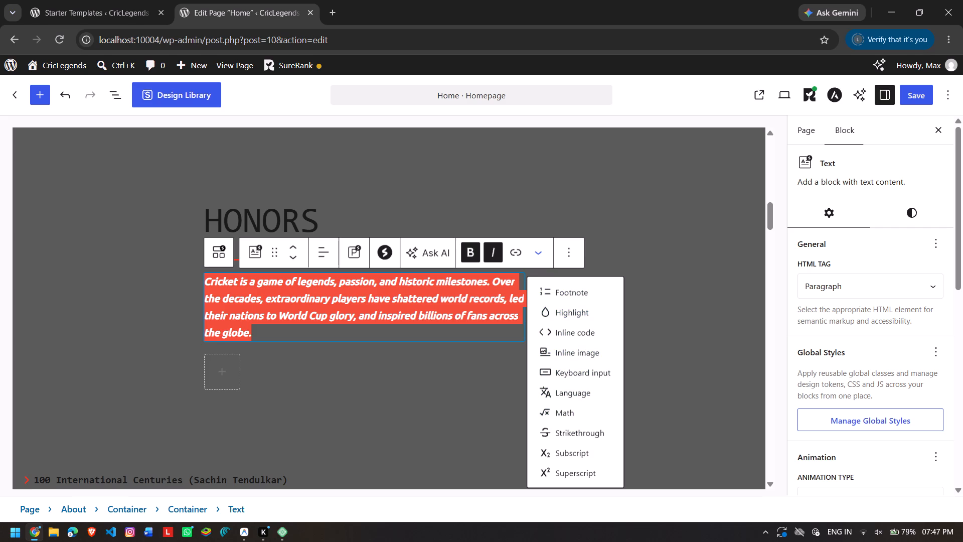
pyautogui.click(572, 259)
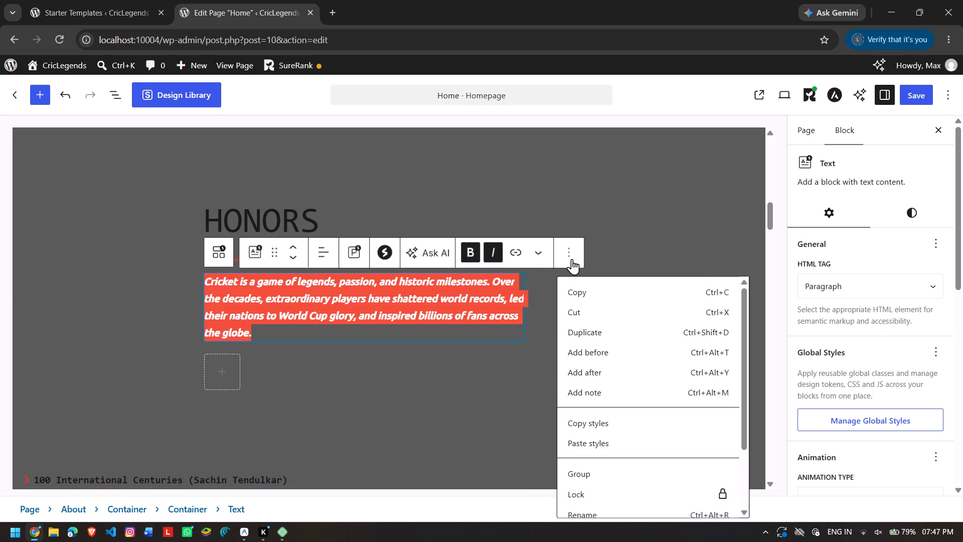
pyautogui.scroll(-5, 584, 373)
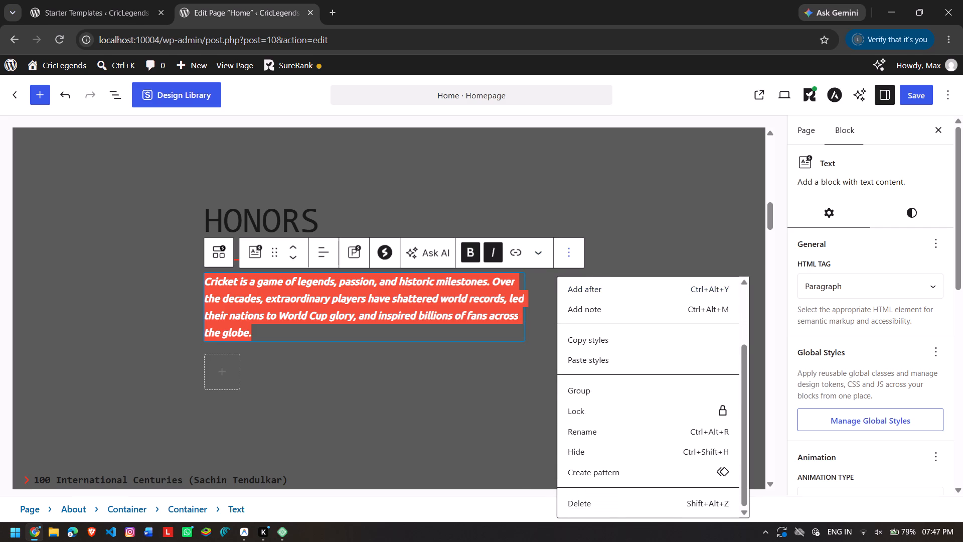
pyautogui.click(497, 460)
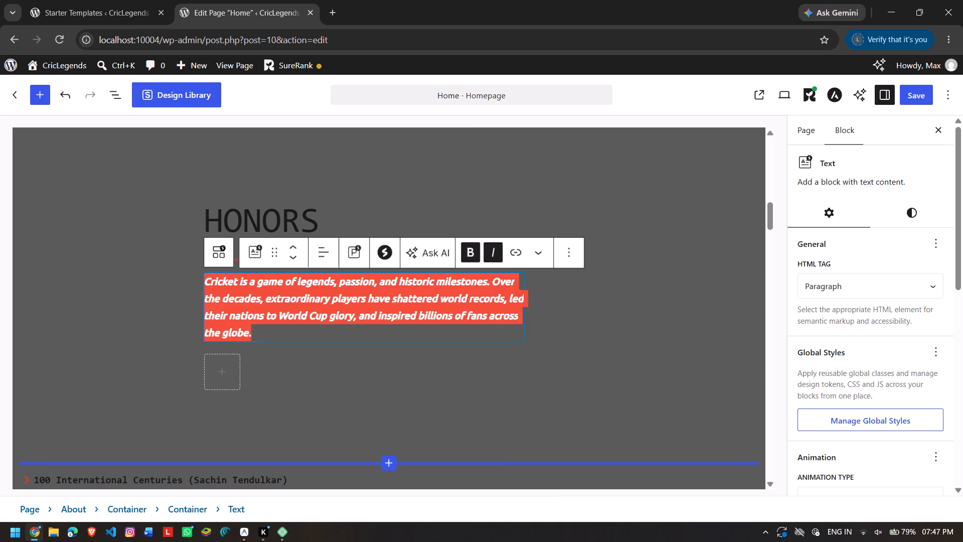
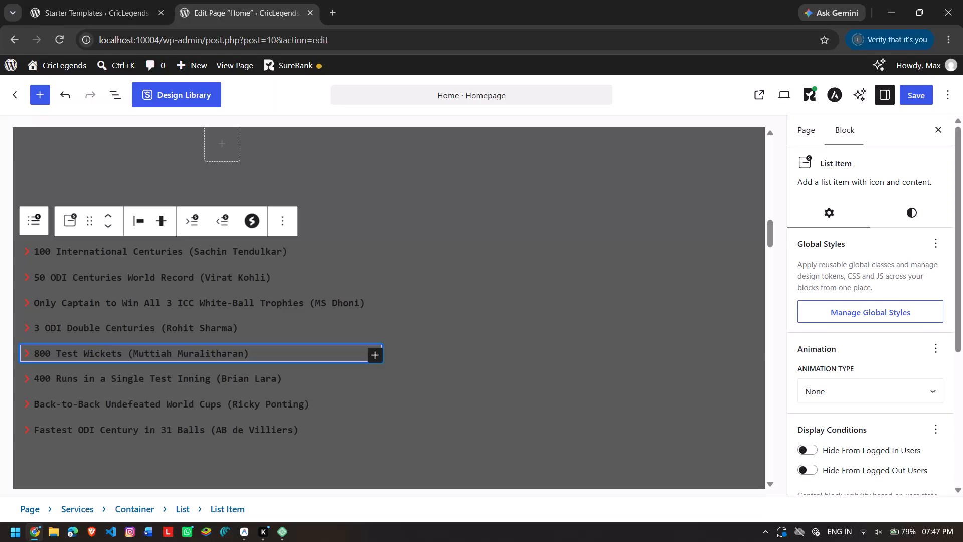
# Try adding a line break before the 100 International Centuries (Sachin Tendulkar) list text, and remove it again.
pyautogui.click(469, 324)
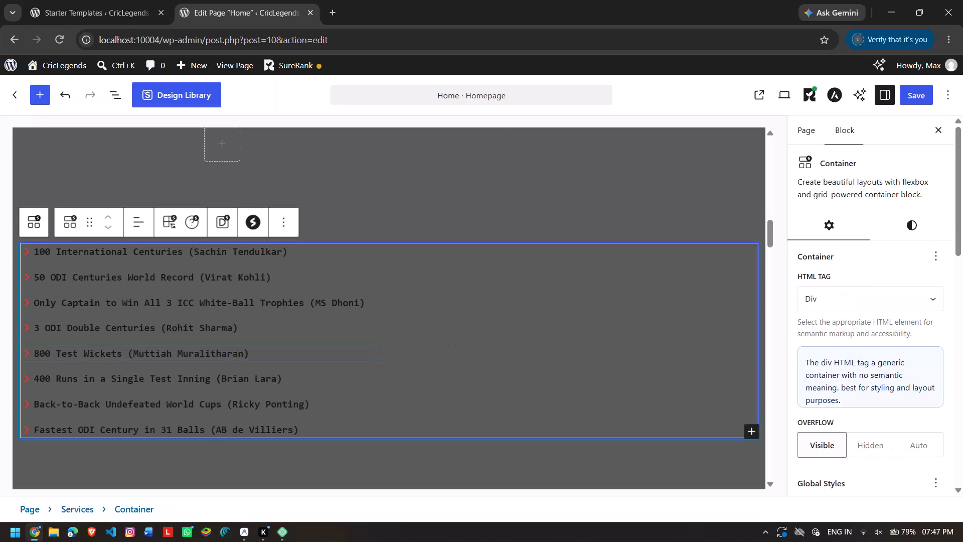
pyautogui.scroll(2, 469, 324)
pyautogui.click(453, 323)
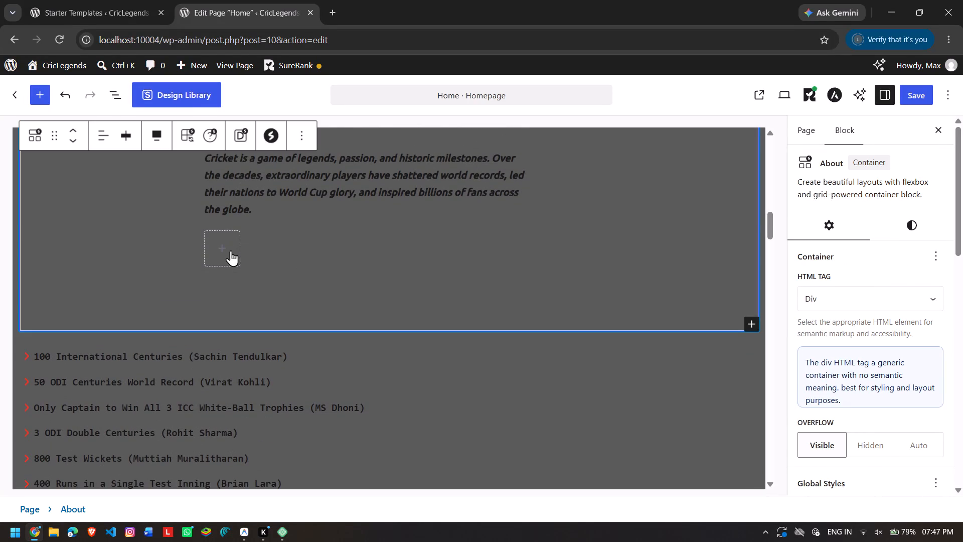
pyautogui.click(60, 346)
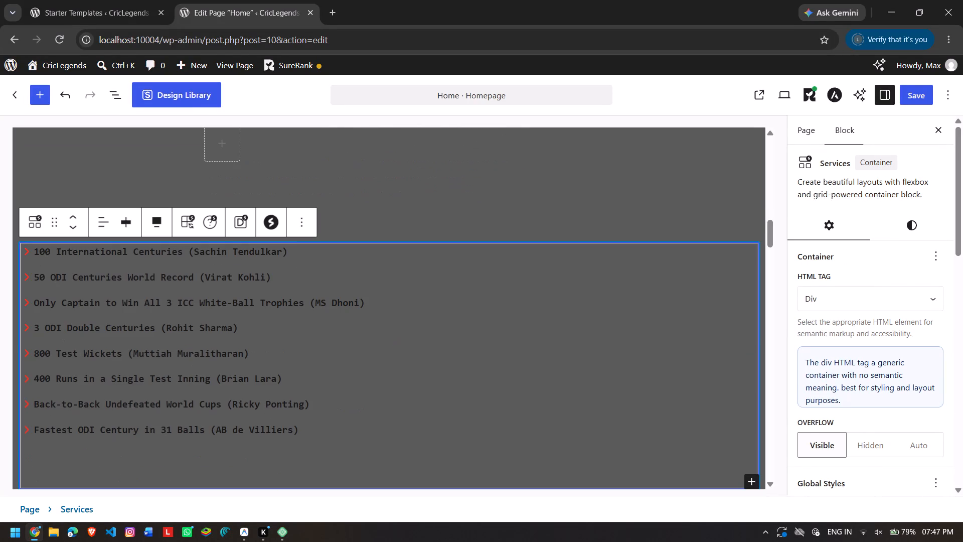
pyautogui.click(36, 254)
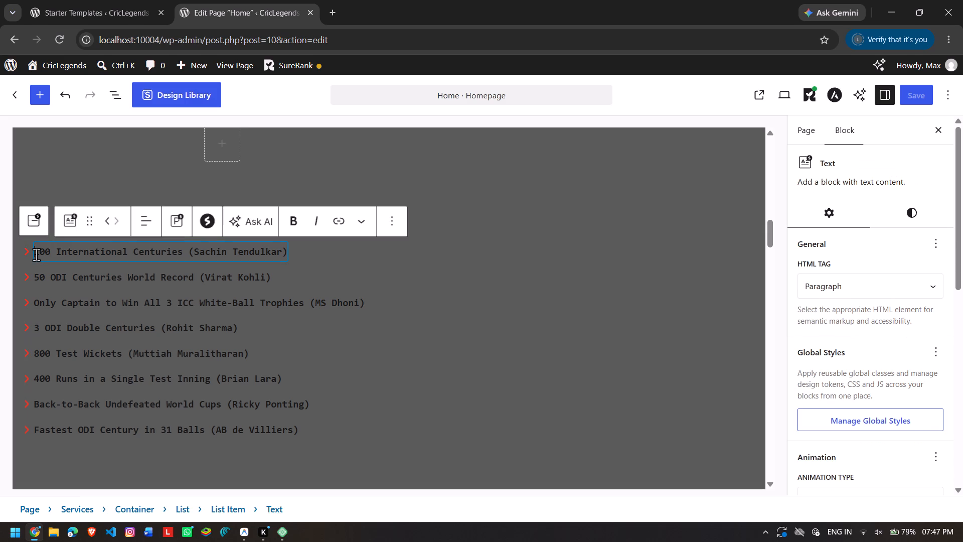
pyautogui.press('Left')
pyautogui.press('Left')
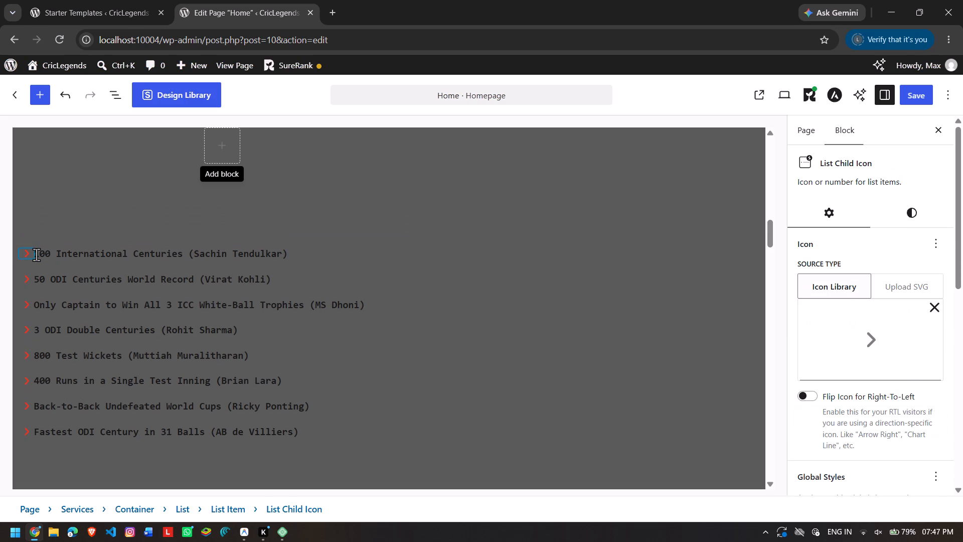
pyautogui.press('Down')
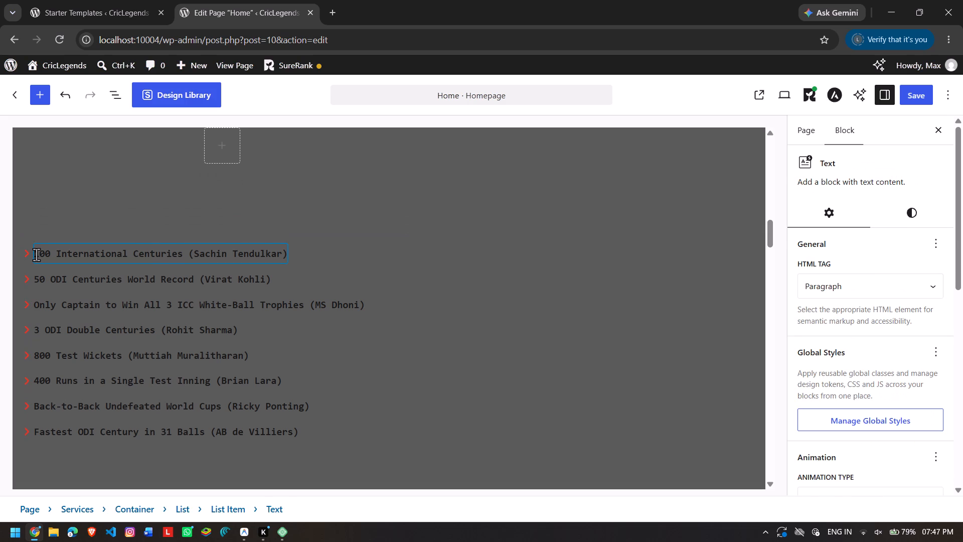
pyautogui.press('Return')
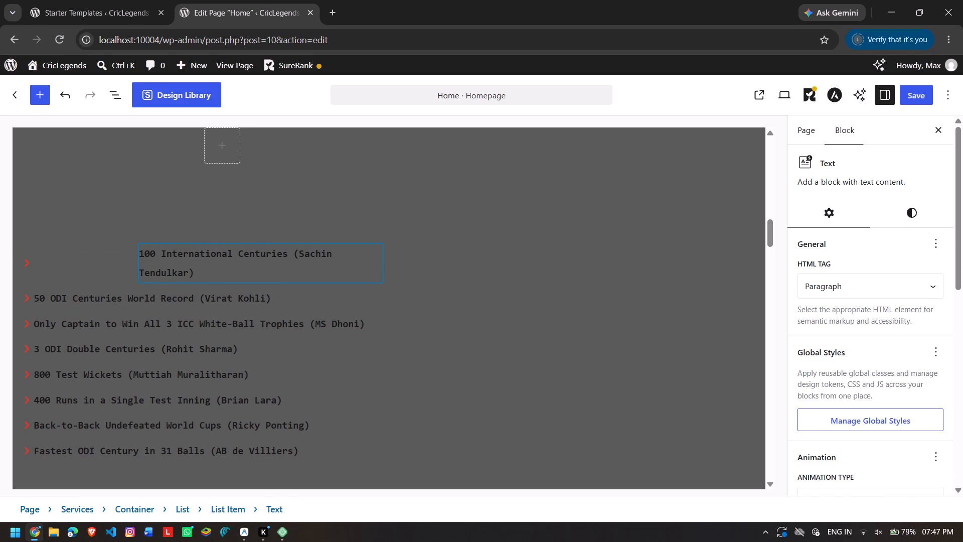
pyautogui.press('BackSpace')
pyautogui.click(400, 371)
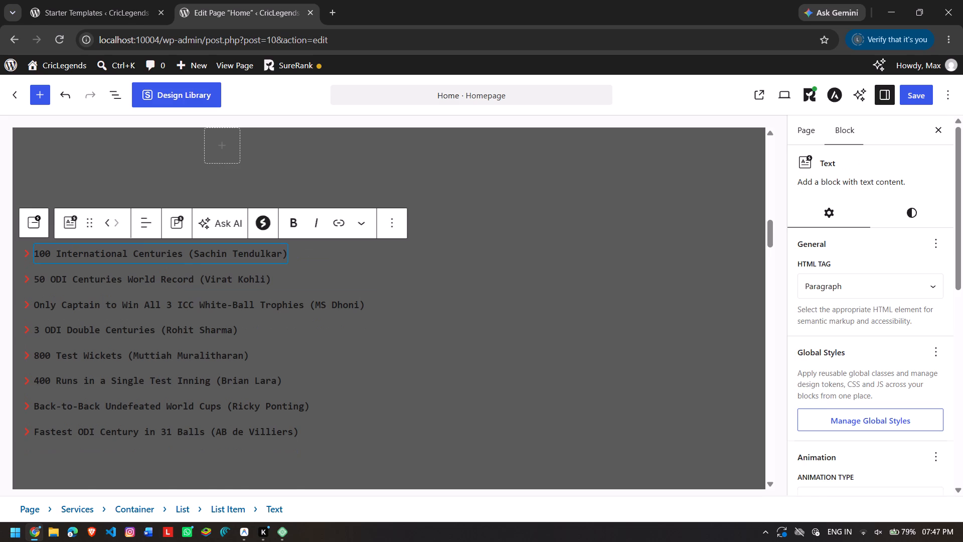
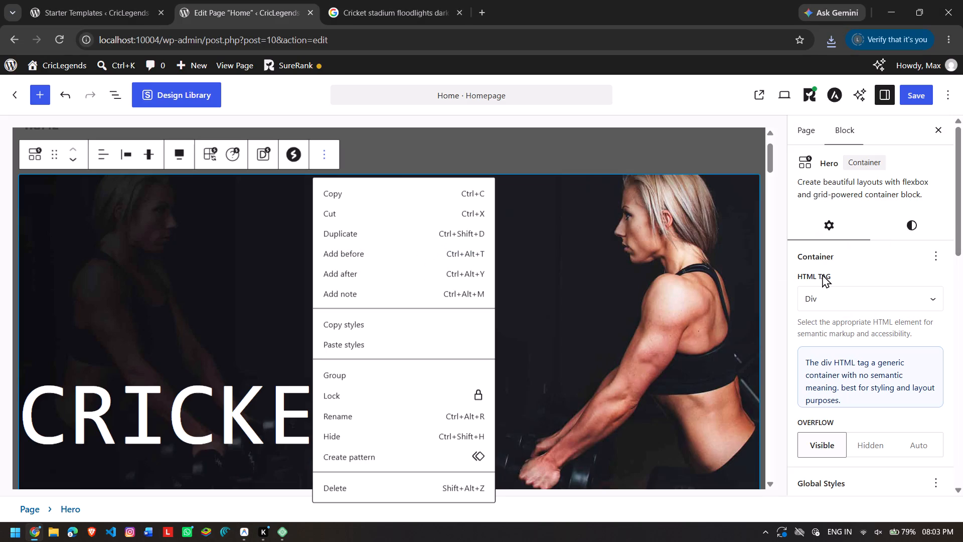
pyautogui.click(920, 231)
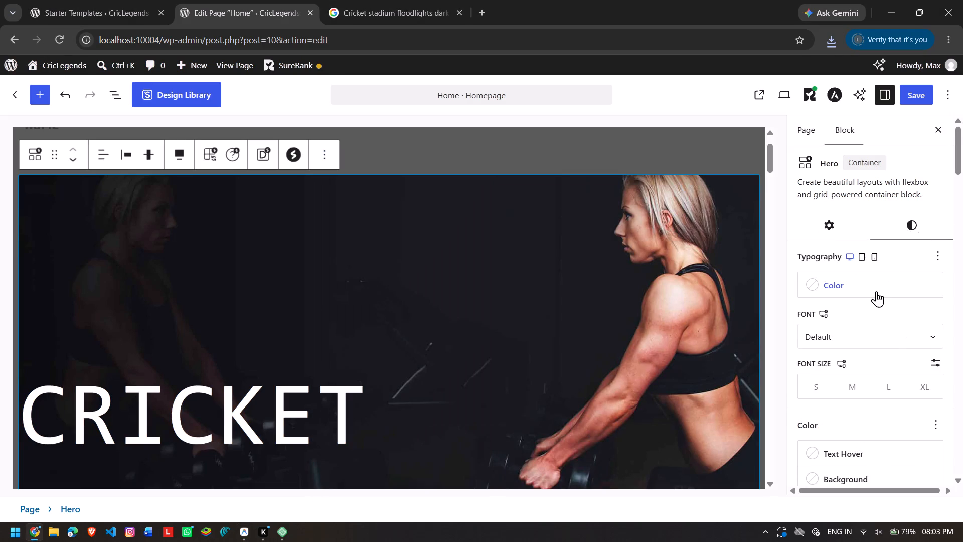
pyautogui.scroll(-6, 876, 291)
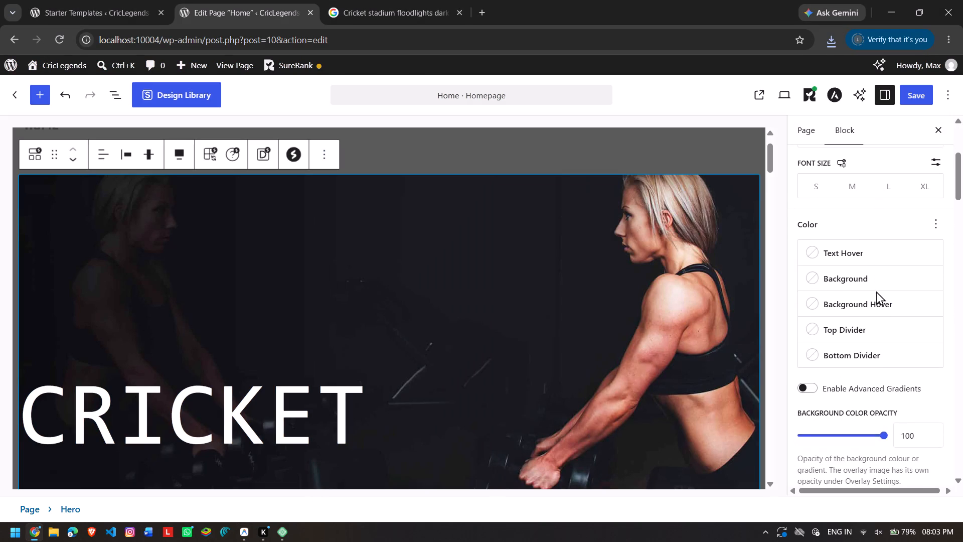
pyautogui.scroll(-6, 876, 291)
pyautogui.click(825, 356)
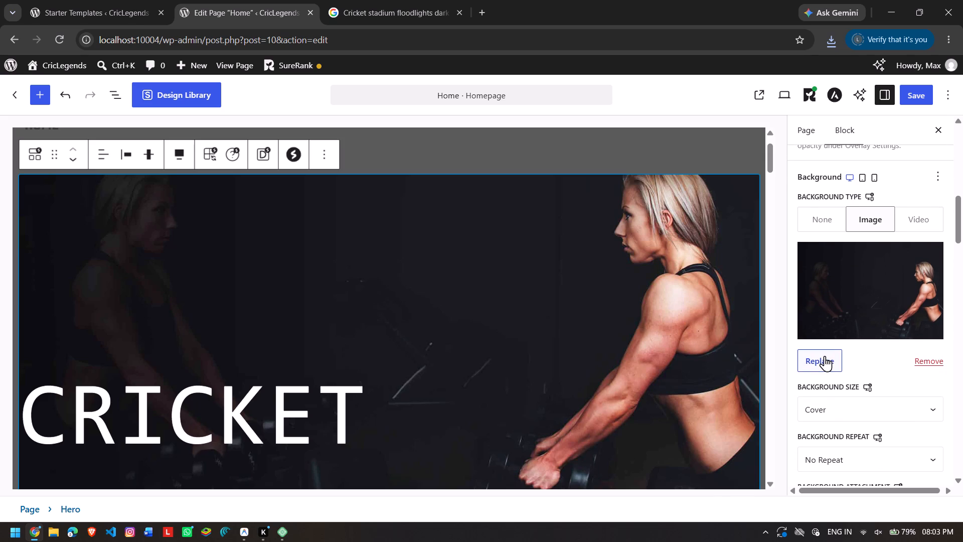
pyautogui.click(503, 303)
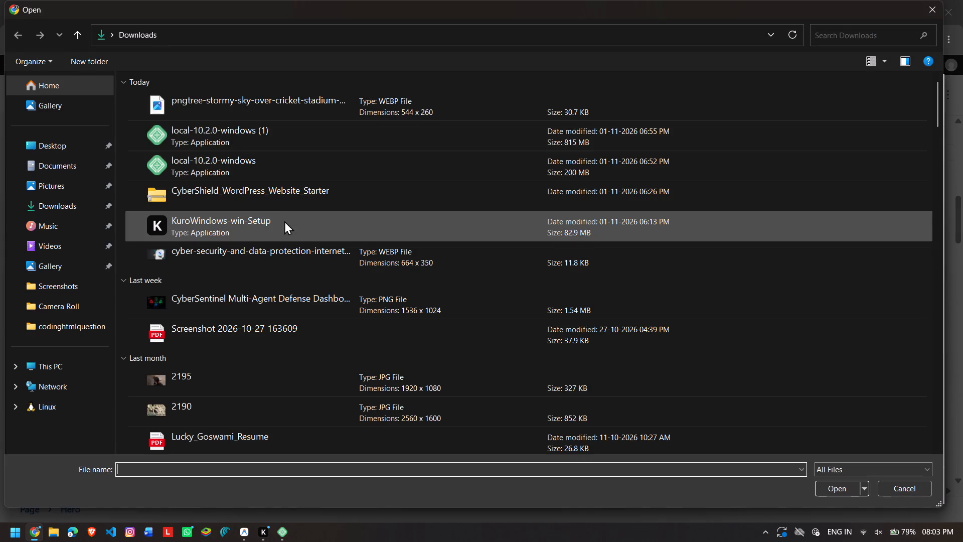
pyautogui.doubleClick(251, 118)
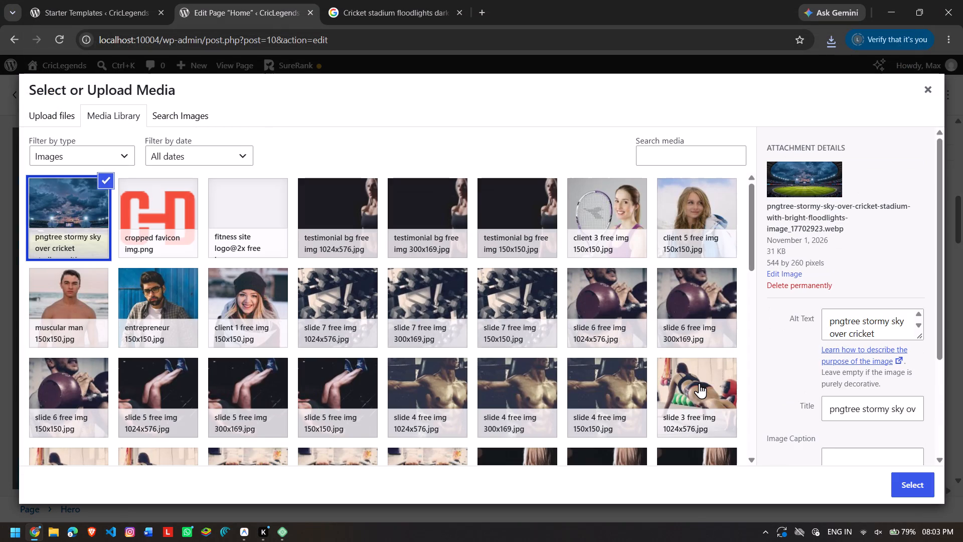
pyautogui.click(919, 486)
pyautogui.scroll(-1, 705, 400)
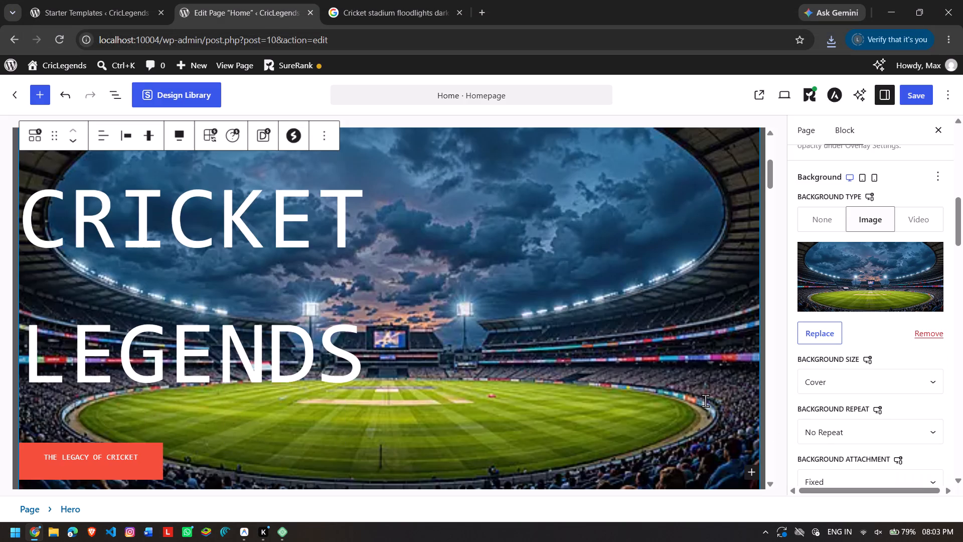
pyautogui.scroll(-5, 705, 400)
pyautogui.scroll(4, 705, 400)
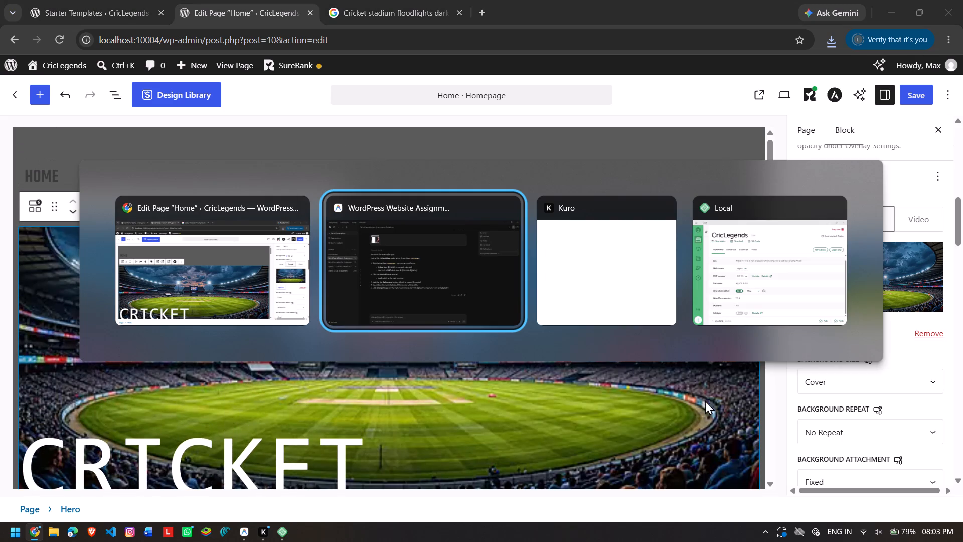
# Return to the Google results and look through Getty Images' cricket stadium lights stock photos for an alternative background.
pyautogui.click(430, 0)
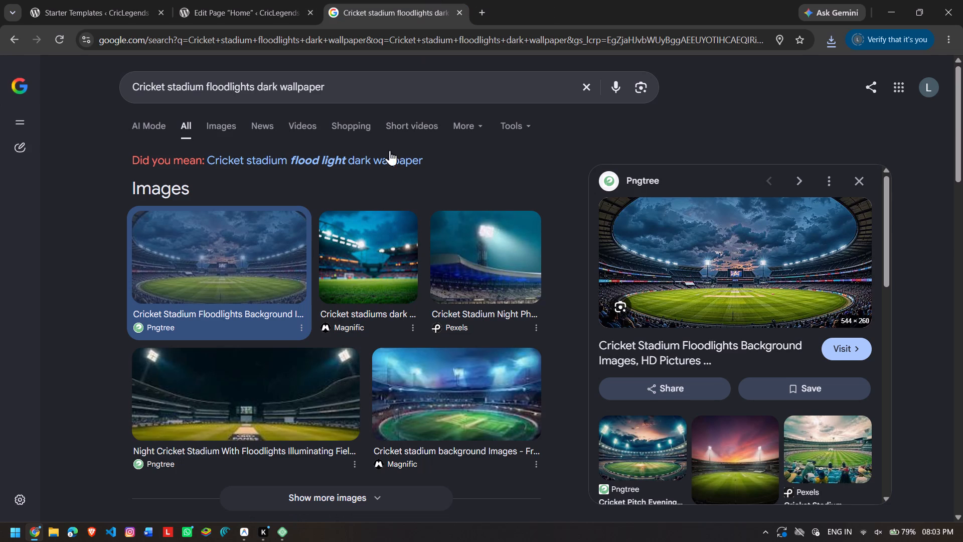
pyautogui.scroll(-3, 374, 211)
pyautogui.scroll(-3, 256, 278)
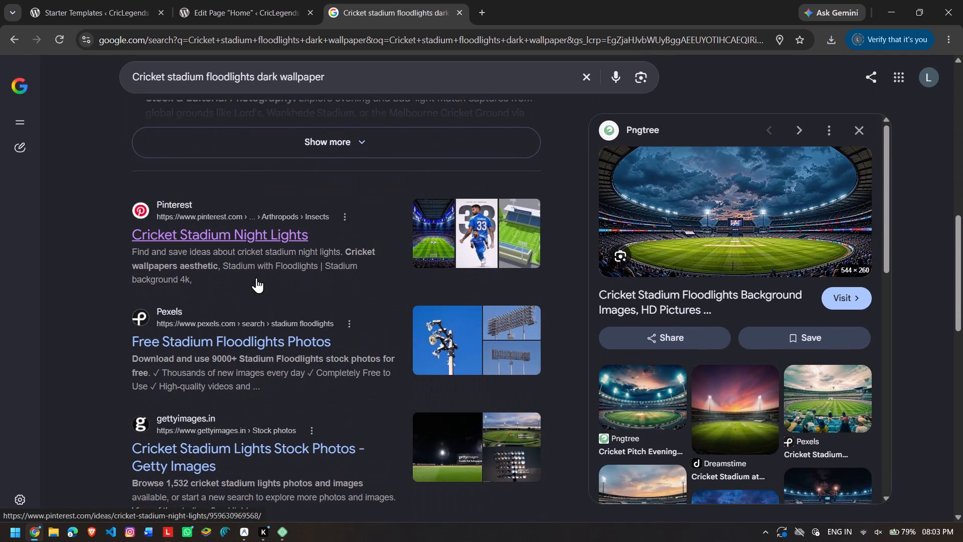
pyautogui.scroll(-1, 242, 340)
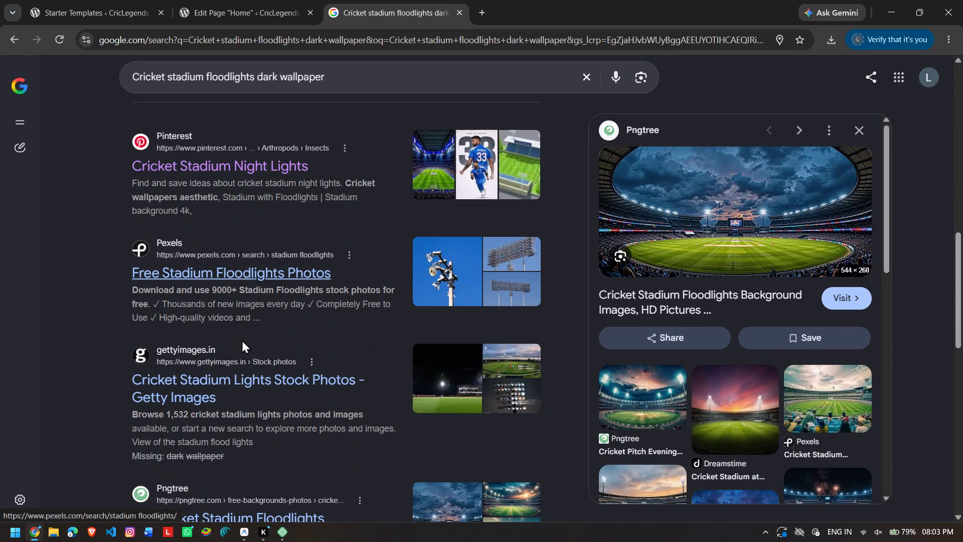
pyautogui.click(235, 363)
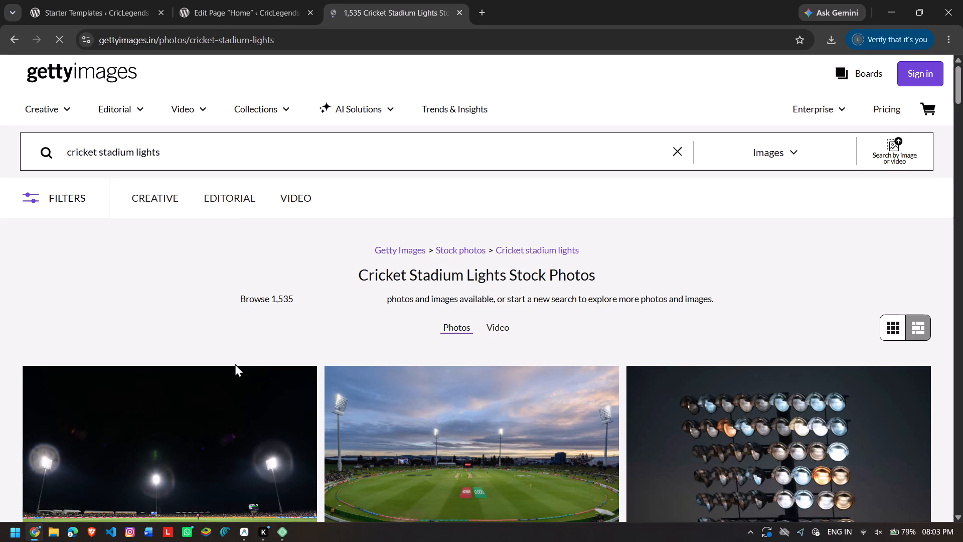
pyautogui.scroll(-1, 235, 363)
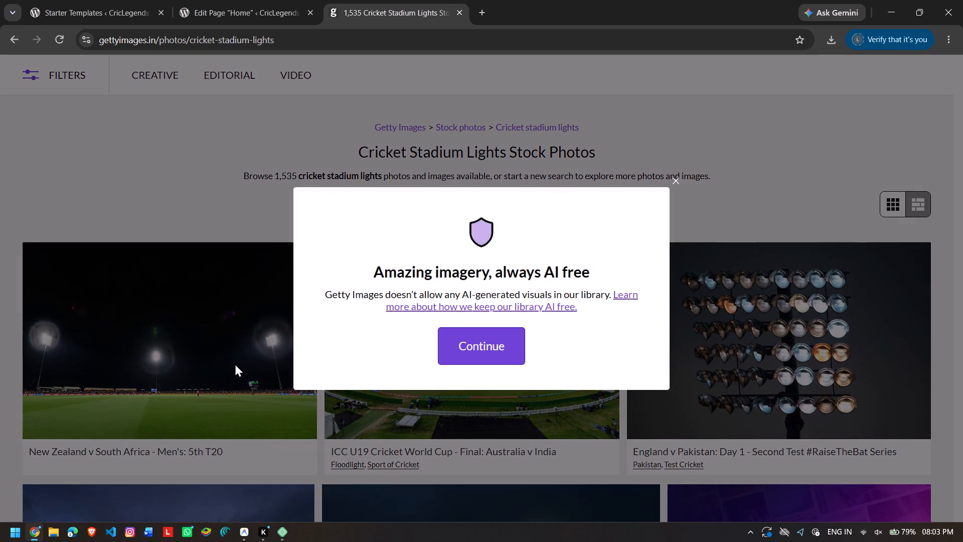
pyautogui.click(504, 340)
pyautogui.scroll(-2, 504, 340)
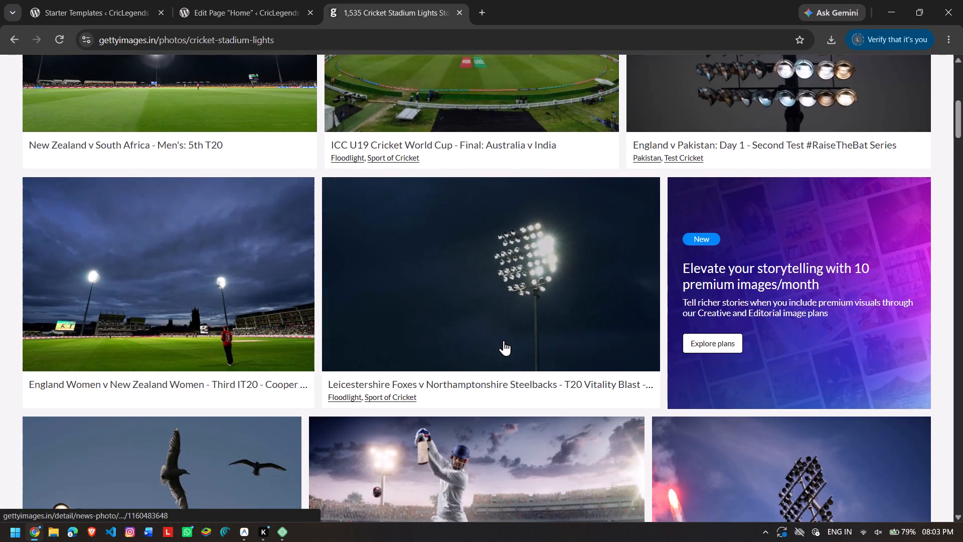
pyautogui.scroll(-4, 504, 340)
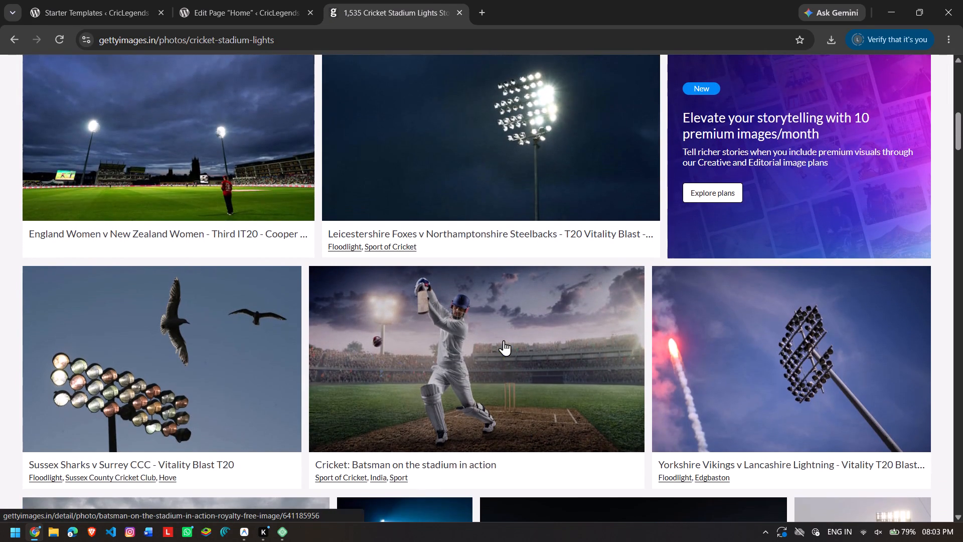
# Examine the detail page of Getty's England Women v New Zealand Women Third IT20 photo, then return to the Google results.
pyautogui.click(223, 156)
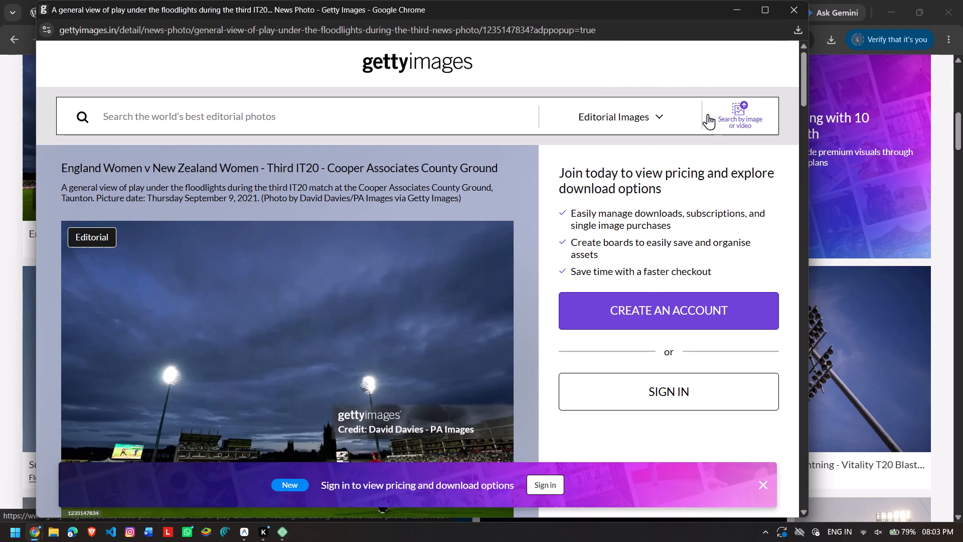
pyautogui.scroll(-2, 493, 211)
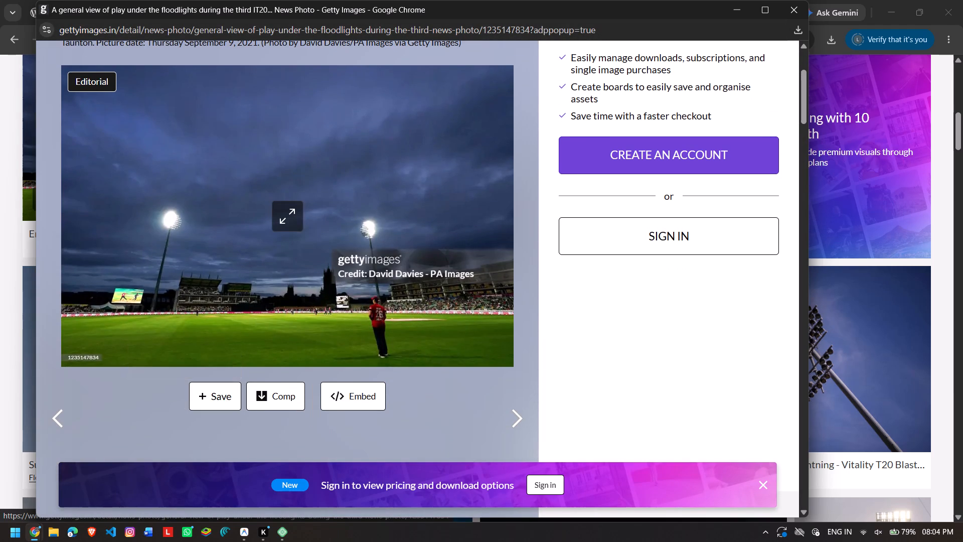
pyautogui.scroll(5, 353, 292)
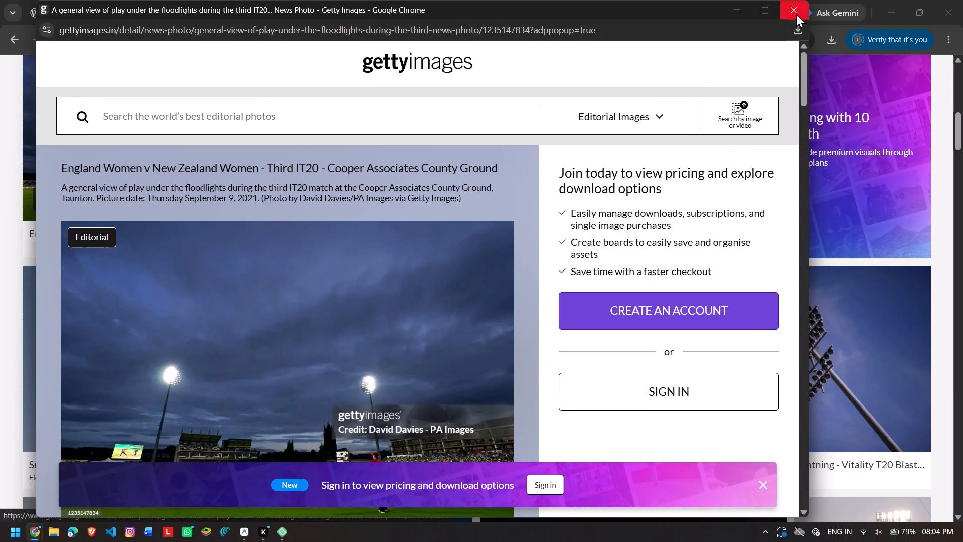
pyautogui.click(793, 30)
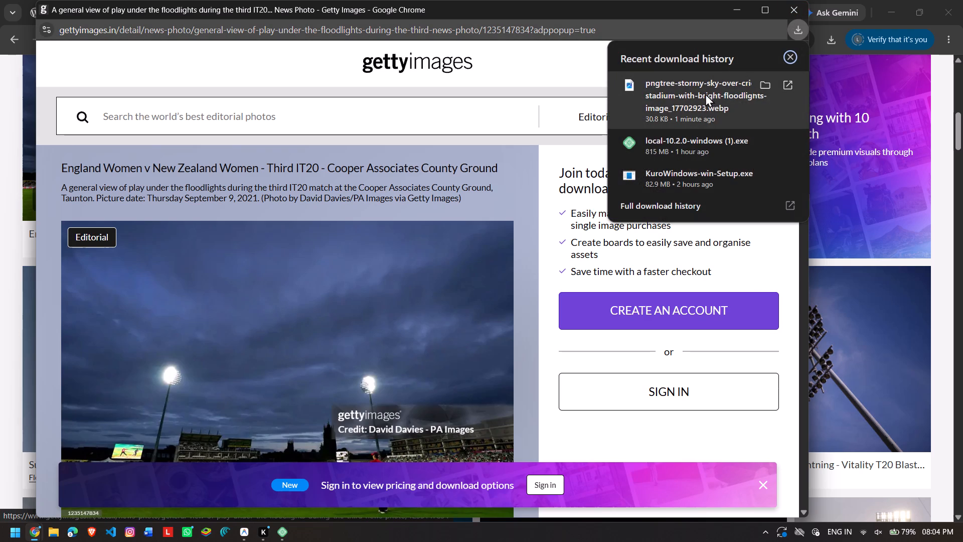
pyautogui.click(786, 15)
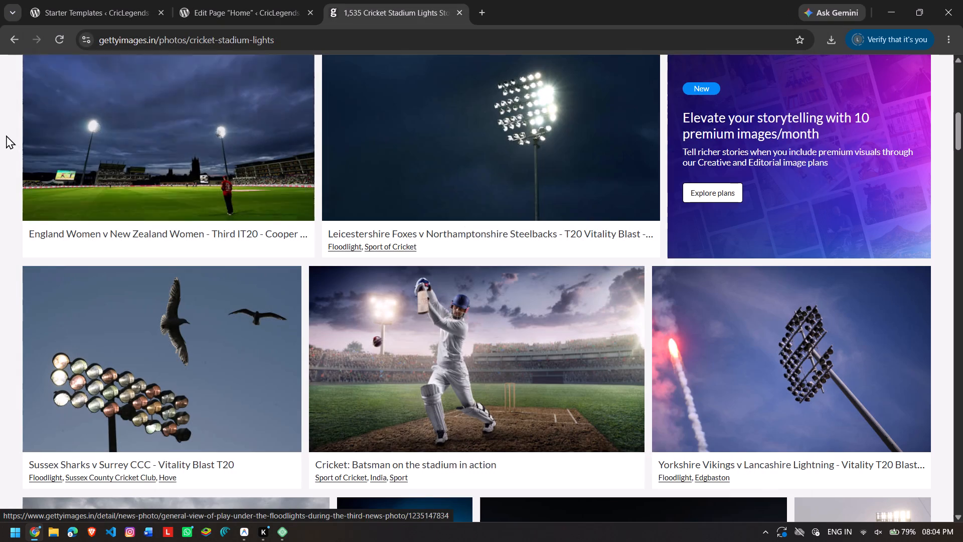
pyautogui.click(12, 39)
# Open Pngtree's HD Cricket Stadium Floodlights Background Images page from the Google results and complete its human verification.
pyautogui.scroll(-2, 108, 309)
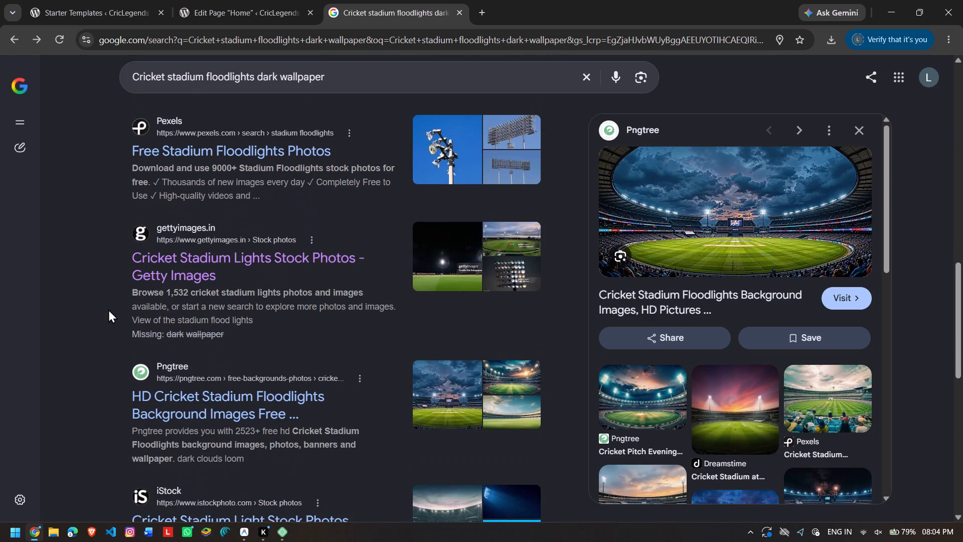
pyautogui.click(159, 401)
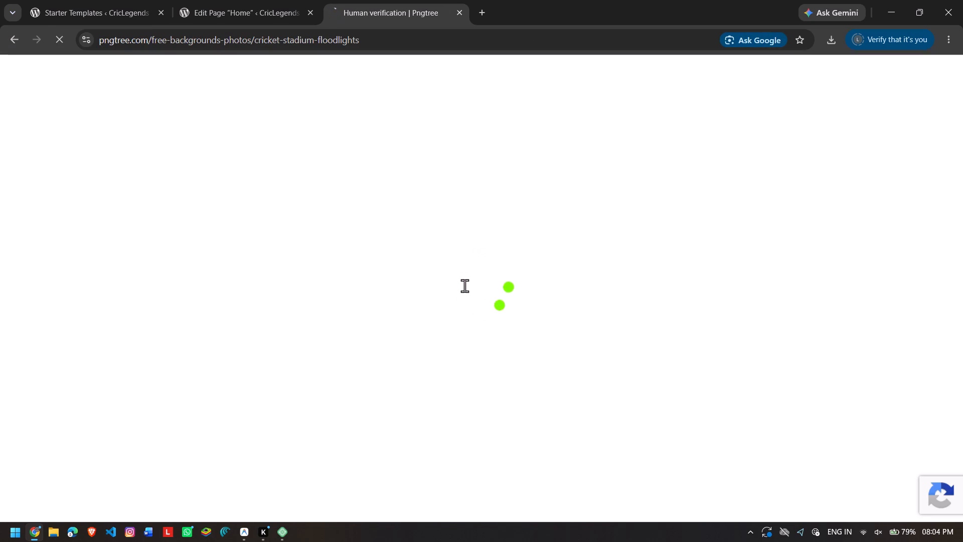
pyautogui.click(462, 361)
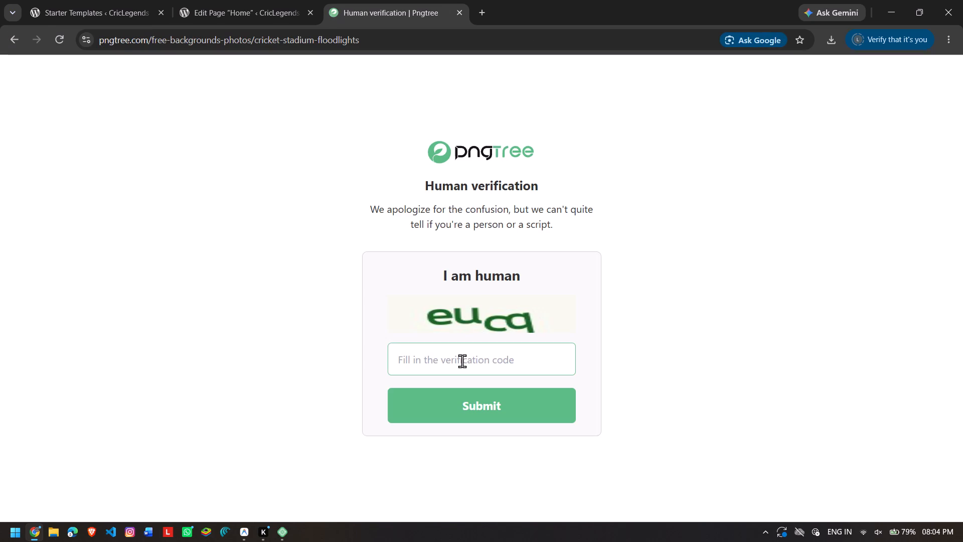
pyautogui.write('eu')
pyautogui.write('cq')
pyautogui.press('Return')
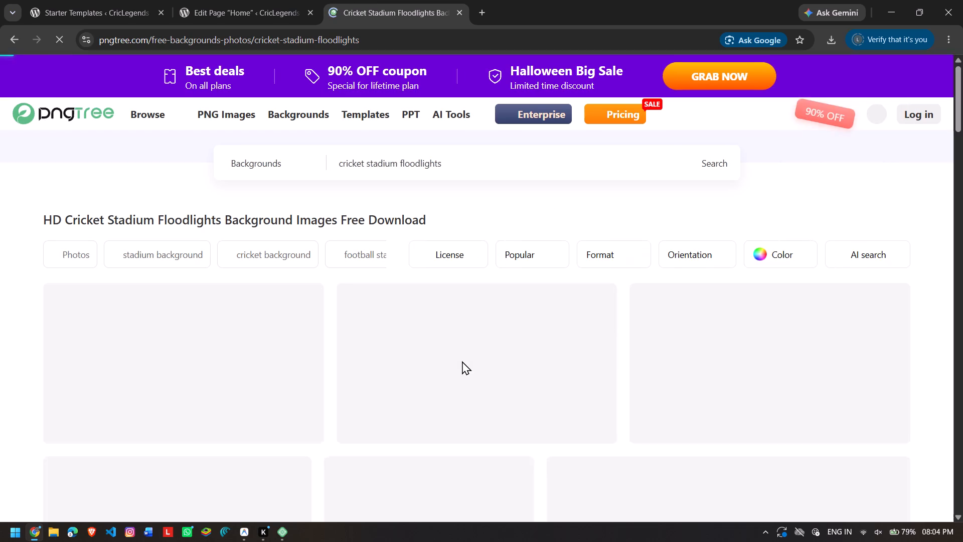
# Look through Pngtree's cricket stadium floodlights backgrounds for an alternative hero image.
pyautogui.scroll(-1, 509, 245)
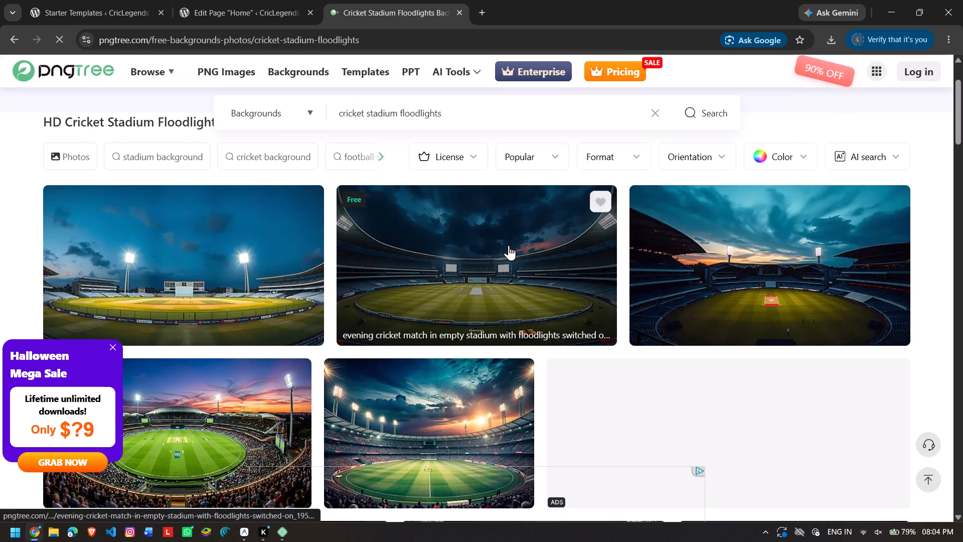
pyautogui.scroll(-1, 509, 245)
pyautogui.scroll(-1, 714, 222)
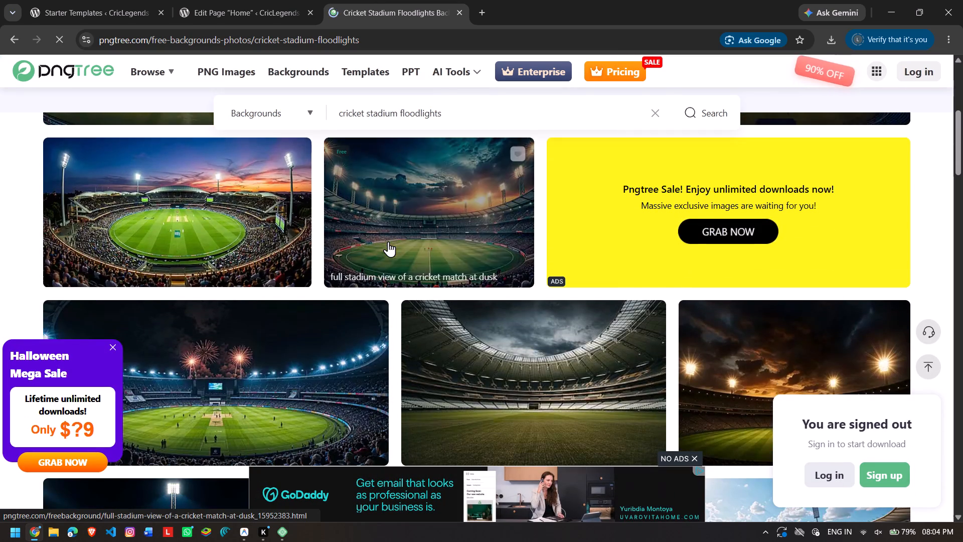
pyautogui.scroll(-1, 388, 241)
pyautogui.scroll(-2, 763, 252)
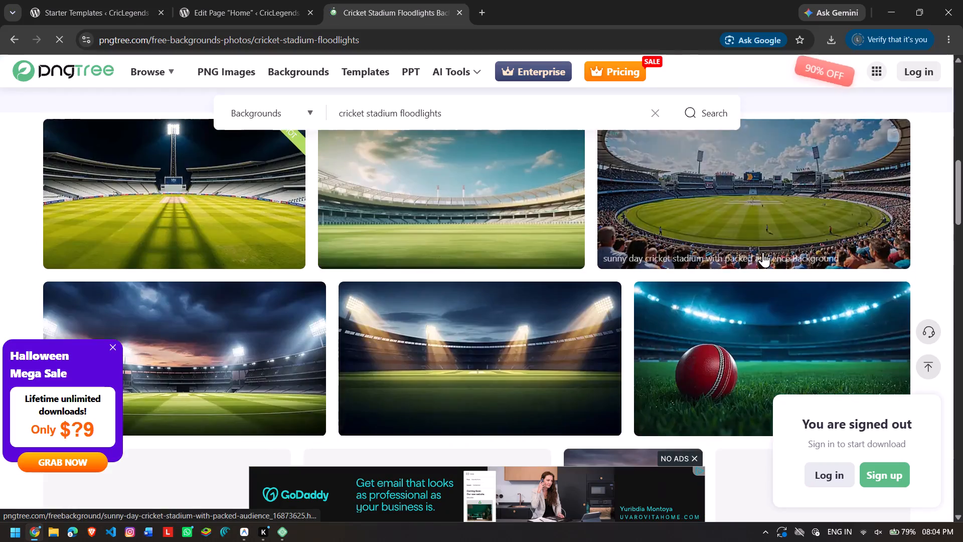
pyautogui.scroll(-4, 763, 252)
pyautogui.scroll(1, 763, 252)
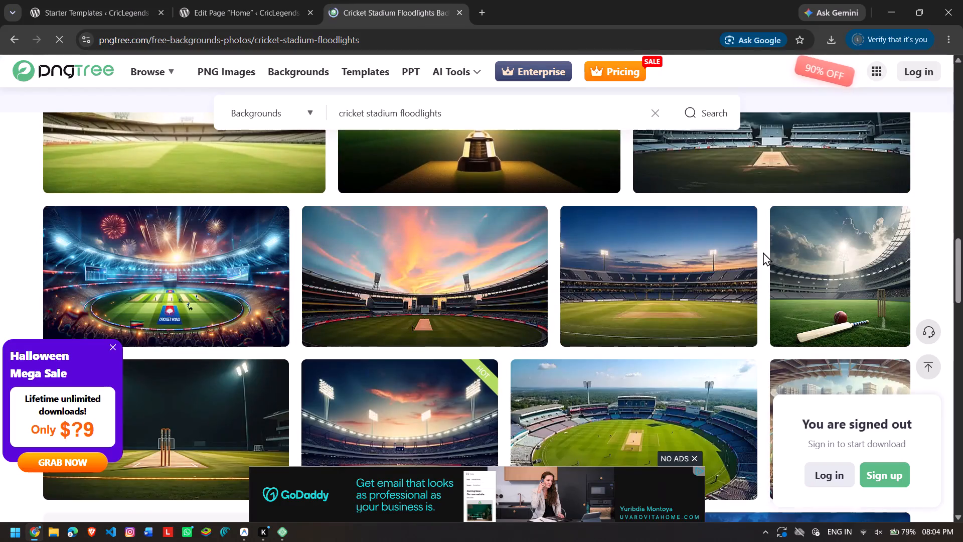
pyautogui.scroll(2, 763, 252)
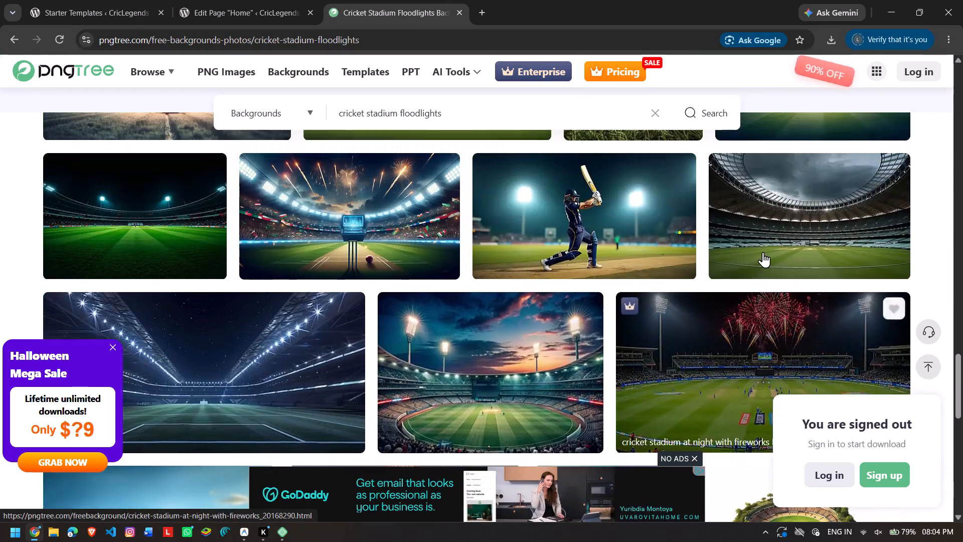
pyautogui.scroll(4, 763, 252)
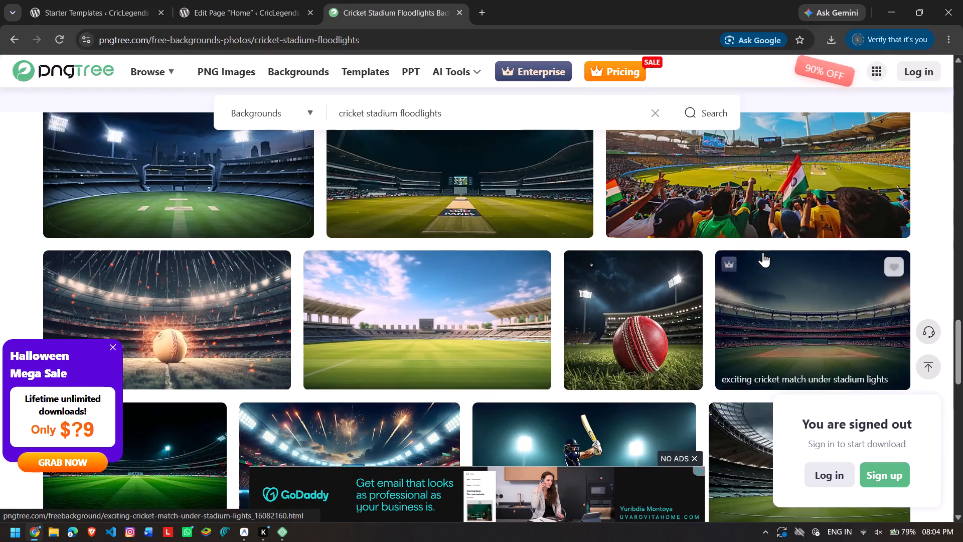
pyautogui.scroll(8, 763, 252)
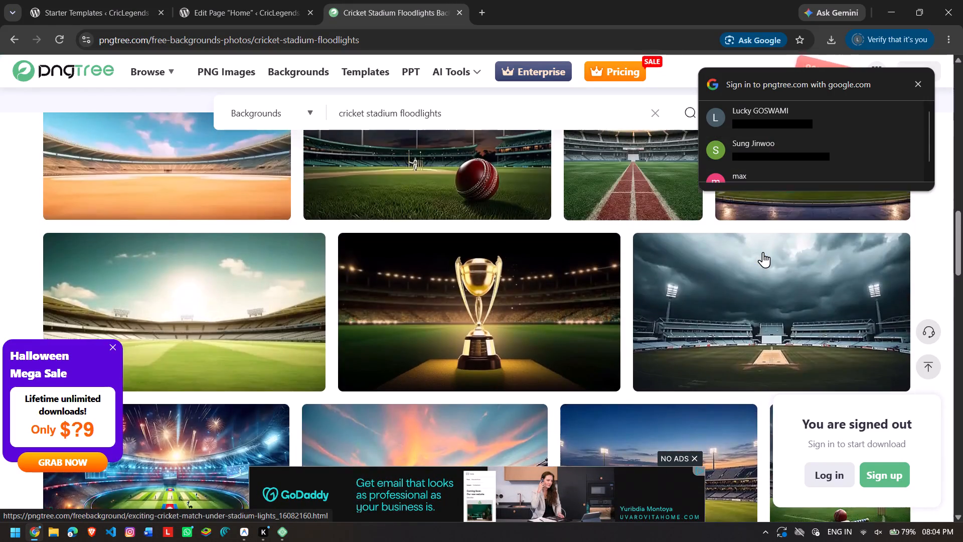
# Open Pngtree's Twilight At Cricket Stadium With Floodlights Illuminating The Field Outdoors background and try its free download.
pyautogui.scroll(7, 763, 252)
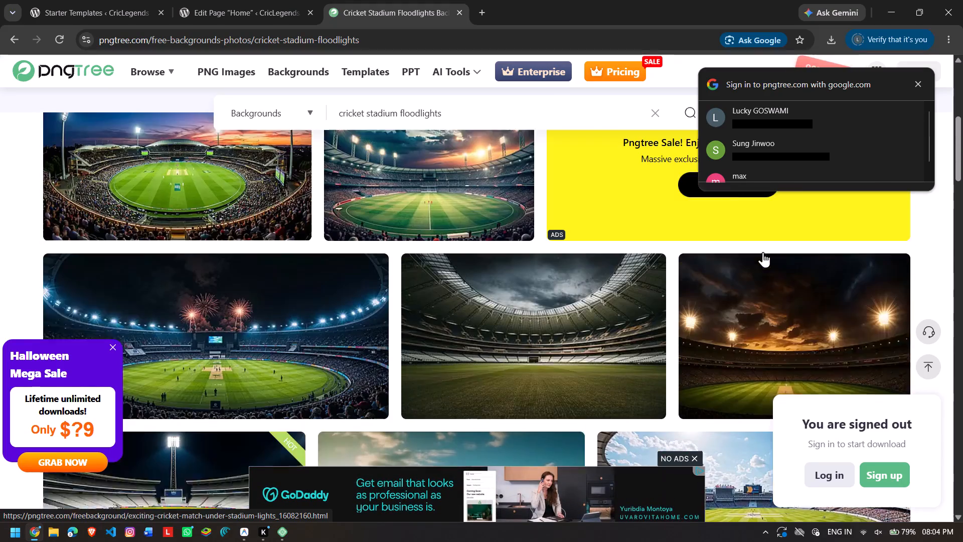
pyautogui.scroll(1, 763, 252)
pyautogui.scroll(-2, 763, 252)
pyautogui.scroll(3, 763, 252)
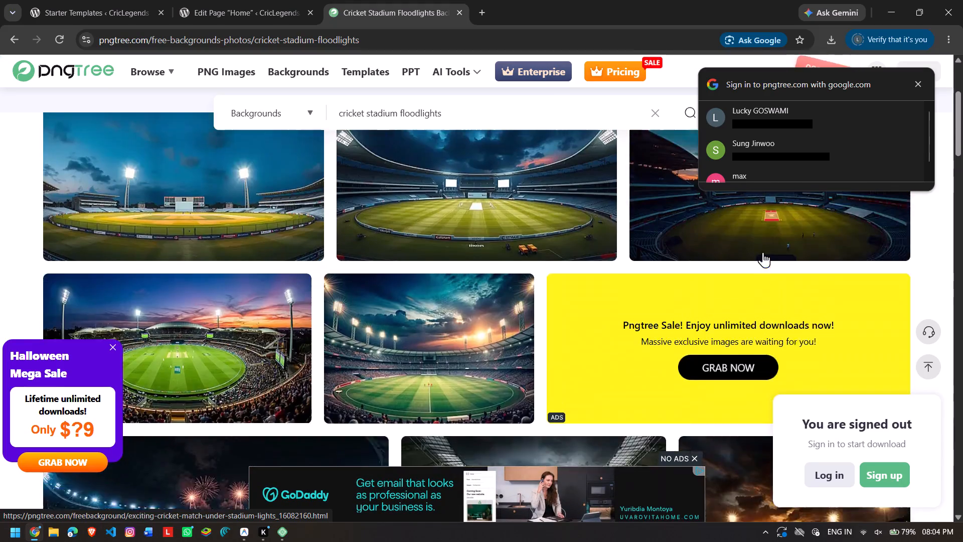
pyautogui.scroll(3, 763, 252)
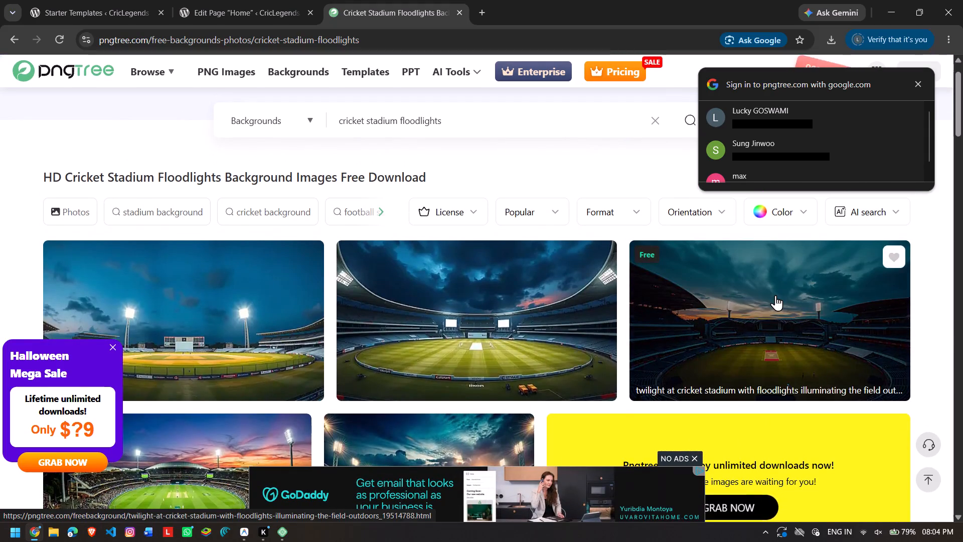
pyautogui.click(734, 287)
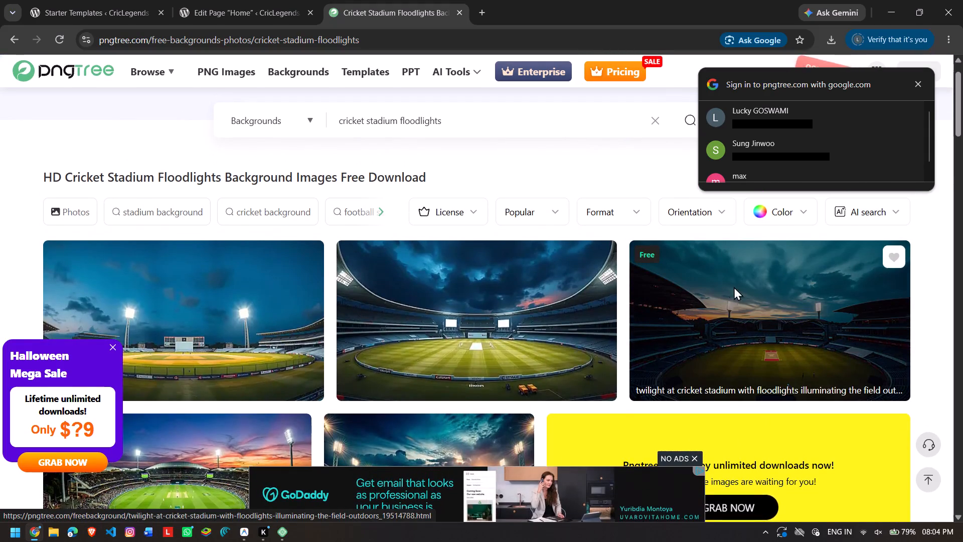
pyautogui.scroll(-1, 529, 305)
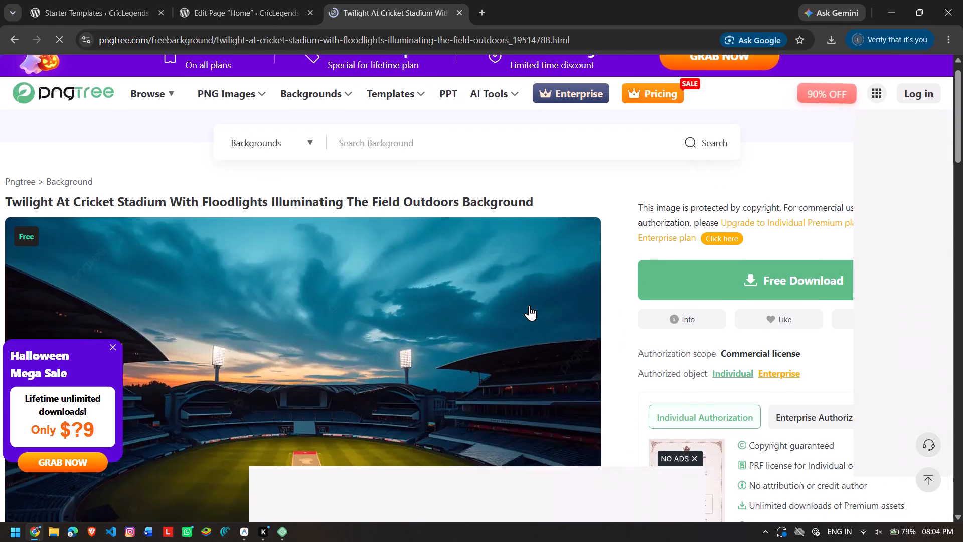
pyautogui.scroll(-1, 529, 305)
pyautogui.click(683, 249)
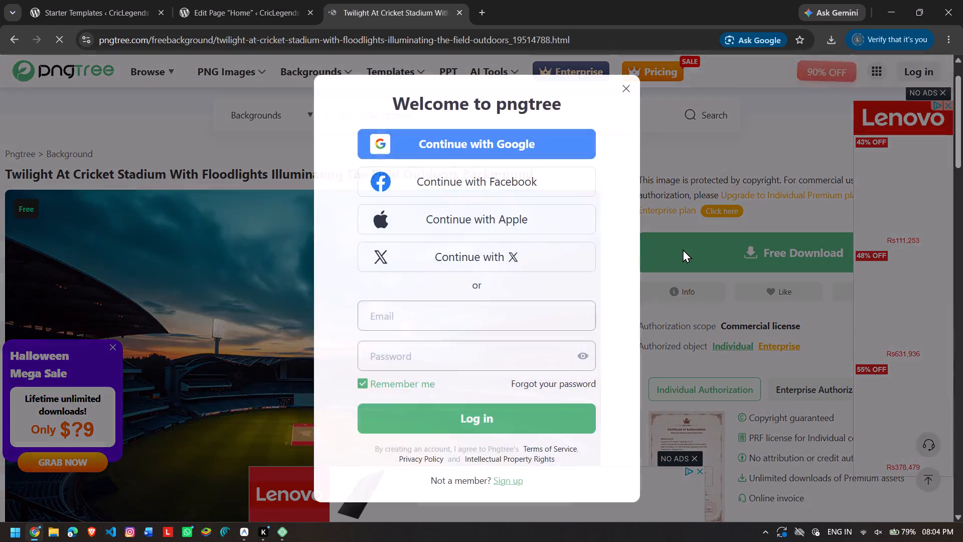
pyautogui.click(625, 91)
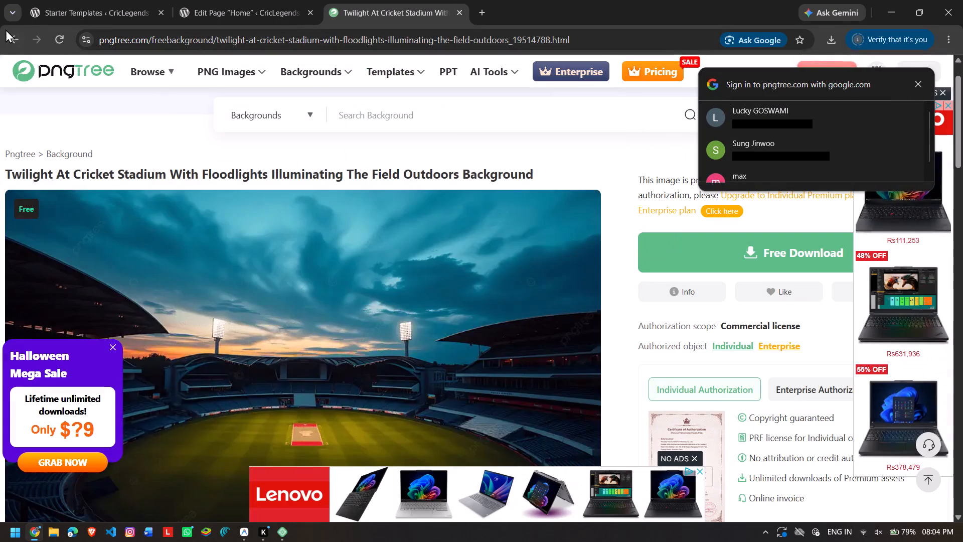
# Return to the Google results, open Pinterest's Cricket stadium night lights page and look through it for an alternative background.
pyautogui.click(5, 29)
pyautogui.click(8, 31)
pyautogui.click(8, 31)
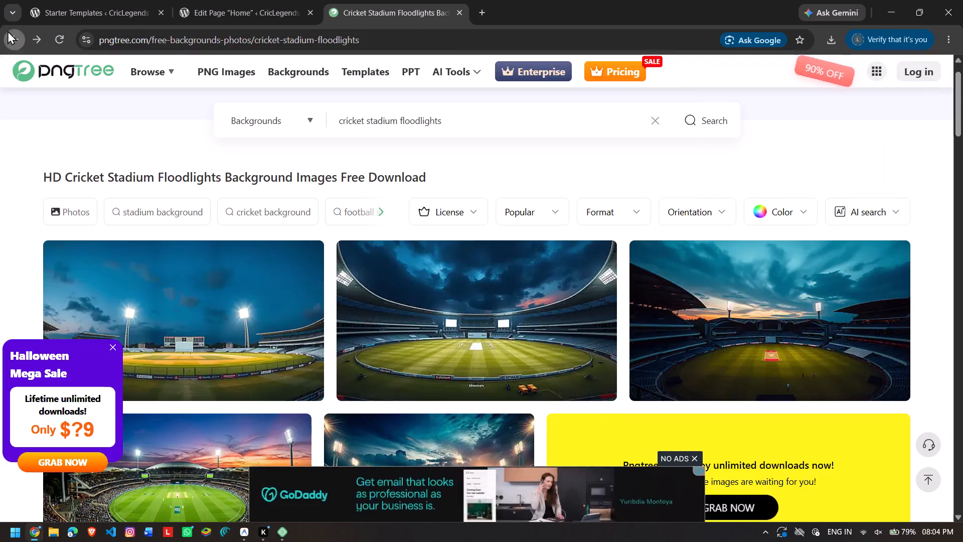
pyautogui.scroll(3, 158, 191)
pyautogui.click(178, 225)
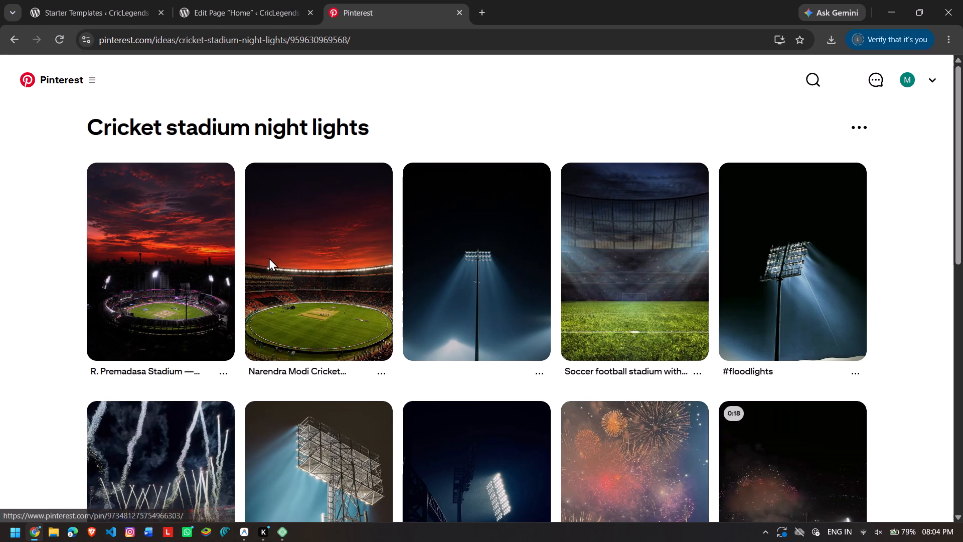
pyautogui.scroll(-2, 269, 257)
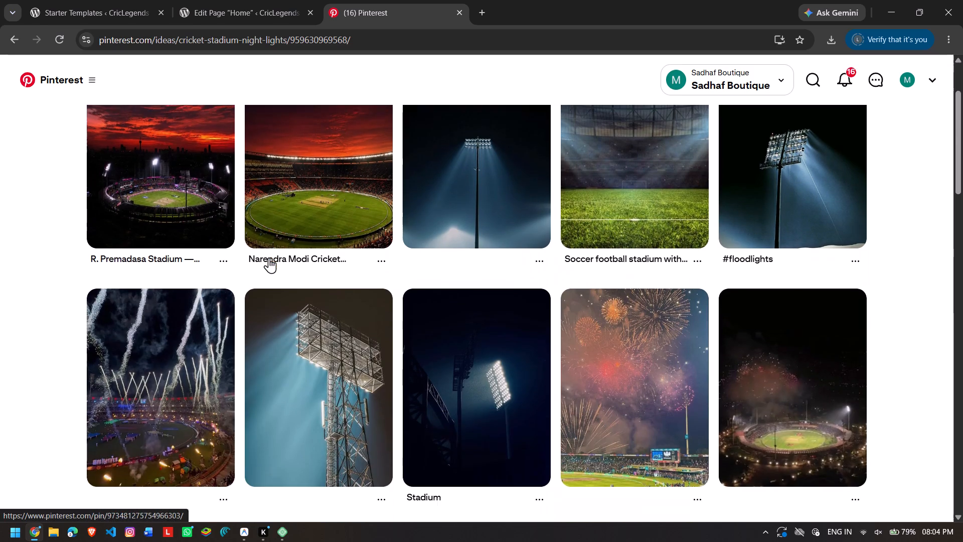
pyautogui.scroll(-4, 269, 257)
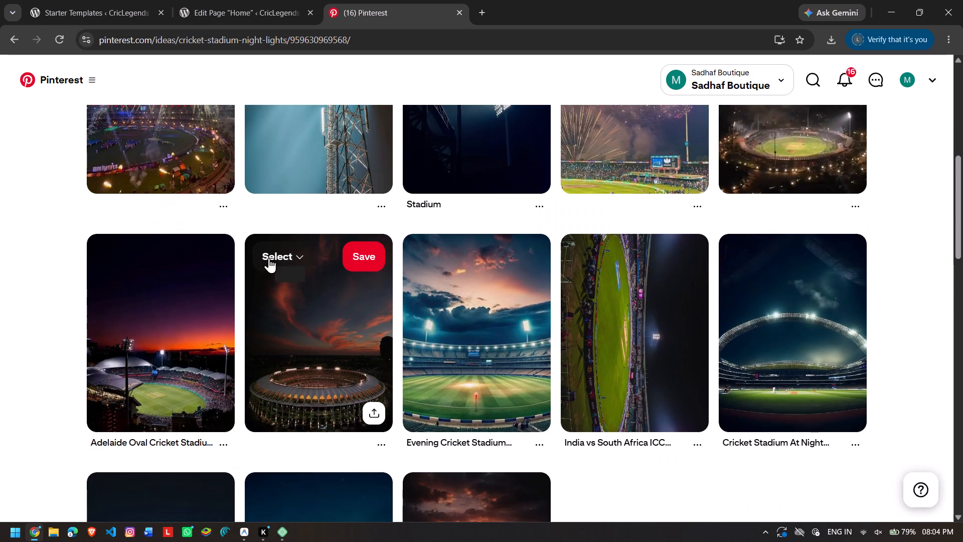
# Browse Pinterest's cricket stadium night lights ideas and related pins for a dark floodlit stadium picture suitable as the hero background.
pyautogui.scroll(-7, 269, 257)
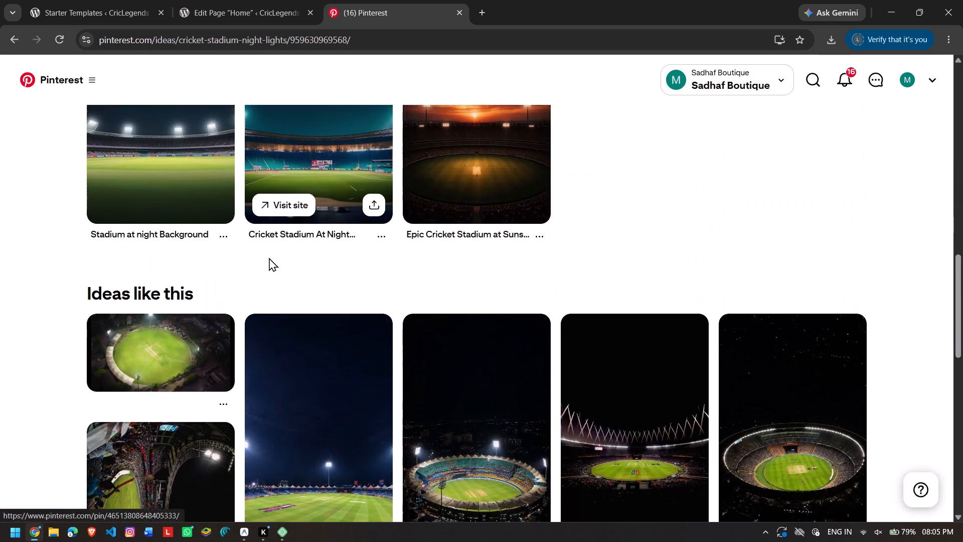
pyautogui.scroll(-5, 269, 257)
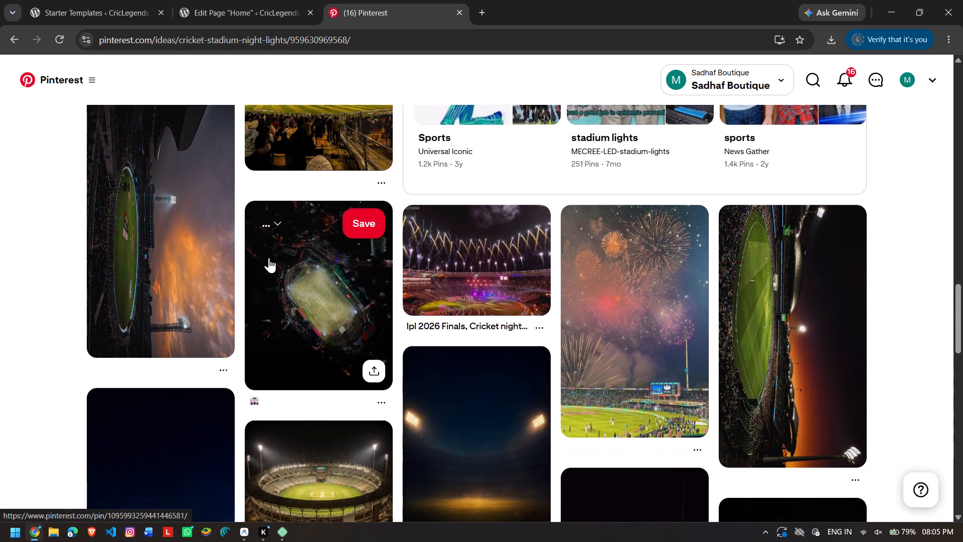
pyautogui.scroll(-5, 269, 257)
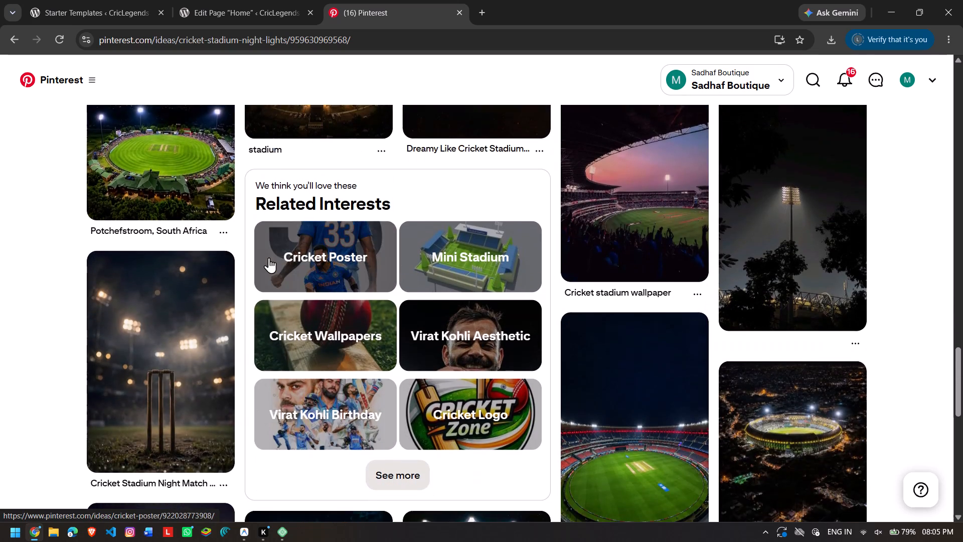
pyautogui.scroll(-6, 269, 257)
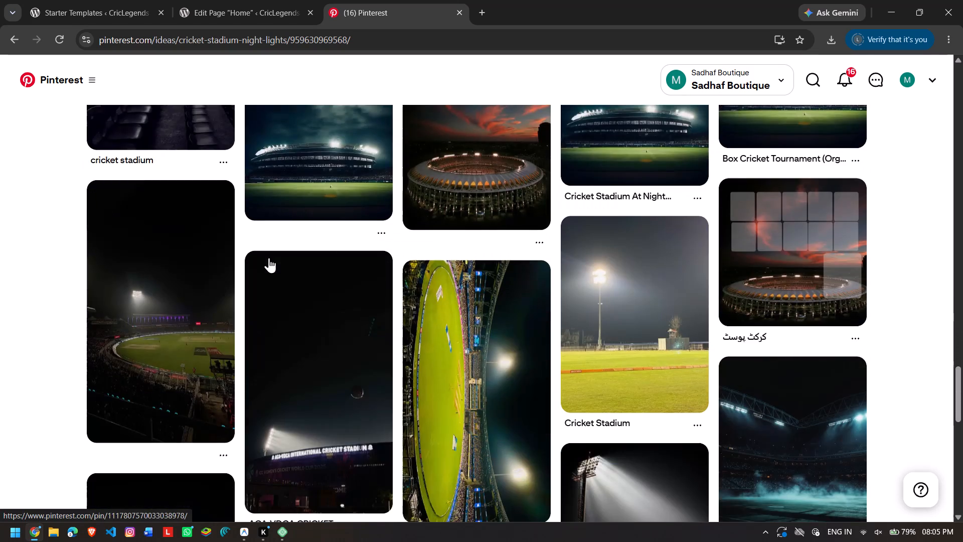
pyautogui.scroll(-5, 269, 257)
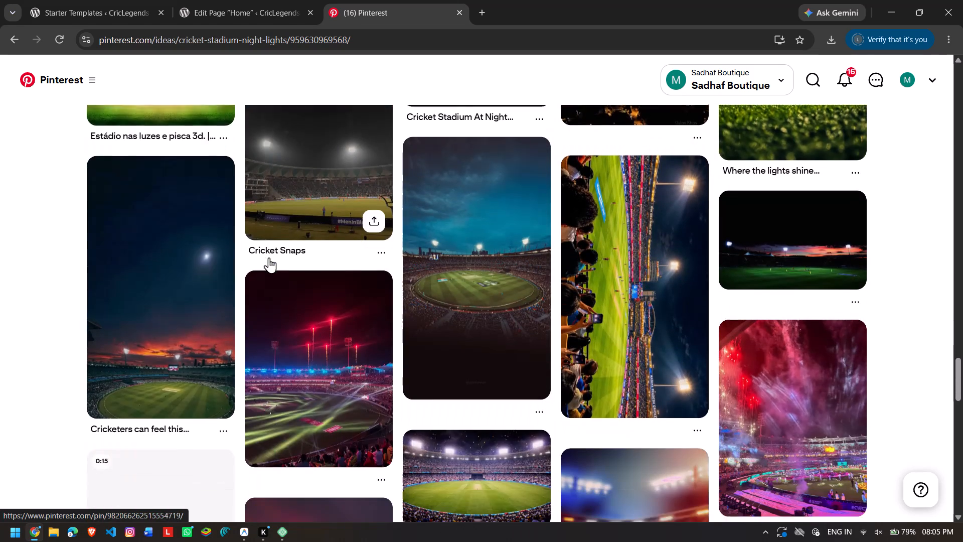
pyautogui.scroll(-5, 269, 257)
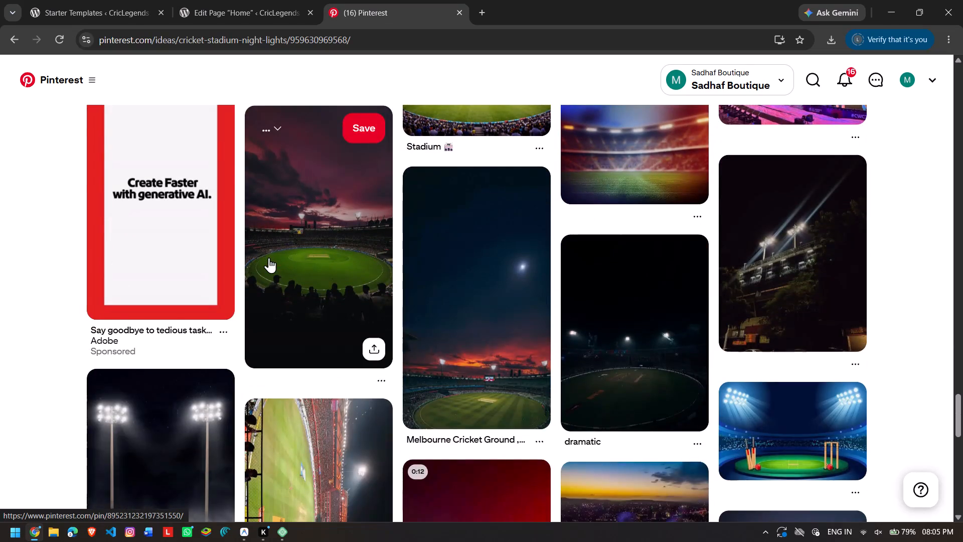
pyautogui.scroll(1, 269, 257)
pyautogui.scroll(-4, 320, 260)
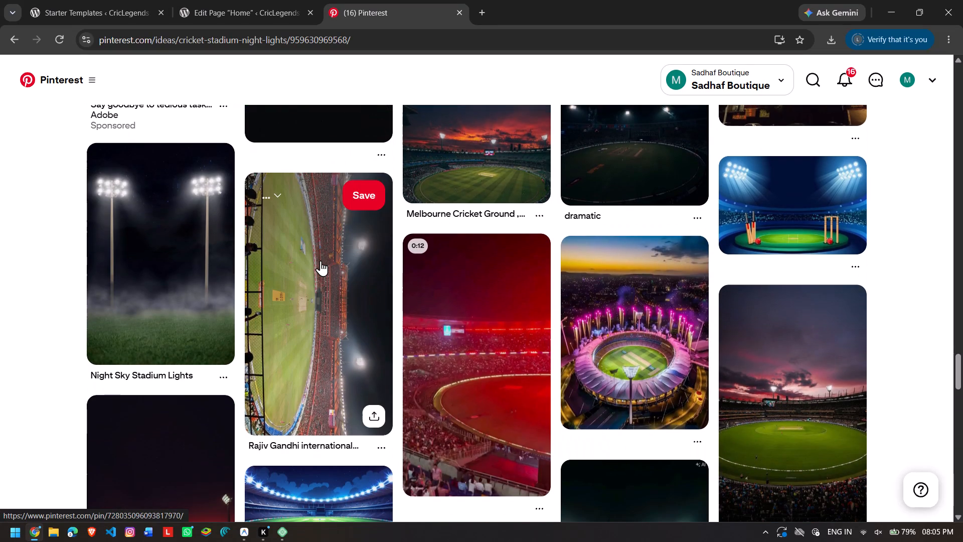
pyautogui.scroll(-3, 320, 260)
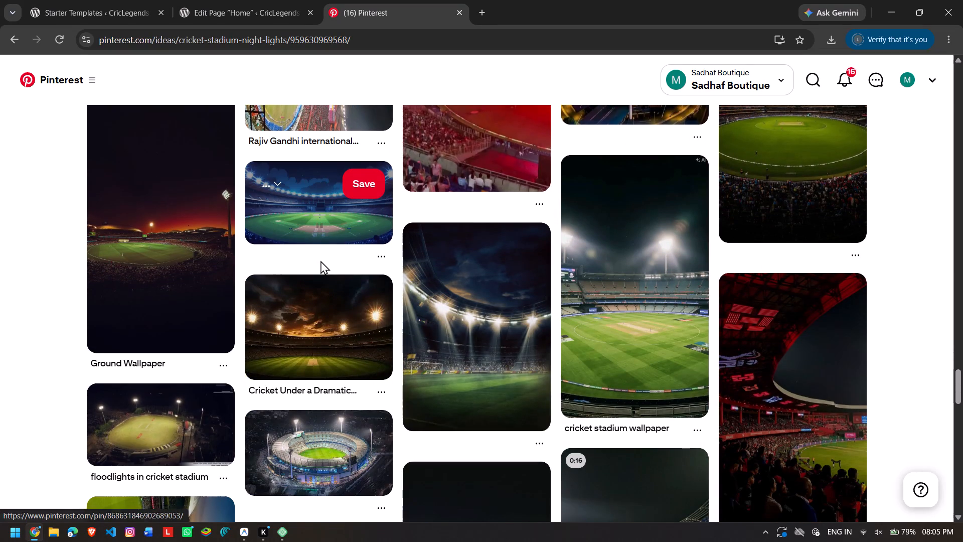
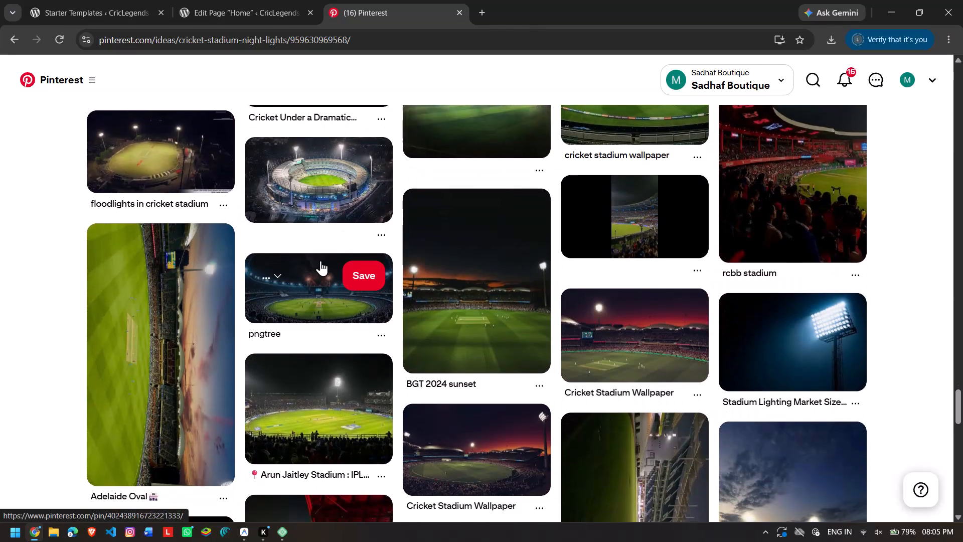
# Look through more of Pinterest's cricket stadium night lights pins for a hero background, then return to the Google results.
pyautogui.scroll(-3, 320, 260)
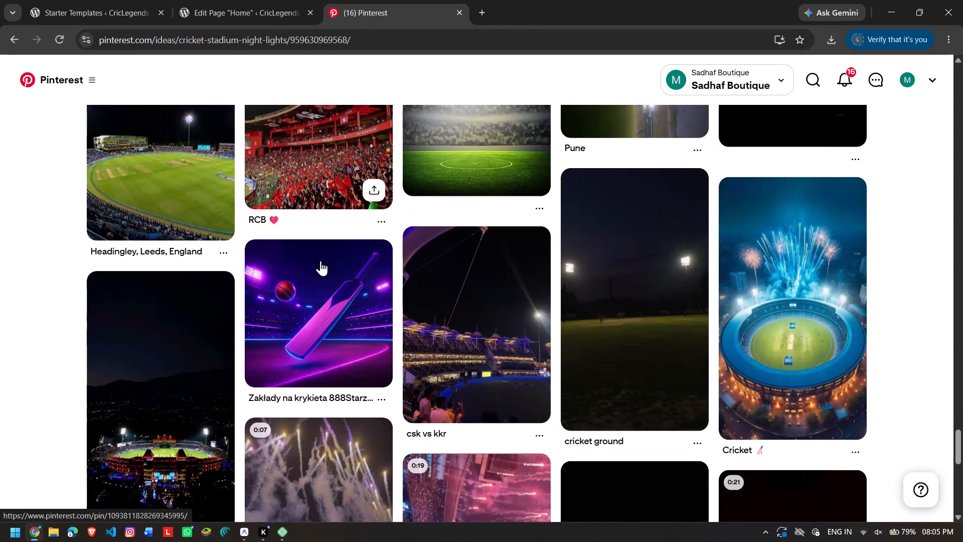
pyautogui.scroll(-2, 320, 260)
pyautogui.scroll(11, 320, 260)
pyautogui.scroll(20, 320, 260)
pyautogui.scroll(13, 320, 260)
pyautogui.scroll(-1, 404, 259)
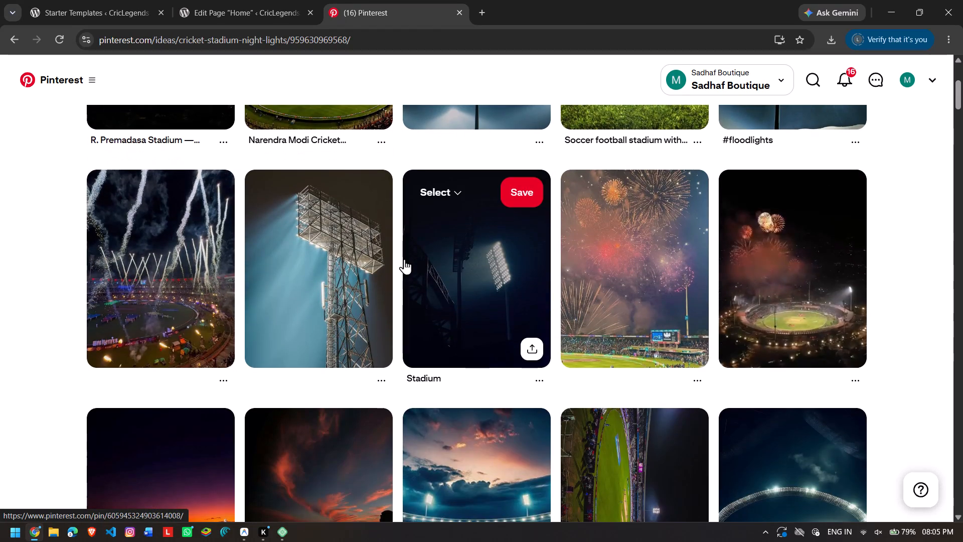
pyautogui.scroll(-1, 404, 259)
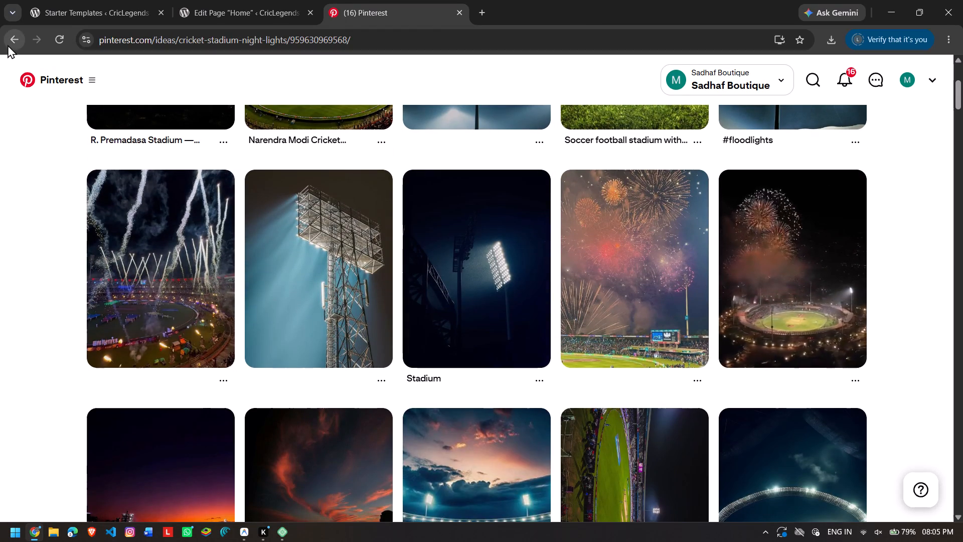
pyautogui.click(8, 45)
# Refine the Google search to "Cricket stadium floodlights dark wallpaper for laptop".
pyautogui.click(354, 84)
pyautogui.press('space')
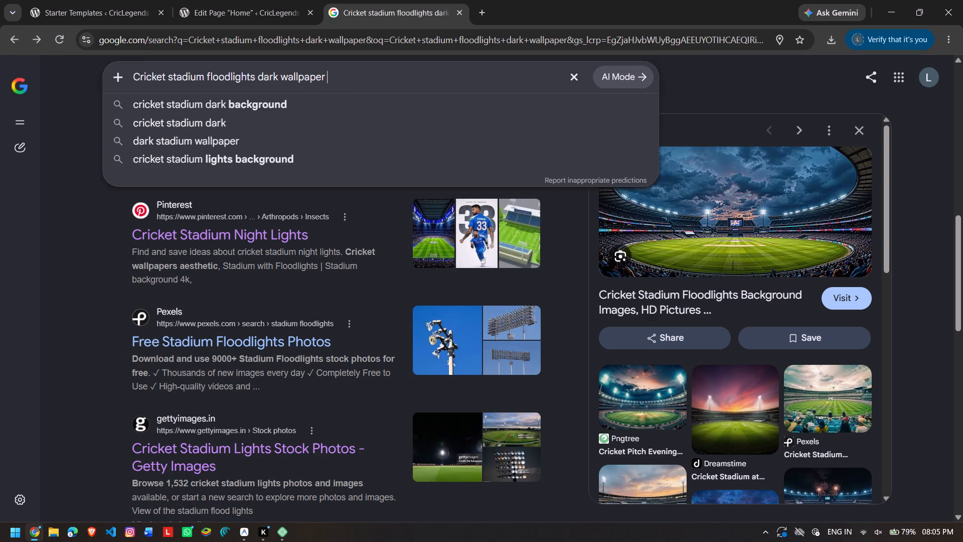
pyautogui.write('for laptop')
pyautogui.press('Return')
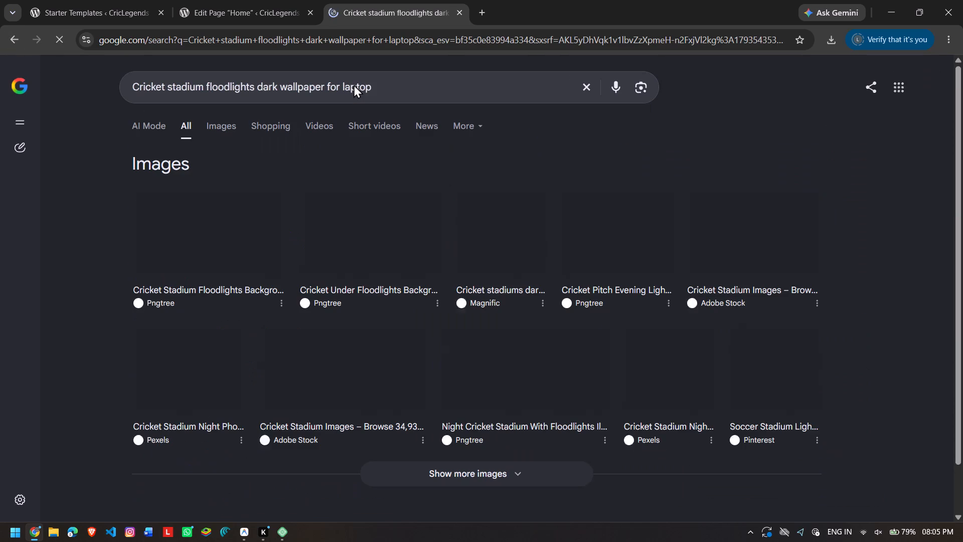
# Check Pinterest's Cricket Stadium Night Lights and Cricket Stadium Lights pages from the search results for a suitable wide background picture.
pyautogui.scroll(-3, 108, 265)
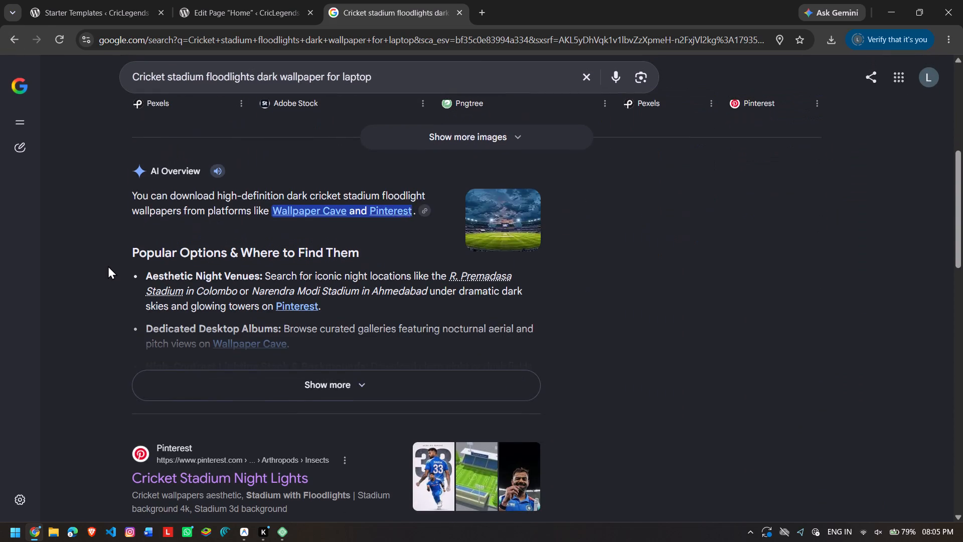
pyautogui.scroll(-1, 108, 265)
pyautogui.click(173, 341)
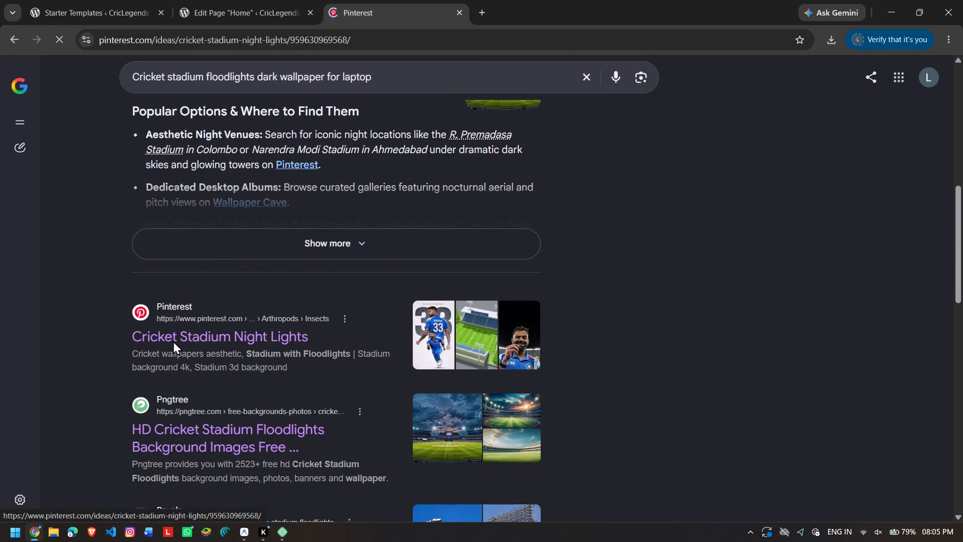
pyautogui.scroll(-5, 173, 341)
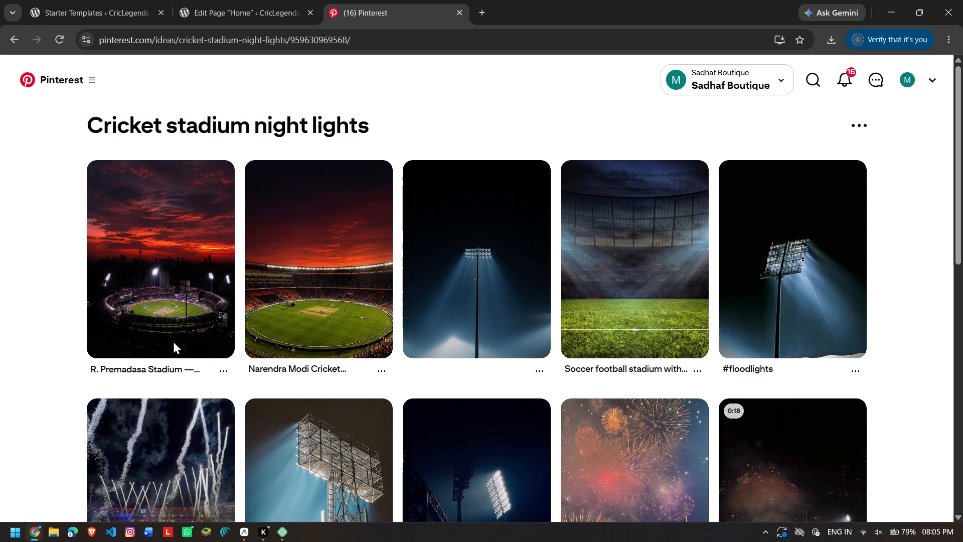
pyautogui.scroll(-1, 173, 341)
pyautogui.click(15, 30)
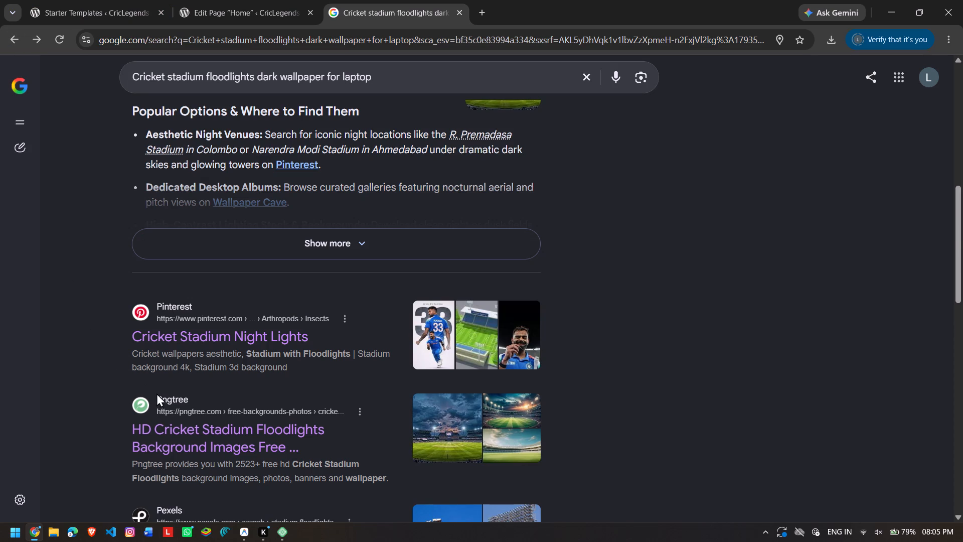
pyautogui.scroll(-3, 174, 436)
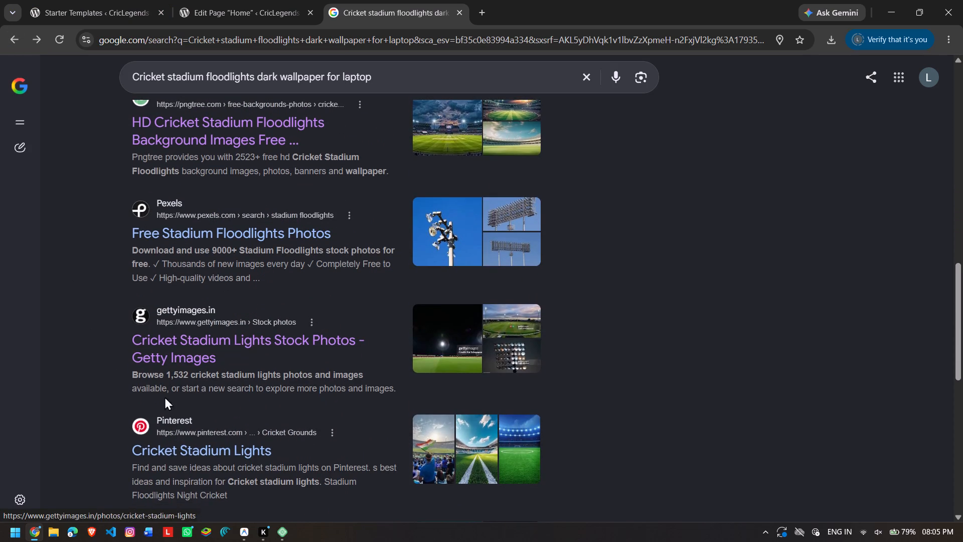
pyautogui.click(167, 453)
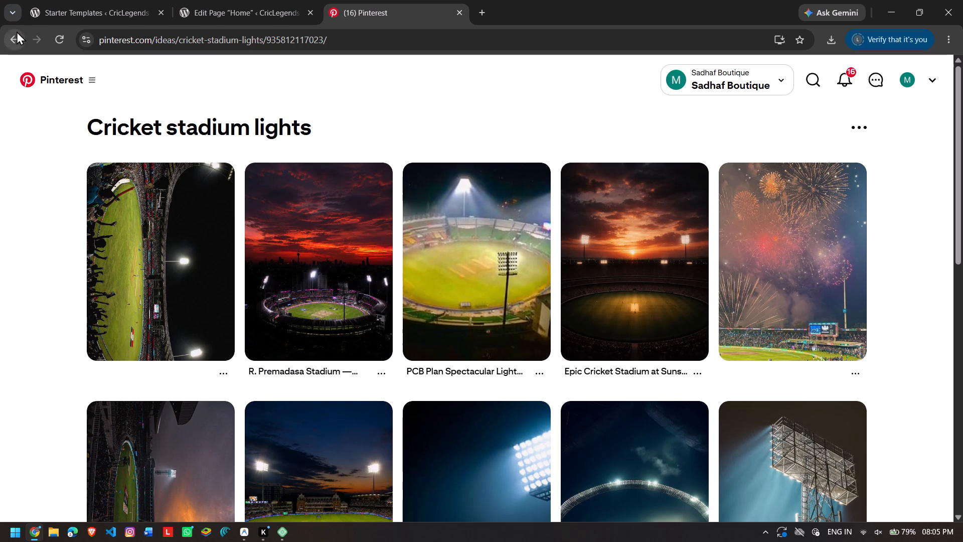
pyautogui.click(17, 31)
# Open Adobe Stock's cricket stadium background results from Google and look through them for a dark floodlit hero image.
pyautogui.scroll(-3, 82, 344)
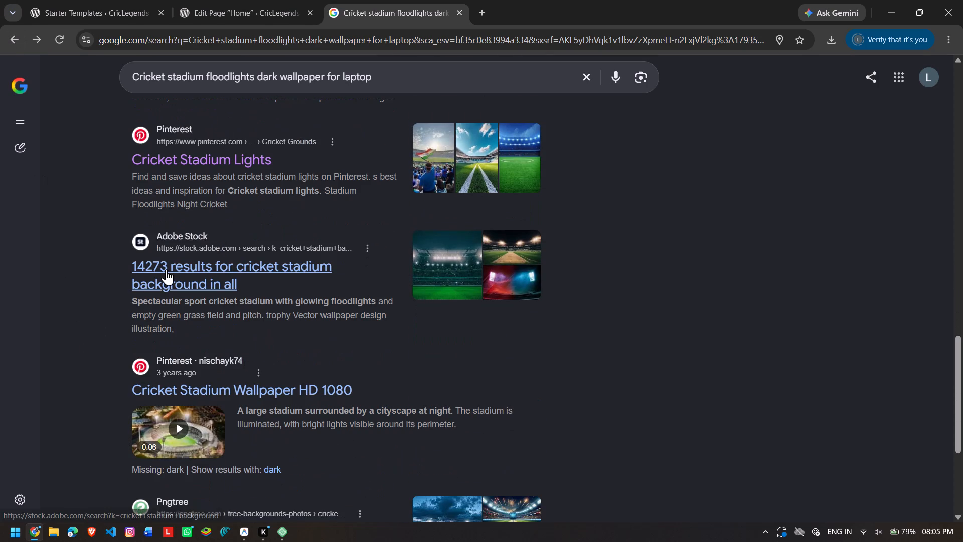
pyautogui.click(166, 269)
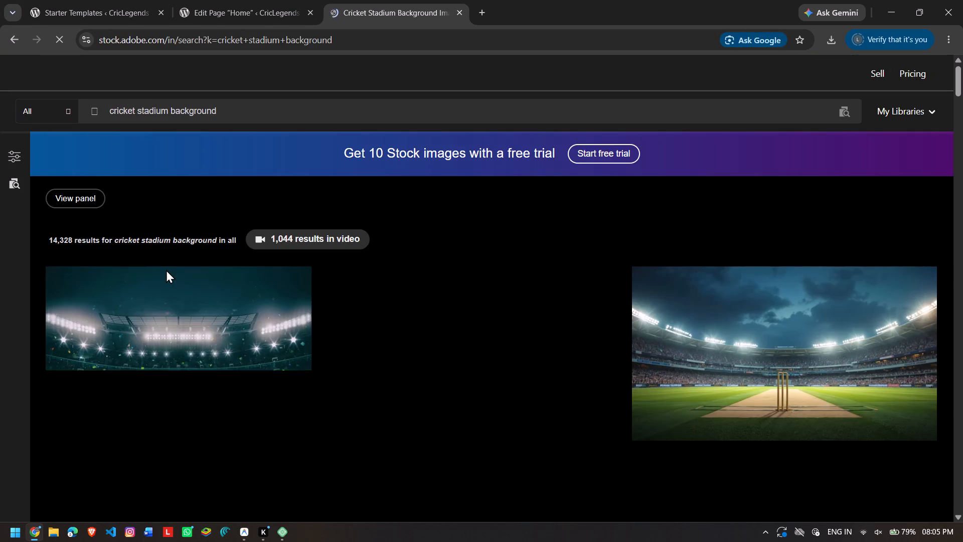
pyautogui.scroll(-2, 166, 269)
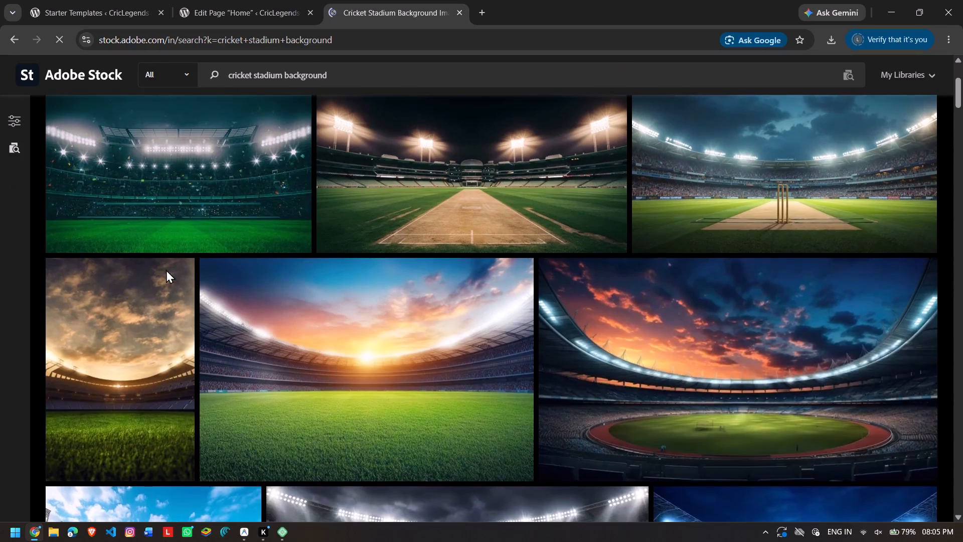
pyautogui.scroll(-4, 166, 269)
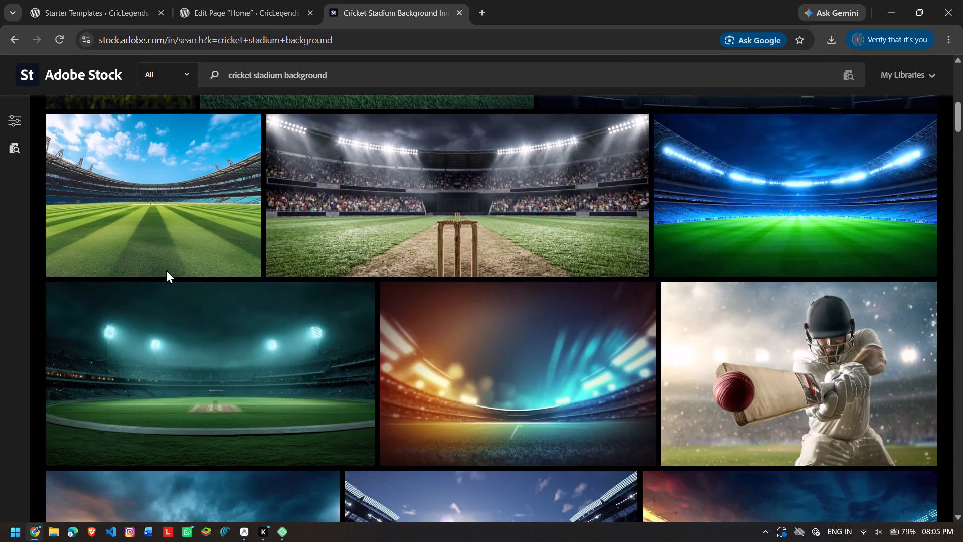
pyautogui.scroll(-2, 166, 269)
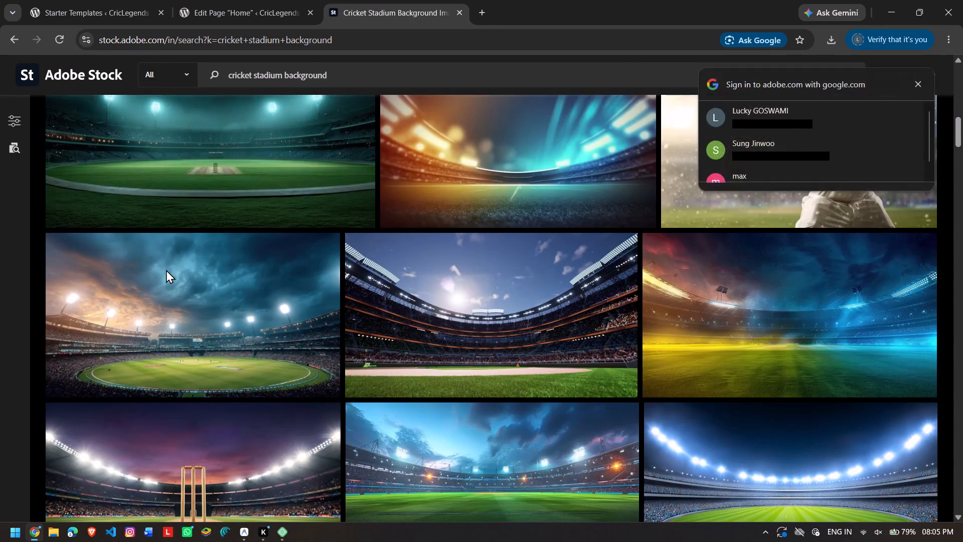
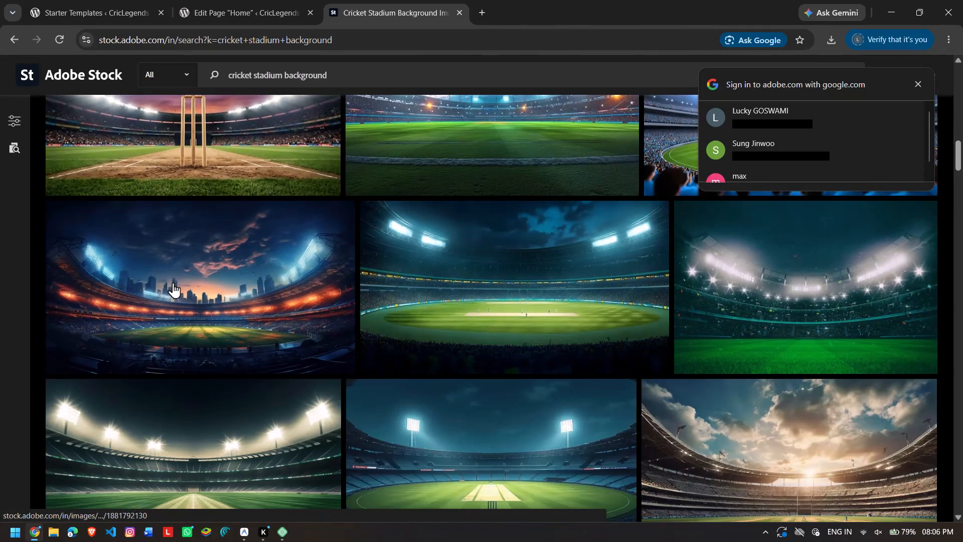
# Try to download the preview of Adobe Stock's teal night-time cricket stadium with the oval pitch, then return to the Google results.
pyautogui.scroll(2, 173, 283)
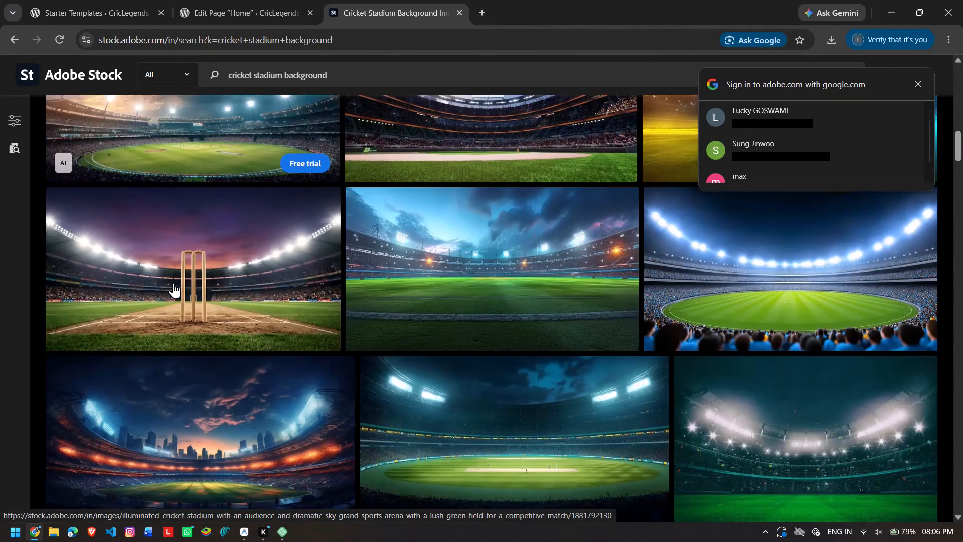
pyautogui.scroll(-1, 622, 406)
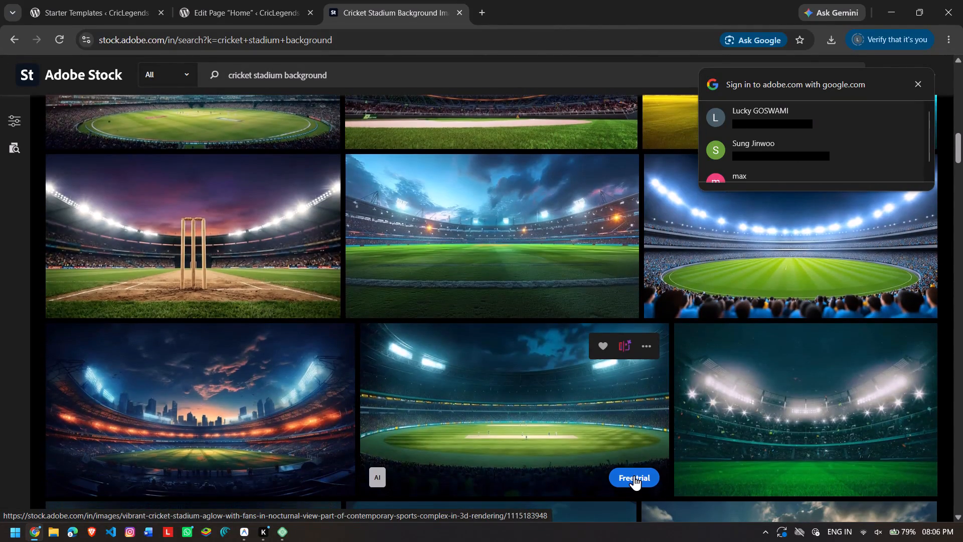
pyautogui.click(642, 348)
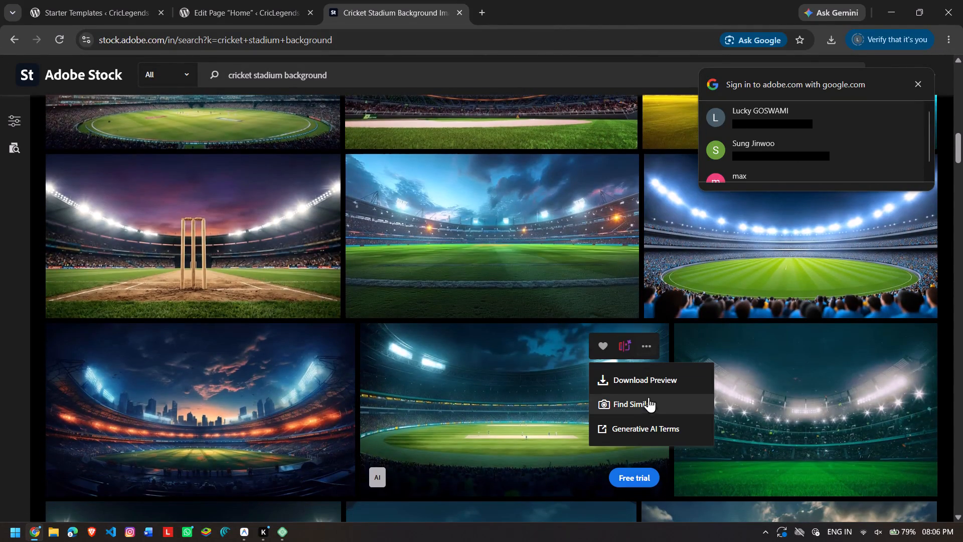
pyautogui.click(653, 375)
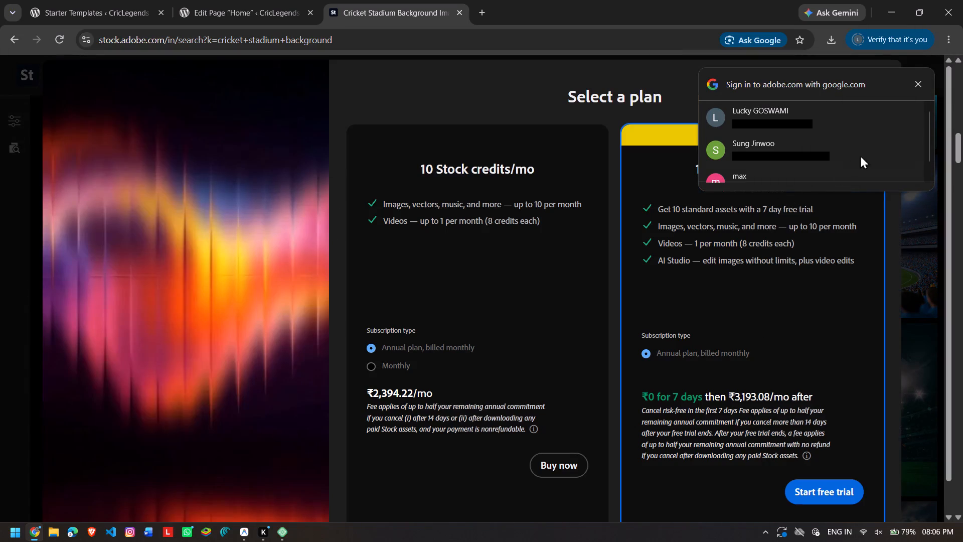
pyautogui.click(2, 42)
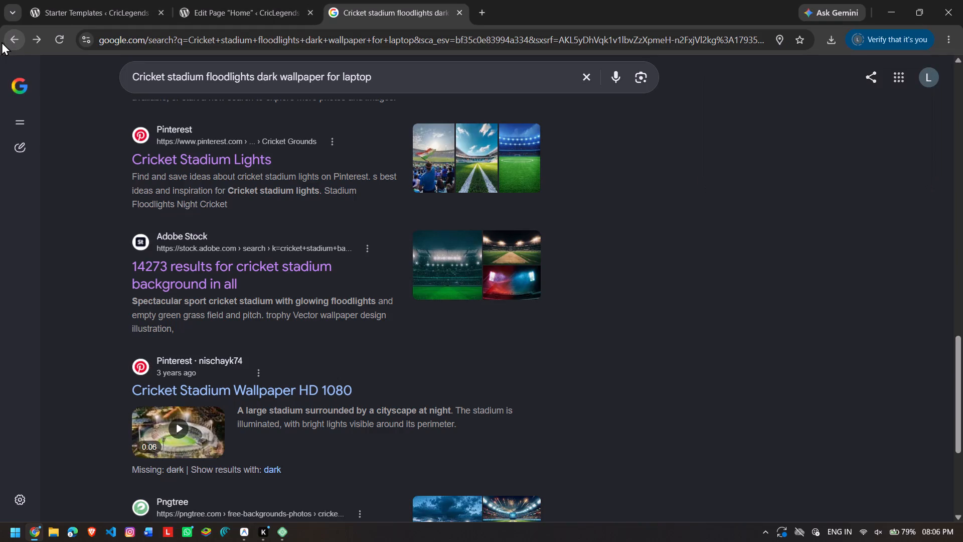
# Check Getty Images' cricket stadium lights and Pexels' stadium floodlights pages from the Google results for a usable hero background.
pyautogui.scroll(1, 132, 181)
pyautogui.scroll(1, 170, 283)
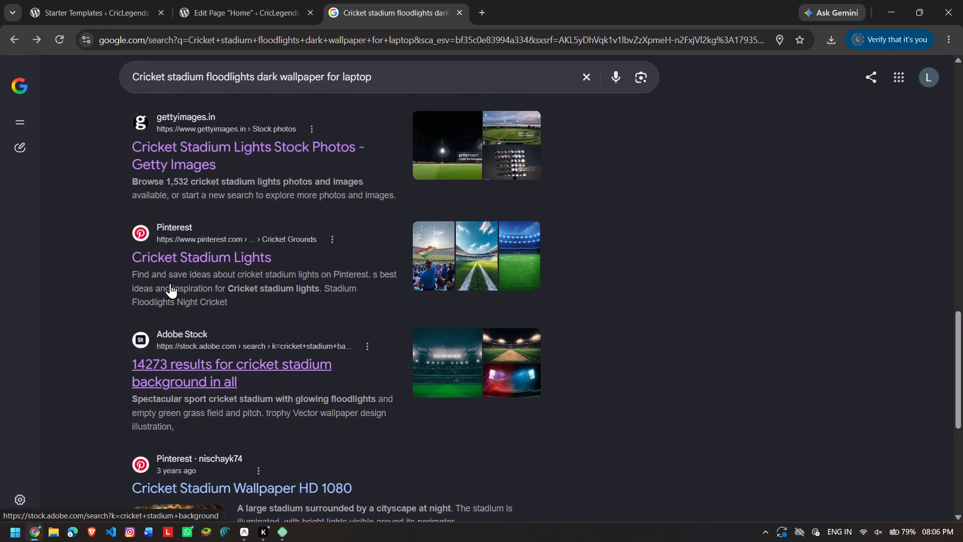
pyautogui.scroll(3, 170, 283)
pyautogui.click(177, 253)
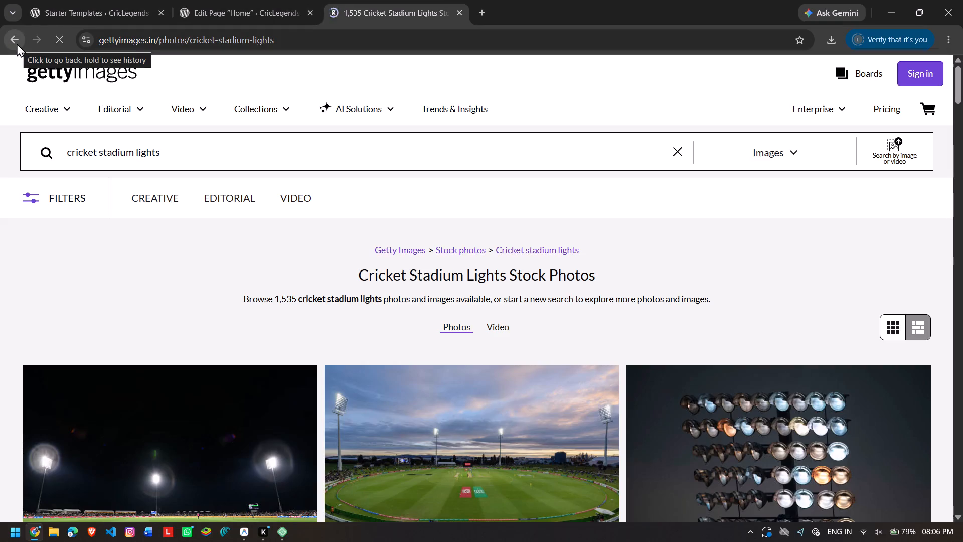
pyautogui.click(17, 43)
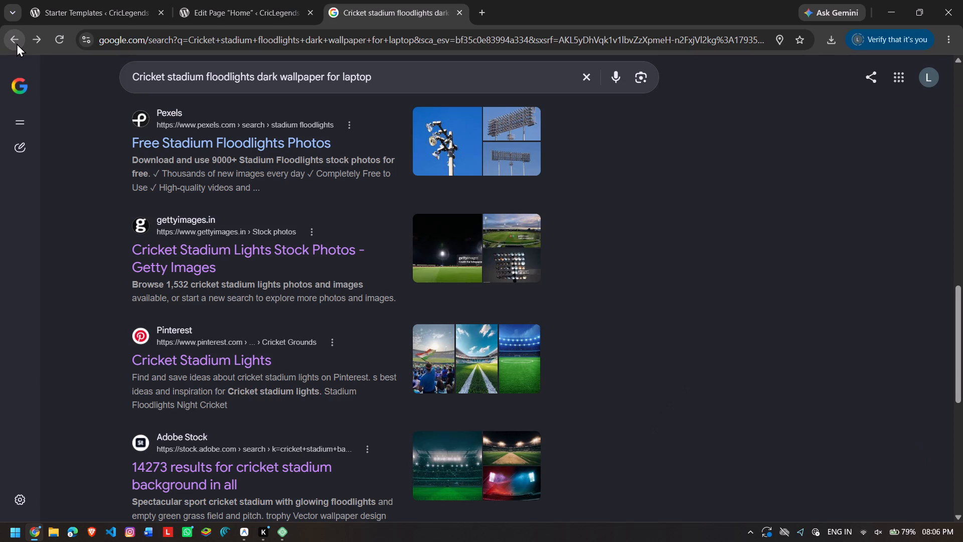
pyautogui.click(195, 146)
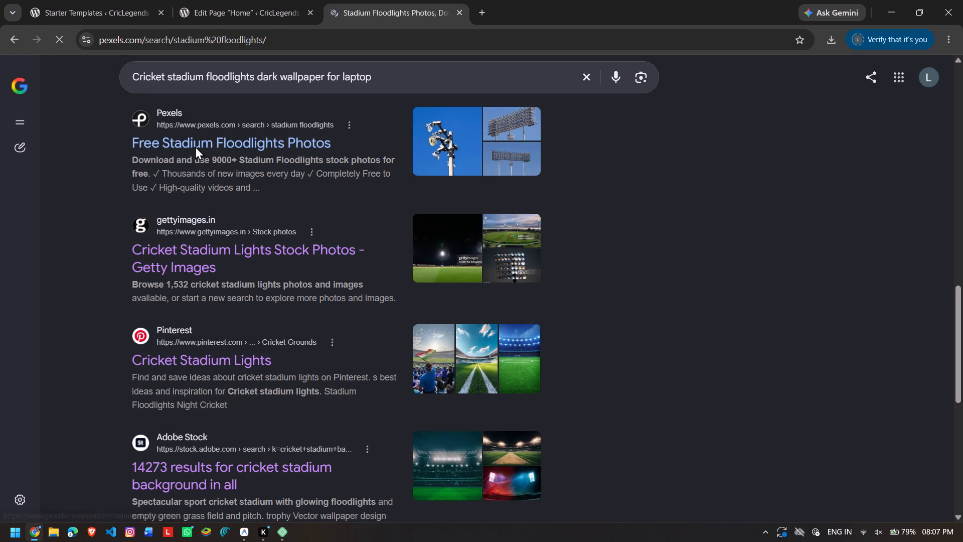
pyautogui.scroll(-4, 363, 230)
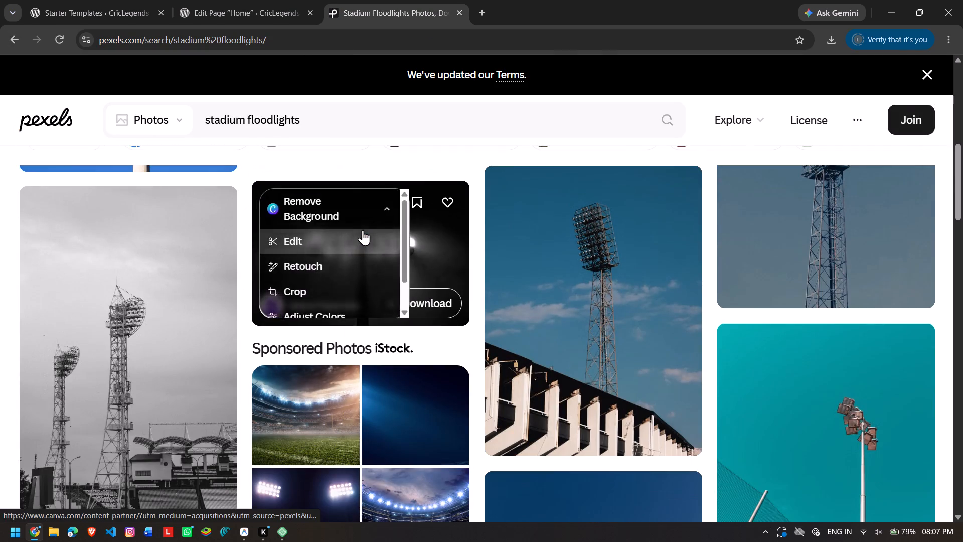
pyautogui.scroll(-5, 363, 230)
pyautogui.scroll(-5, 478, 346)
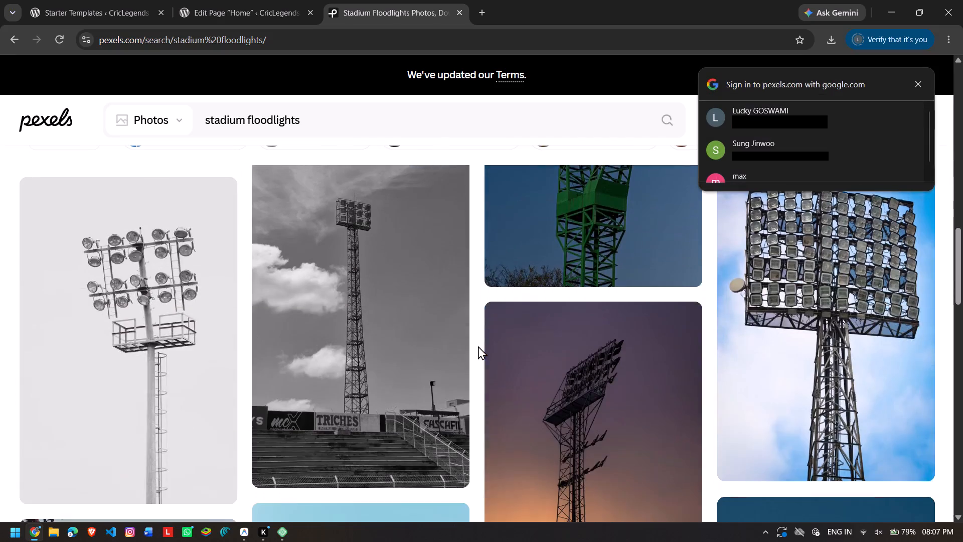
pyautogui.scroll(-11, 478, 346)
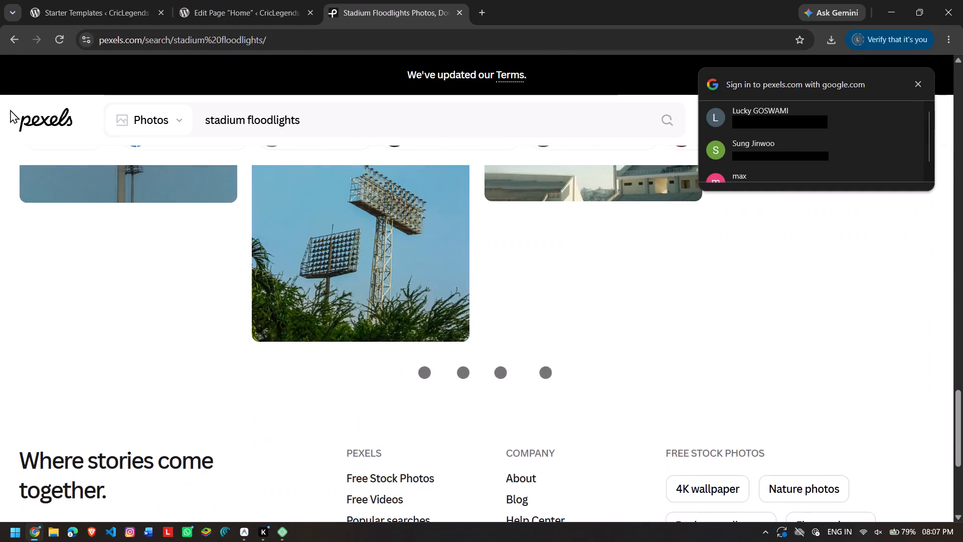
pyautogui.click(19, 38)
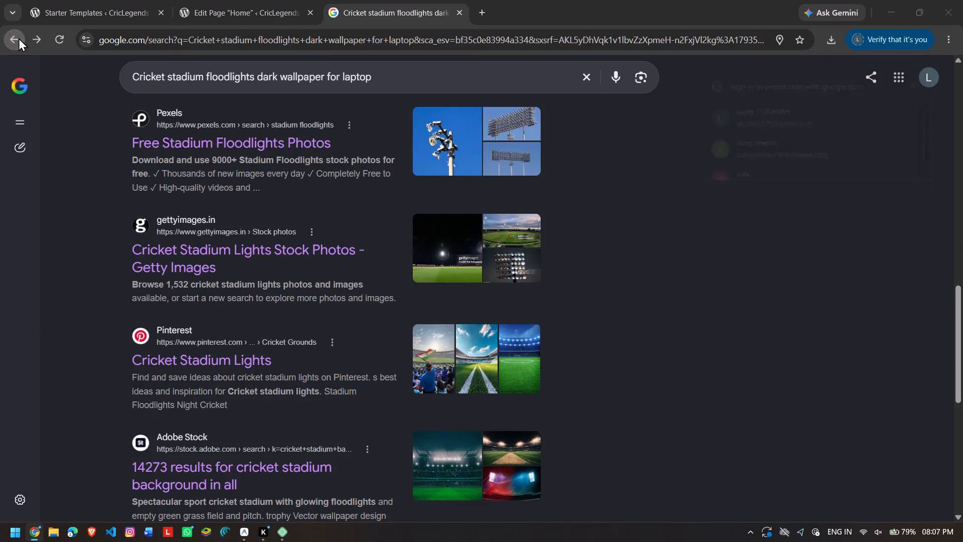
# From Pngtree's cricket stadium floodlights backgrounds, open the free "Evening Cricket Match In Empty Stadium With Floodlights Switched On" image.
pyautogui.scroll(2, 133, 204)
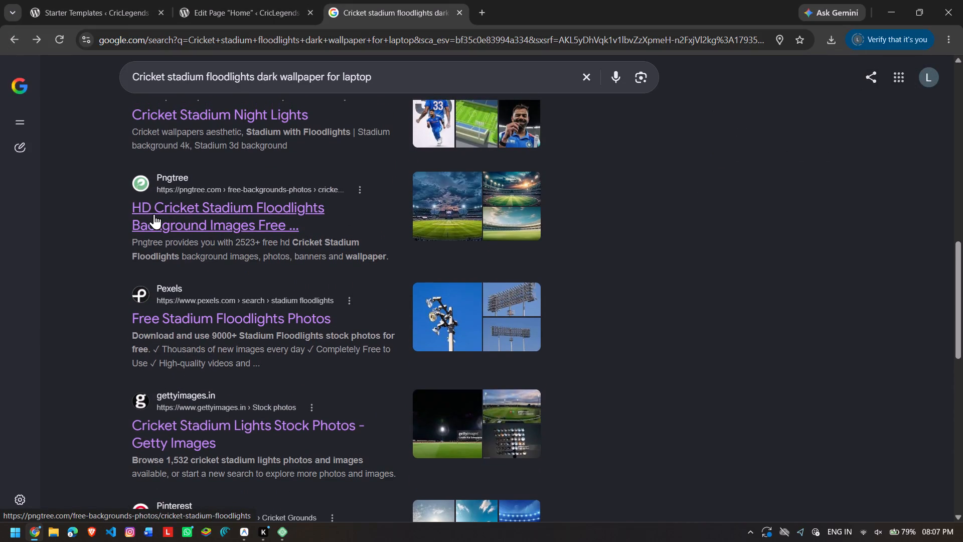
pyautogui.click(154, 214)
pyautogui.scroll(-1, 271, 259)
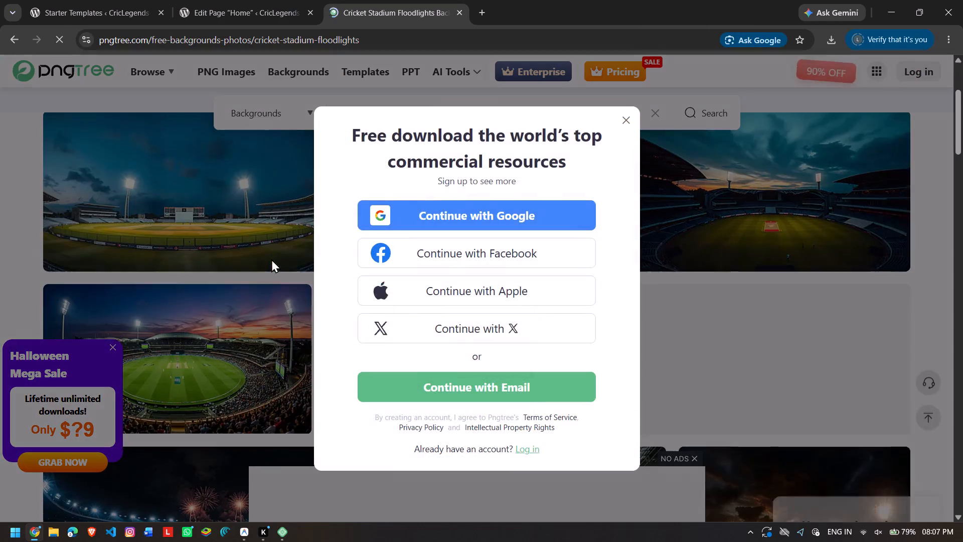
pyautogui.scroll(-1, 271, 259)
pyautogui.click(628, 122)
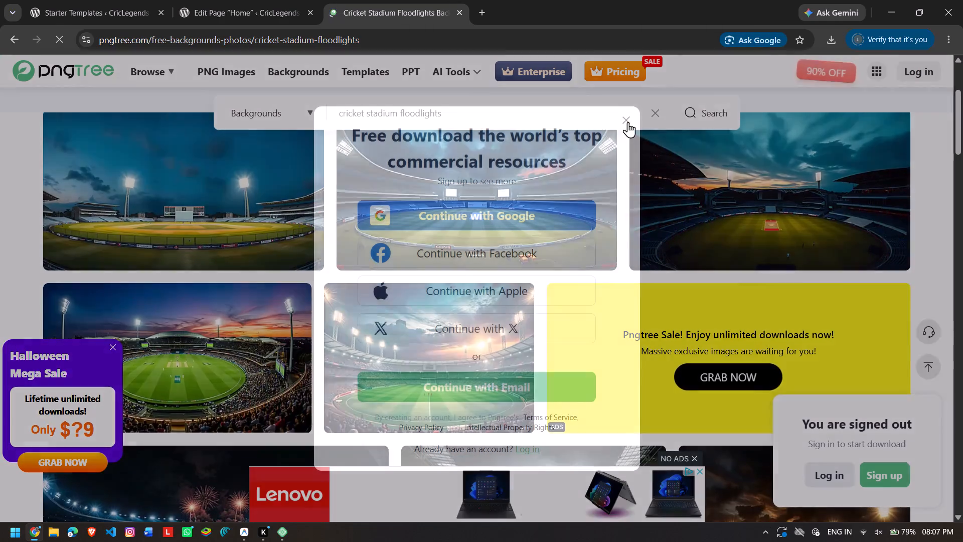
pyautogui.scroll(1, 577, 204)
pyautogui.click(455, 255)
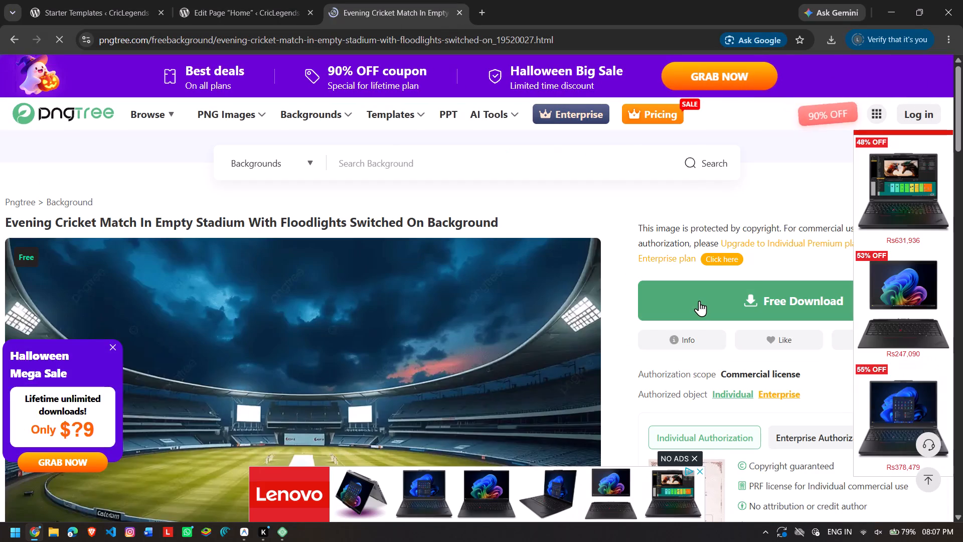
# Request the image's free download, sign in to Pngtree with the last listed Google account, and decline the lifetime plan offers.
pyautogui.click(748, 287)
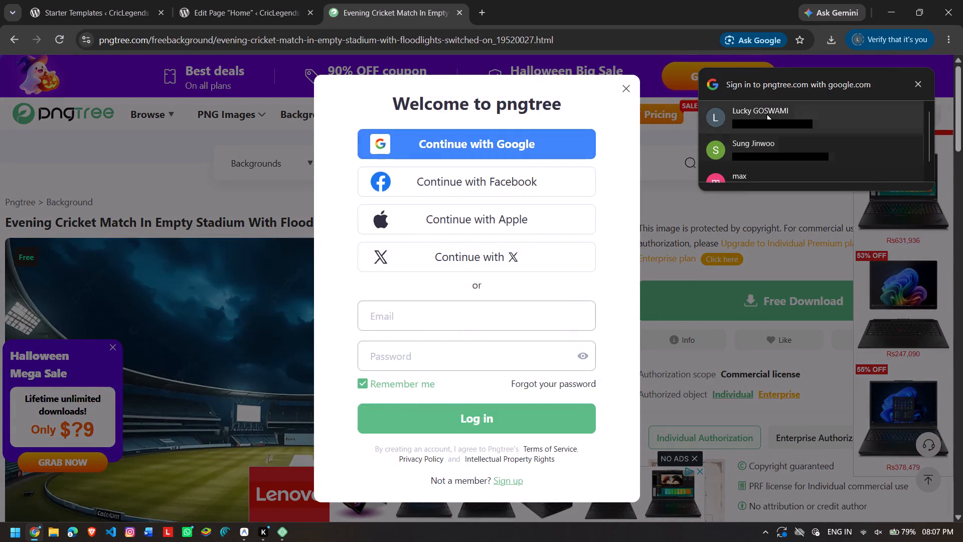
pyautogui.scroll(-1, 767, 149)
pyautogui.click(757, 165)
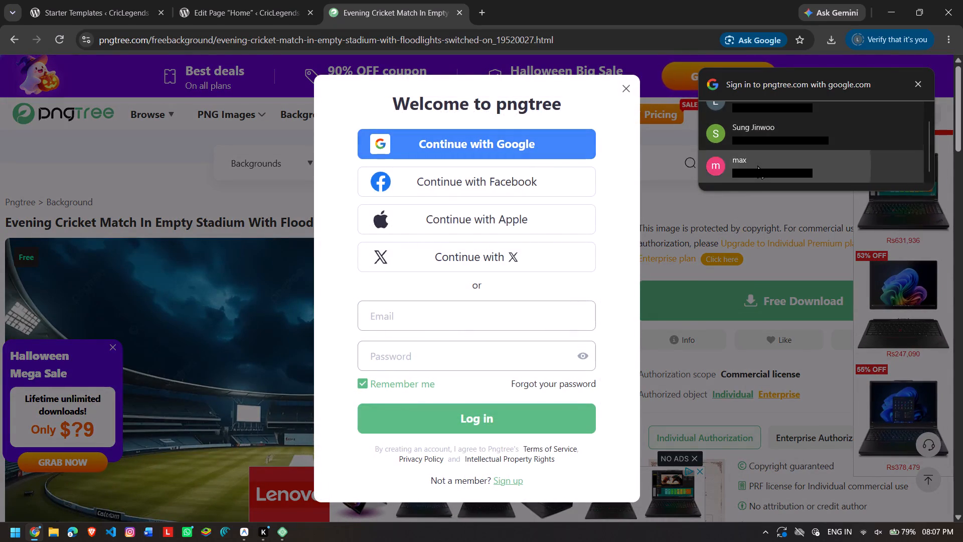
pyautogui.click(762, 159)
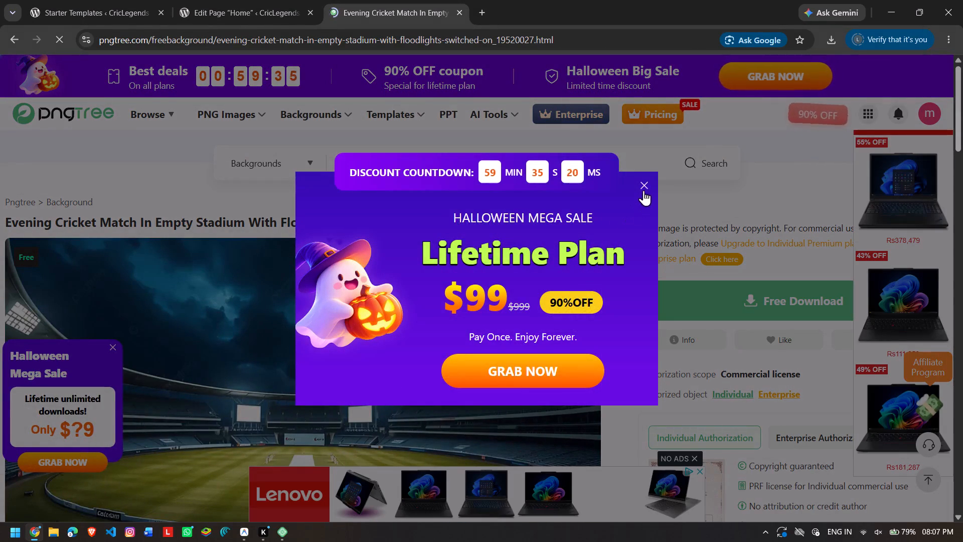
pyautogui.click(645, 188)
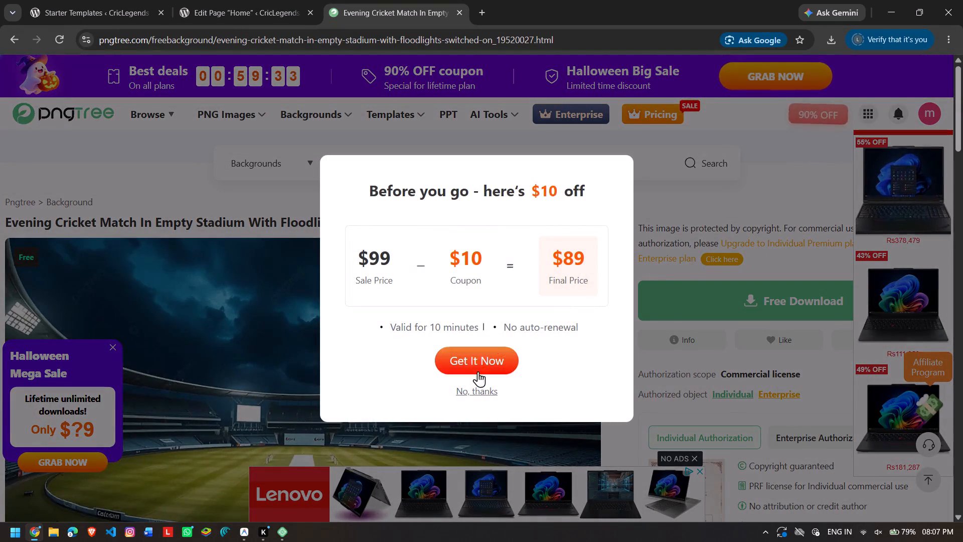
pyautogui.click(472, 386)
# Download the evening cricket match stadium image using the free plan's Relax Download.
pyautogui.click(691, 292)
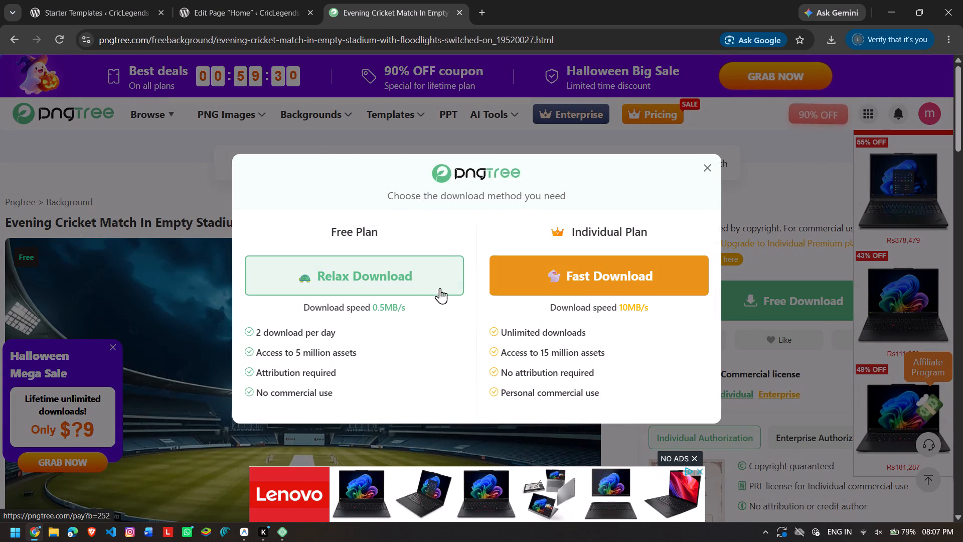
pyautogui.click(410, 279)
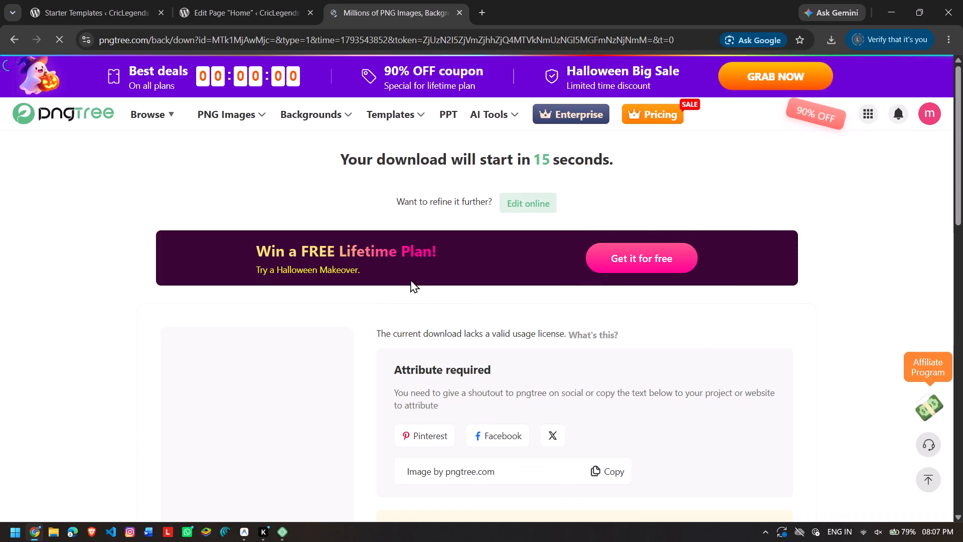
pyautogui.scroll(-4, 410, 279)
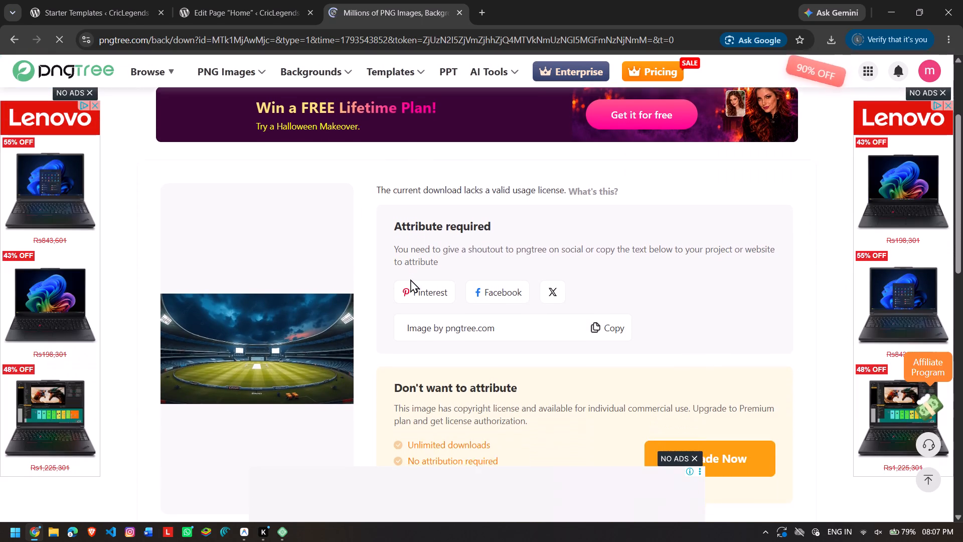
pyautogui.scroll(-4, 410, 279)
pyautogui.scroll(1, 410, 279)
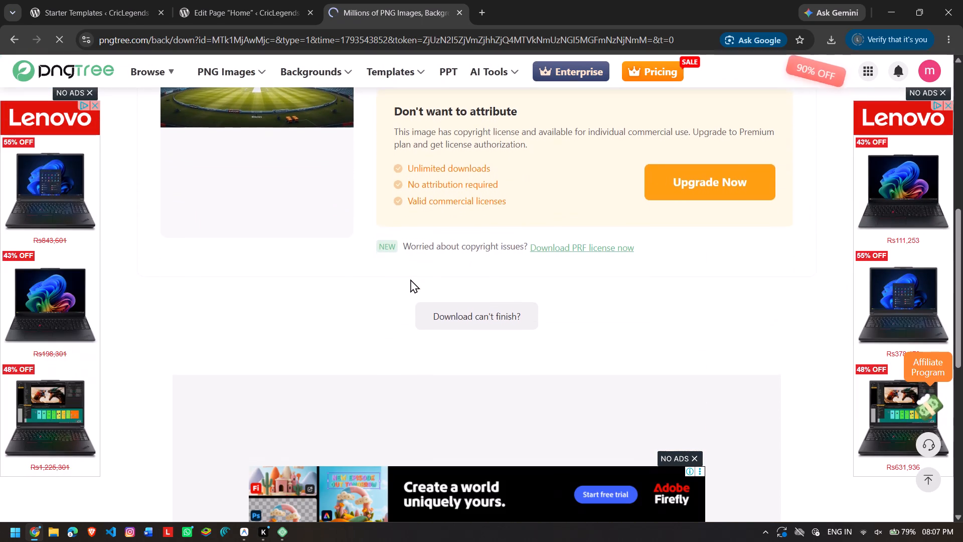
pyautogui.scroll(2, 410, 279)
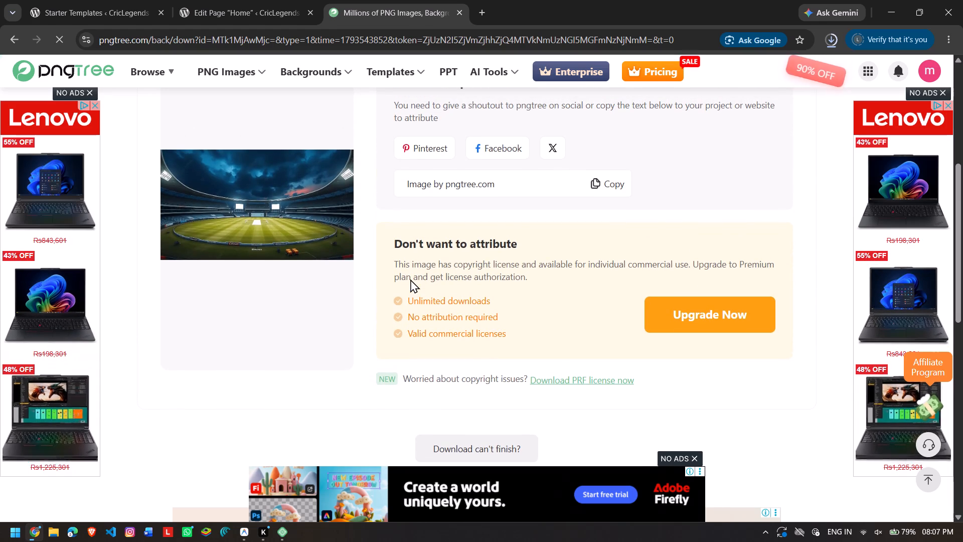
# Switch to the Home page editor and upload the downloaded Pngtree evening cricket match PNG to replace the Hero block's background image.
pyautogui.click(135, 0)
pyautogui.click(246, 0)
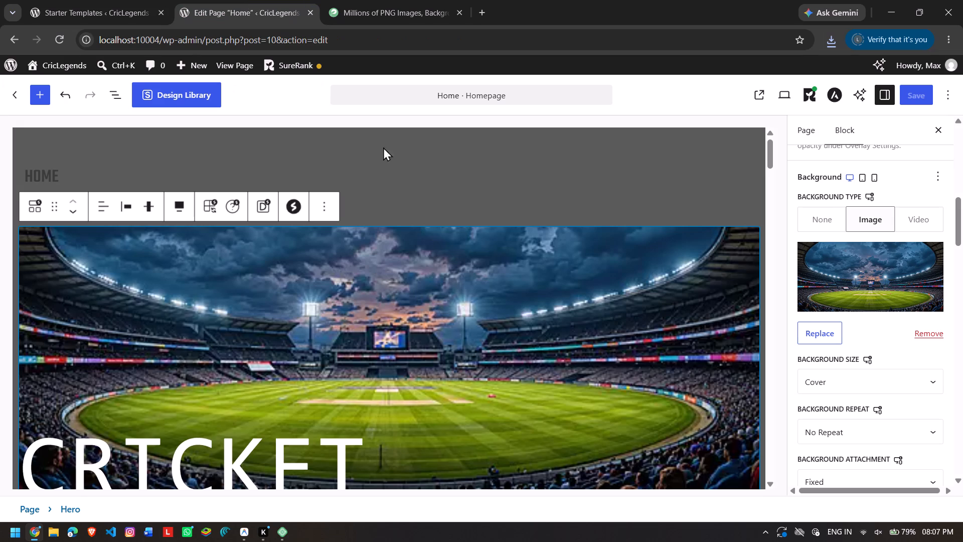
pyautogui.scroll(-1, 438, 232)
pyautogui.click(832, 341)
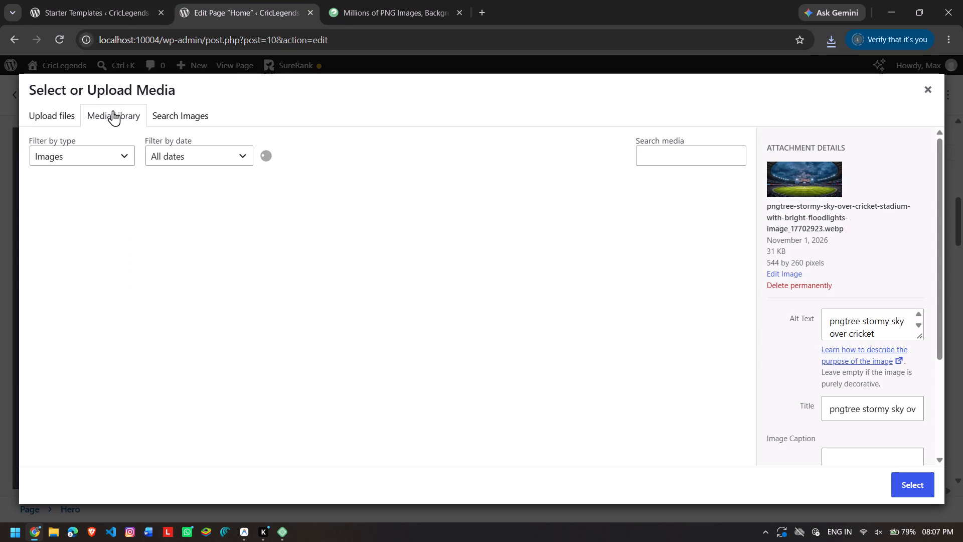
pyautogui.scroll(1, 804, 296)
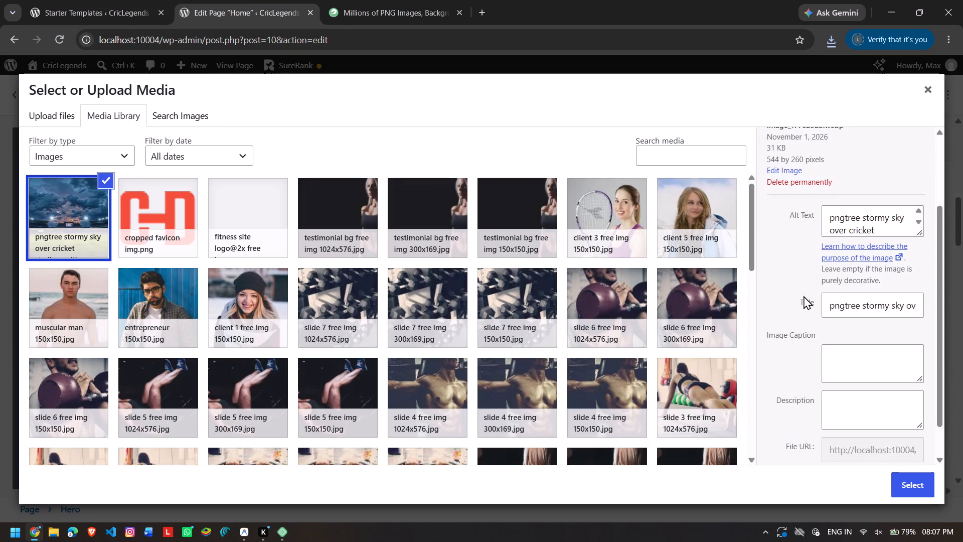
pyautogui.scroll(1, 804, 296)
pyautogui.click(70, 116)
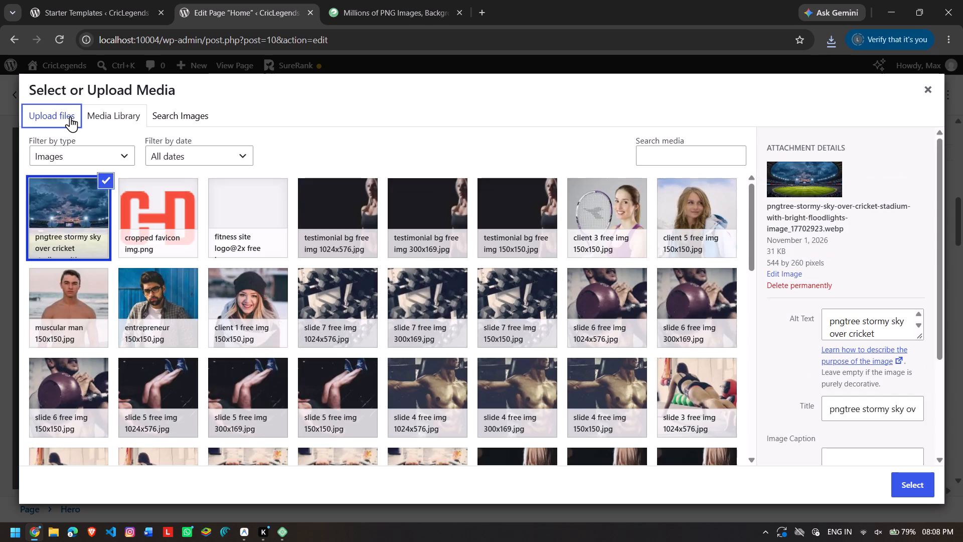
pyautogui.click(467, 291)
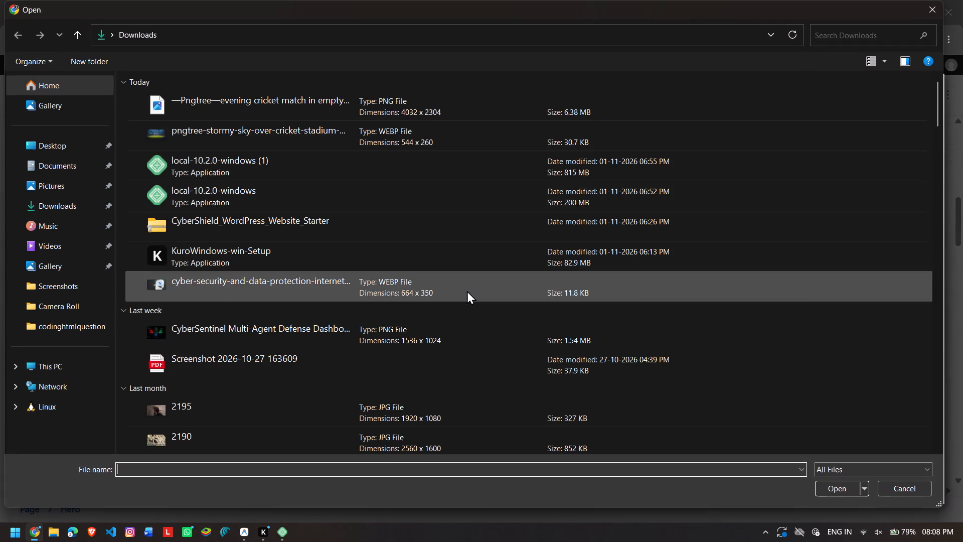
pyautogui.doubleClick(163, 117)
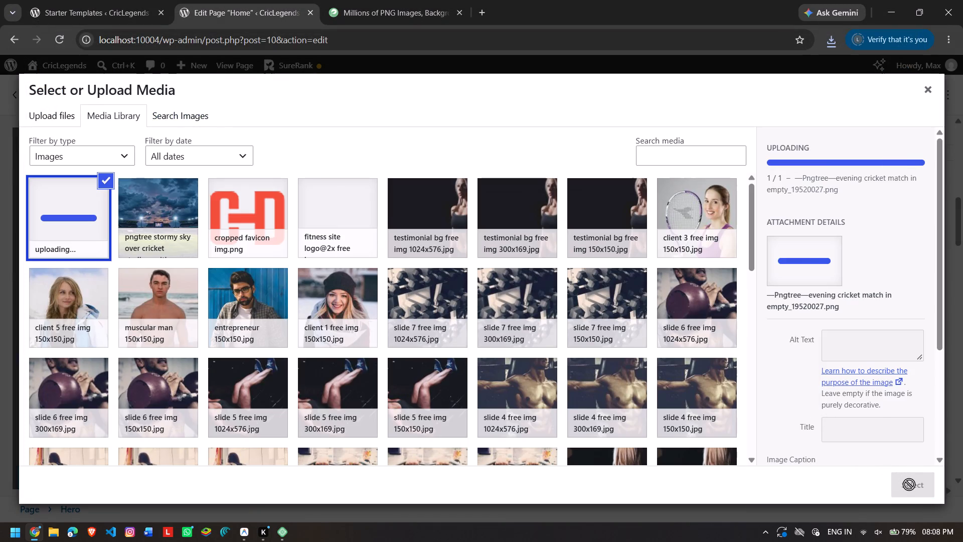
pyautogui.scroll(-2, 878, 418)
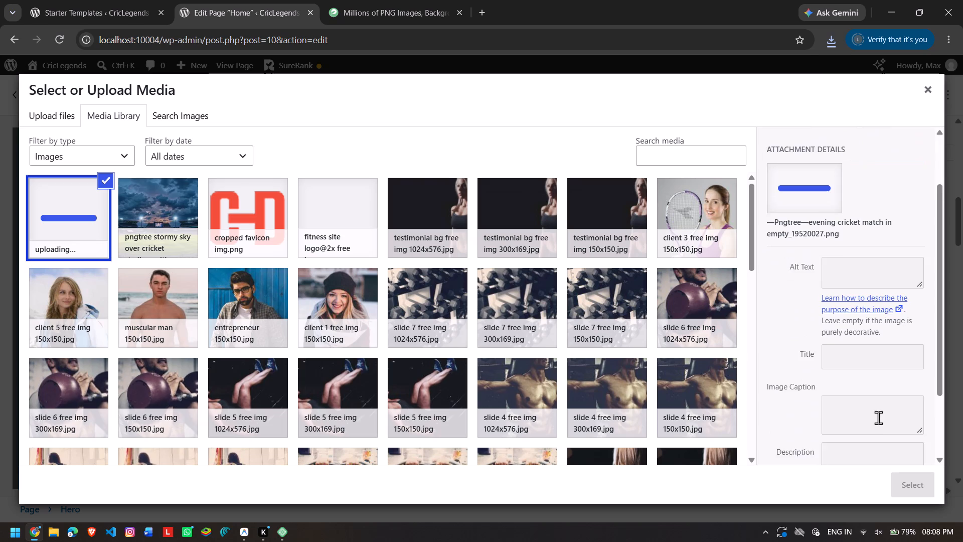
pyautogui.scroll(-3, 878, 418)
pyautogui.scroll(8, 878, 418)
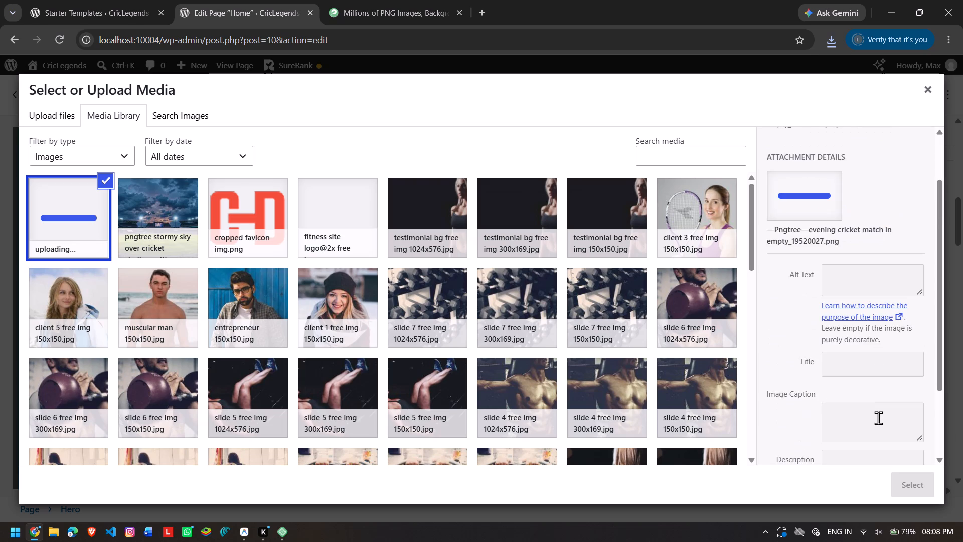
pyautogui.scroll(3, 878, 418)
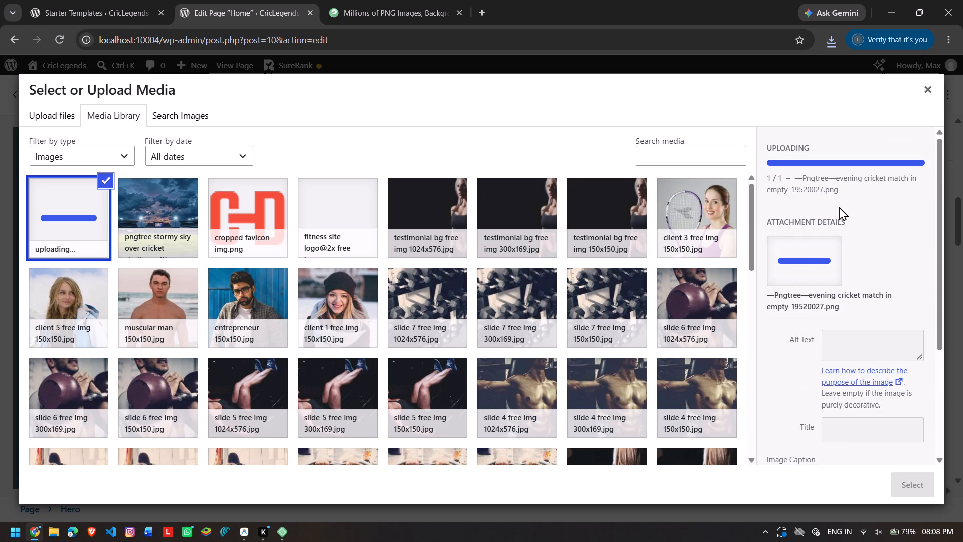
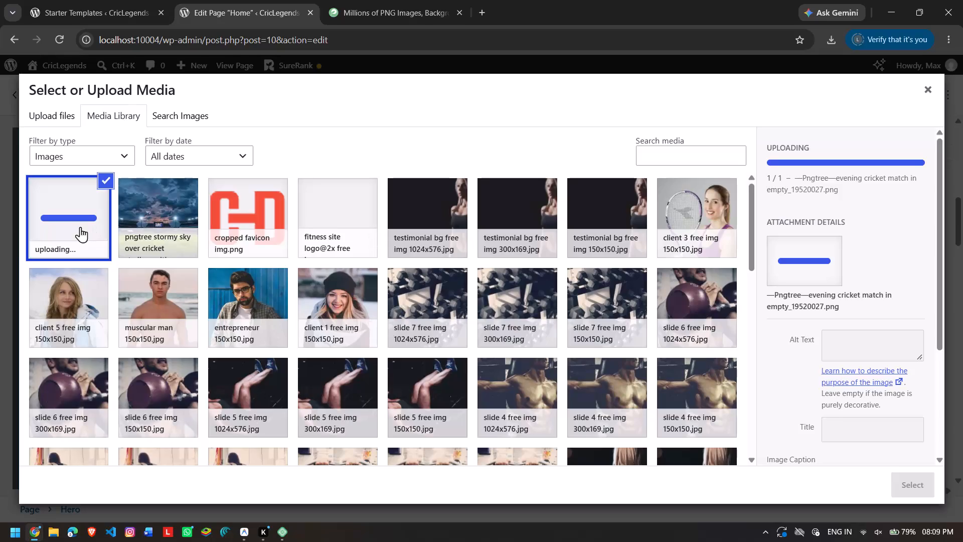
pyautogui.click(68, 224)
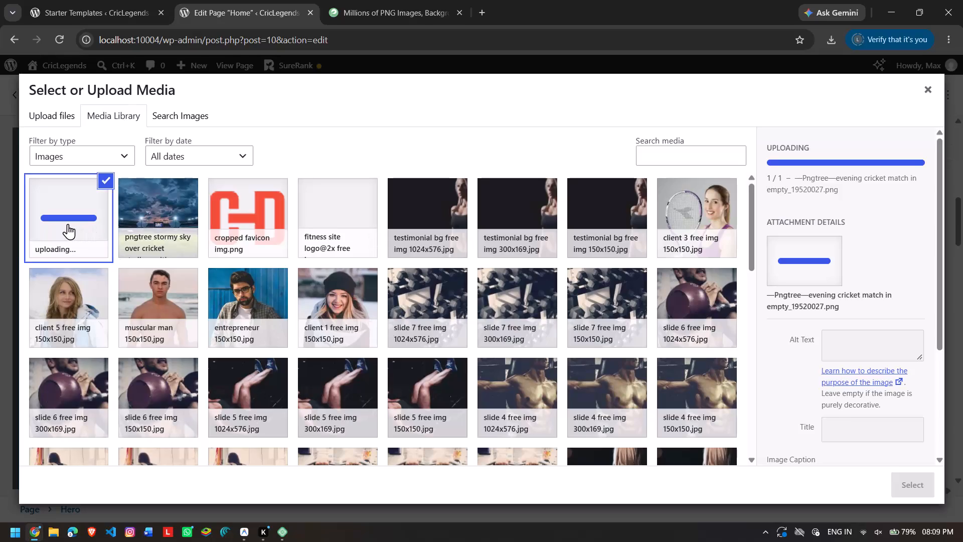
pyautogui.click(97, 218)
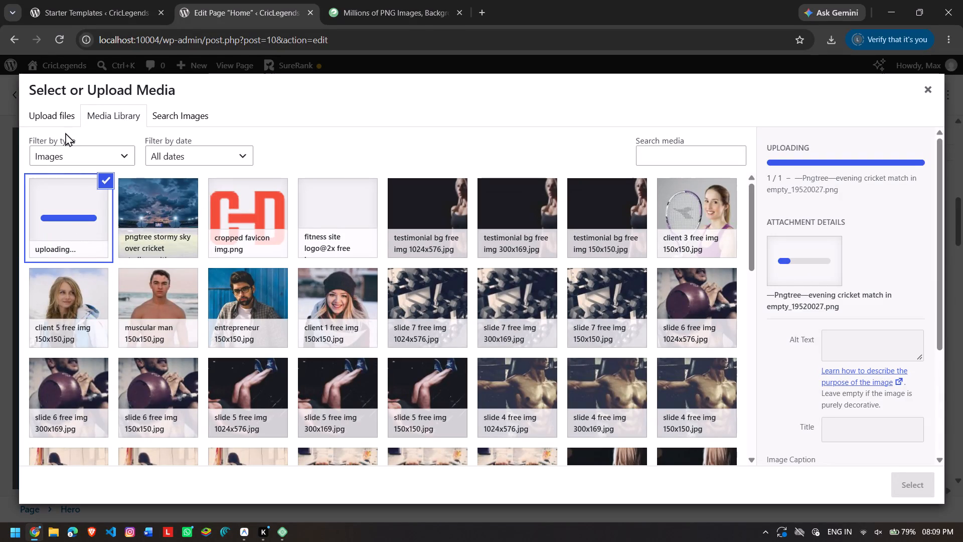
# Search the stock image collection in the media dialog for "cricket".
pyautogui.click(180, 117)
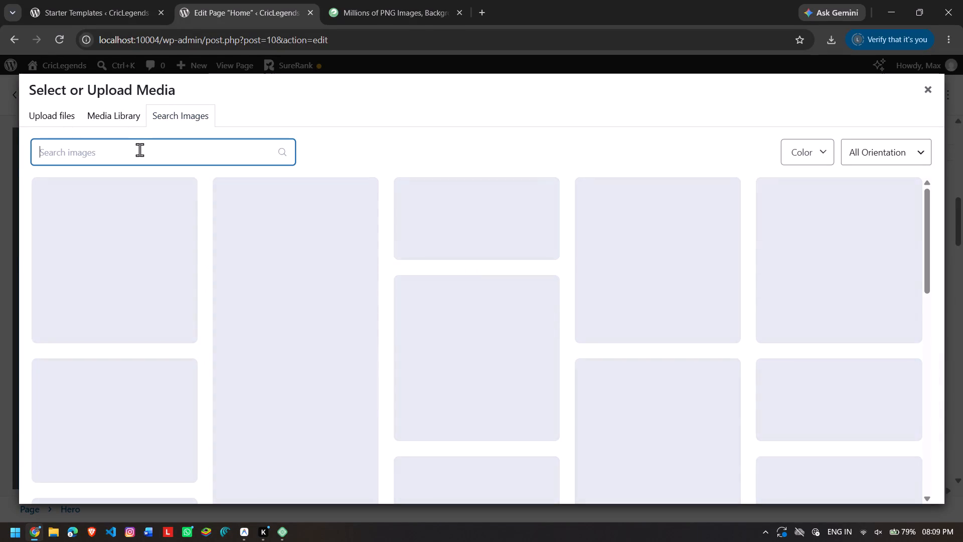
pyautogui.write('cri')
pyautogui.write('cket')
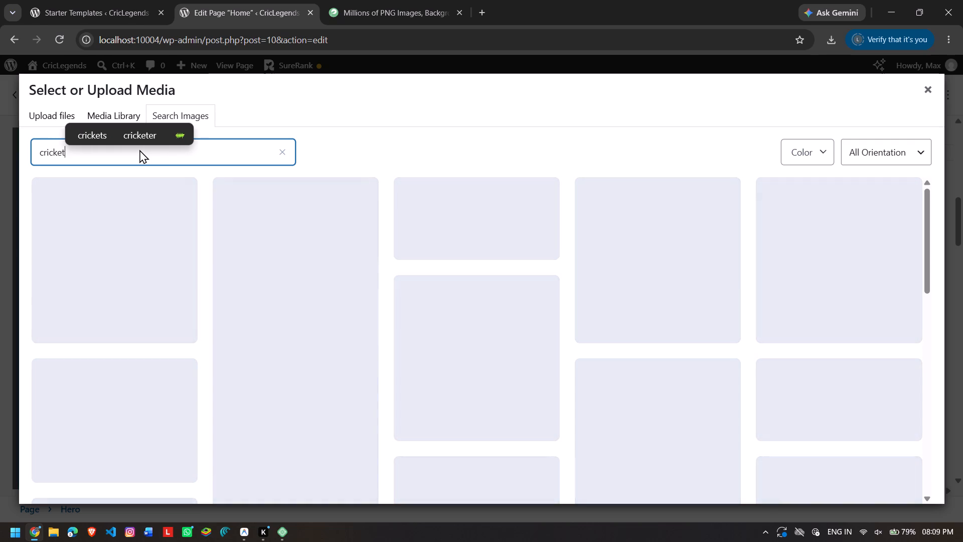
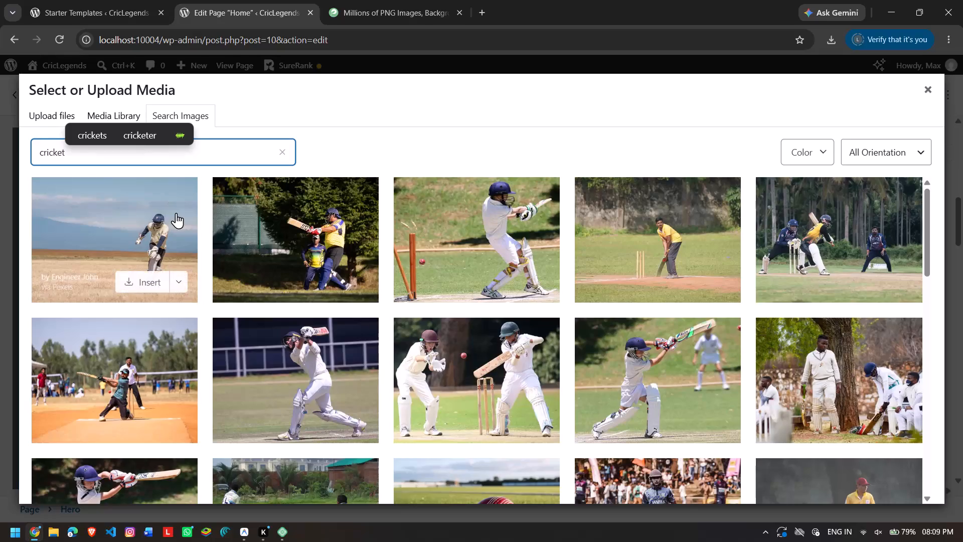
# Refine the stock image search to "cricket floodlights dark".
pyautogui.press('space')
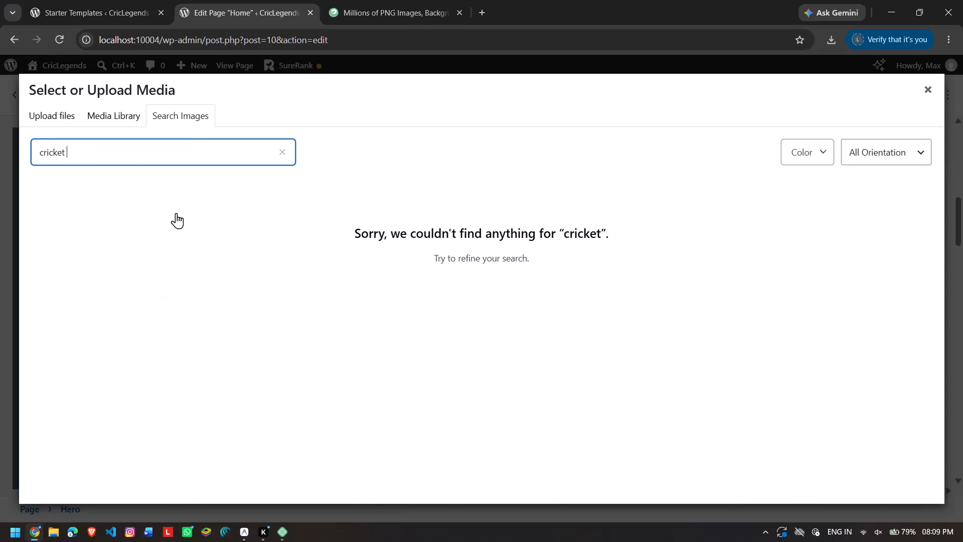
pyautogui.write('floodlights da')
pyautogui.press('BackSpace')
pyautogui.write('ark')
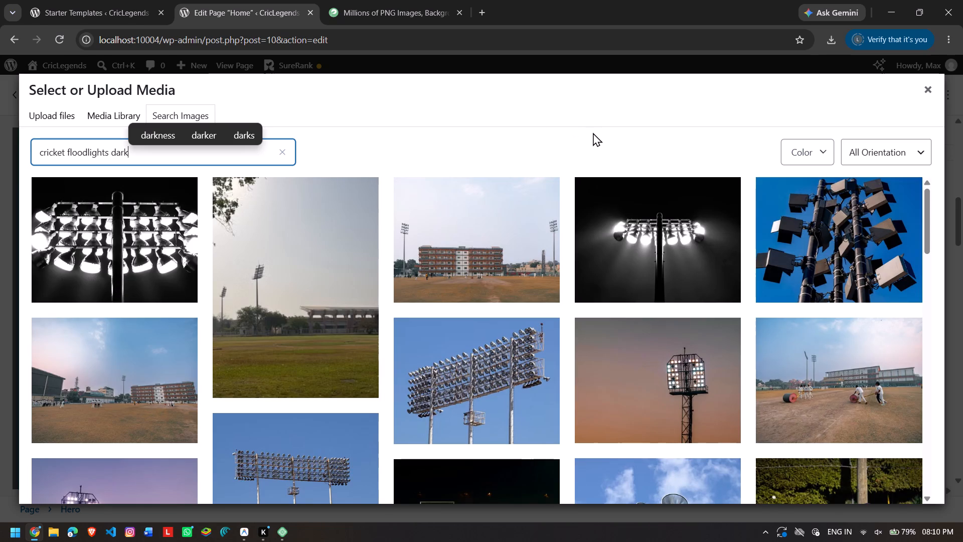
# Insert the black-and-white photo of a single glowing floodlight mast, the one with wide dark surroundings, as the hero background.
pyautogui.click(694, 288)
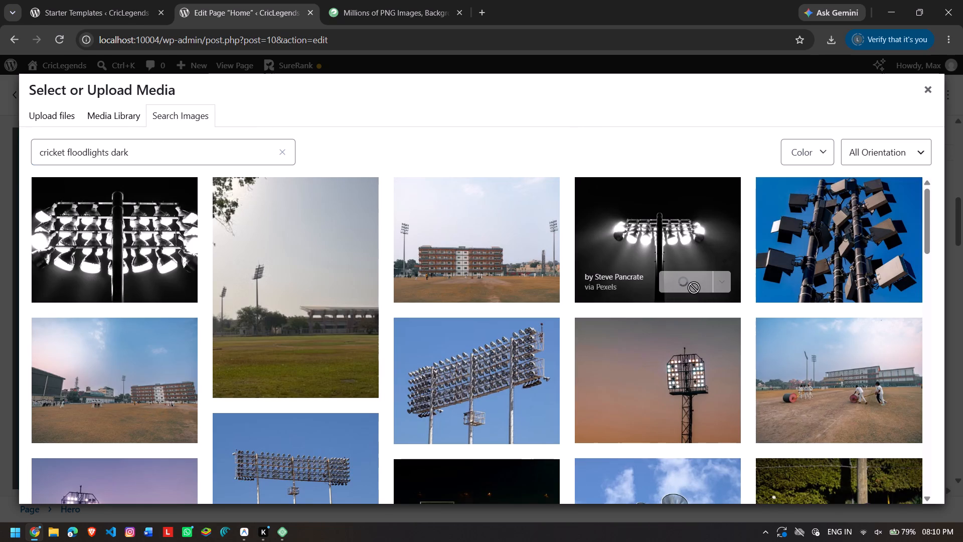
pyautogui.scroll(-3, 694, 288)
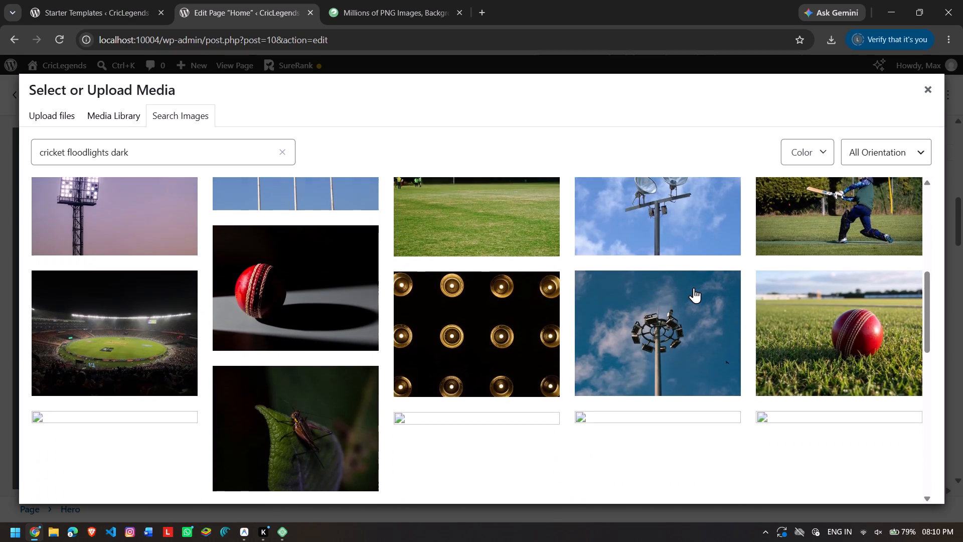
pyautogui.scroll(-1, 694, 288)
pyautogui.scroll(1, 694, 288)
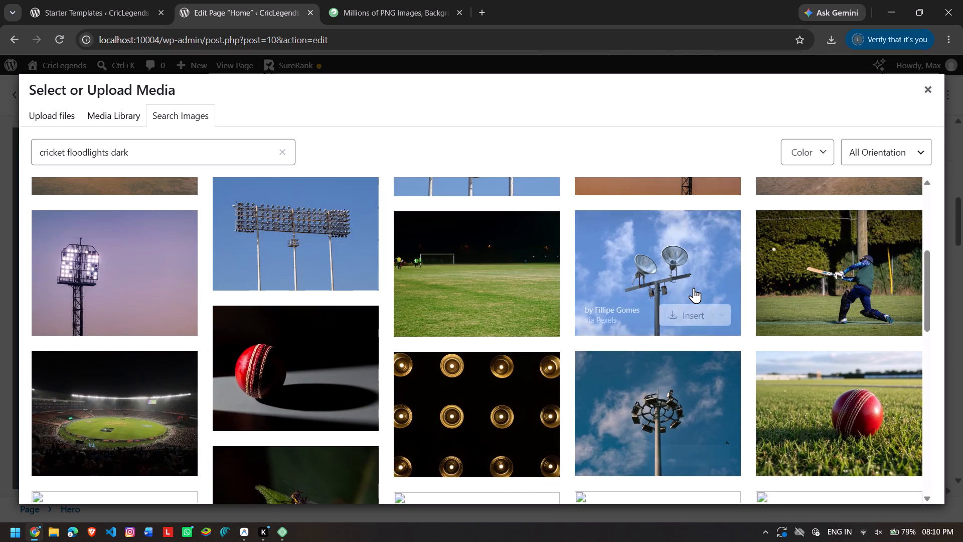
pyautogui.scroll(3, 590, 214)
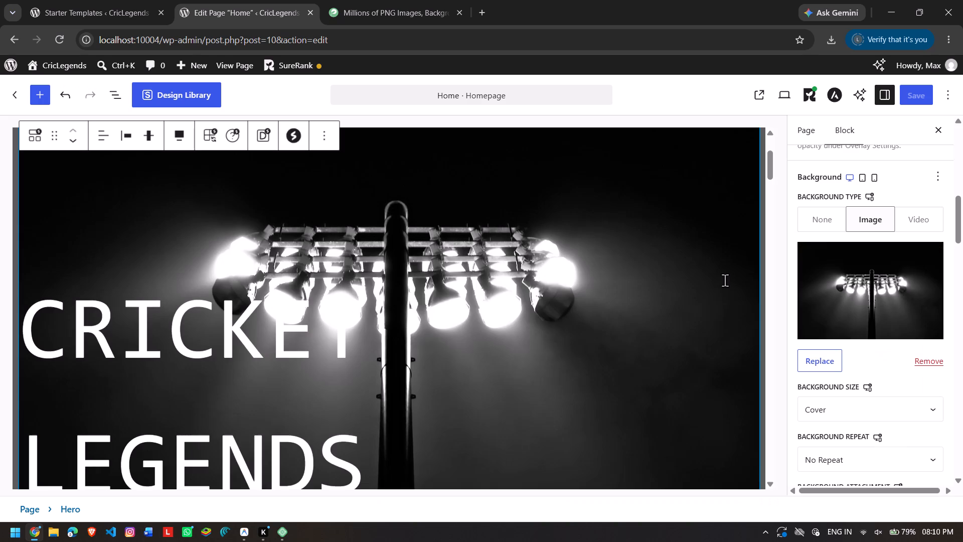
# Start replacing the hero's background image and search the stock images for "cricket floodlights dark".
pyautogui.scroll(-1, 725, 280)
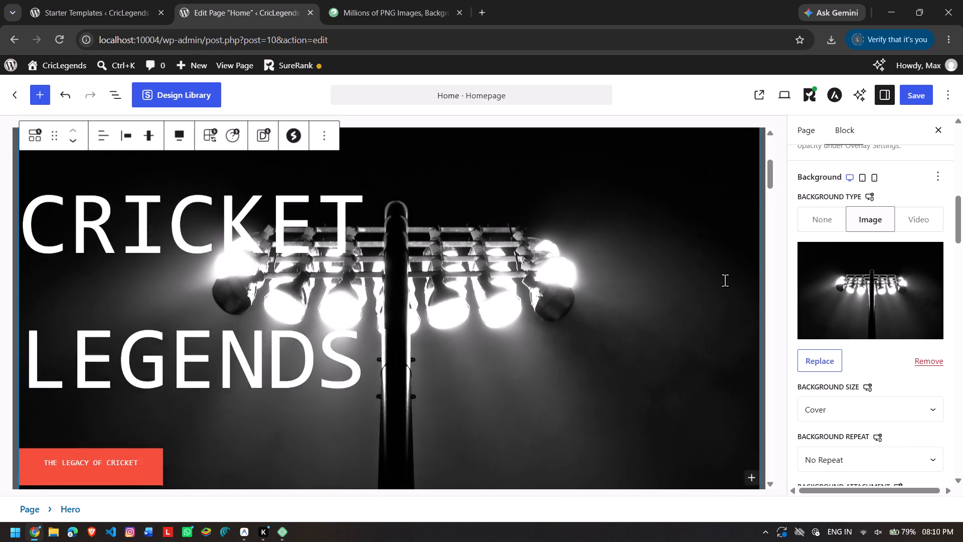
pyautogui.scroll(-5, 725, 280)
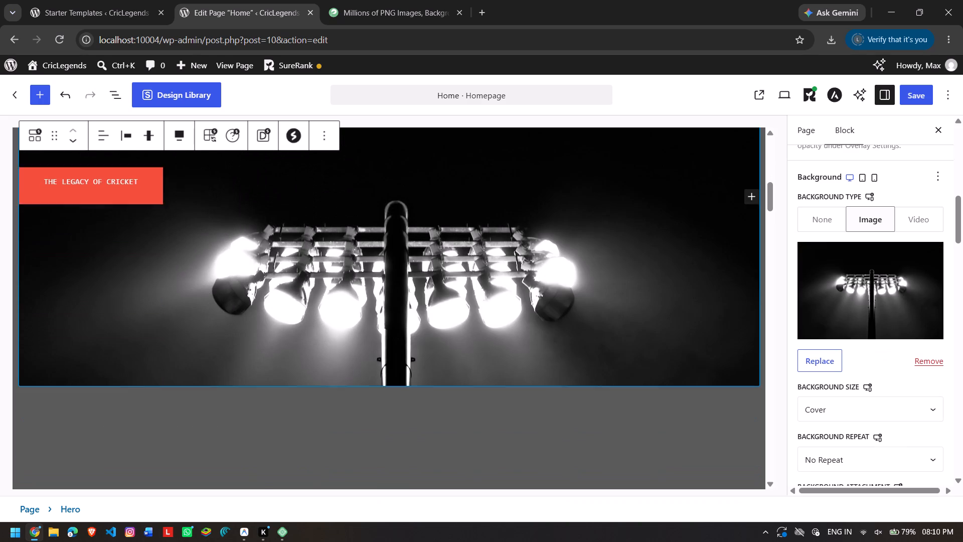
pyautogui.scroll(-3, 725, 280)
pyautogui.scroll(4, 725, 280)
pyautogui.click(810, 362)
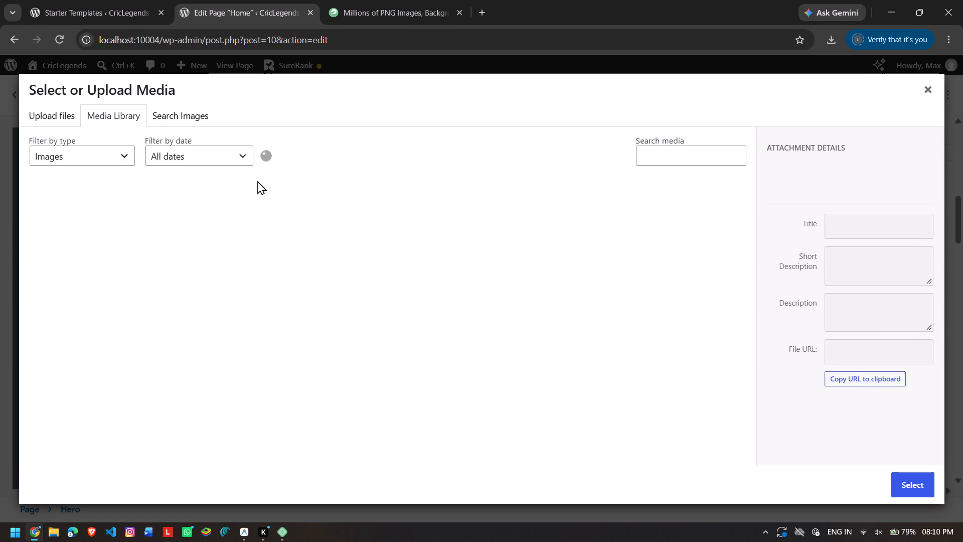
pyautogui.click(183, 126)
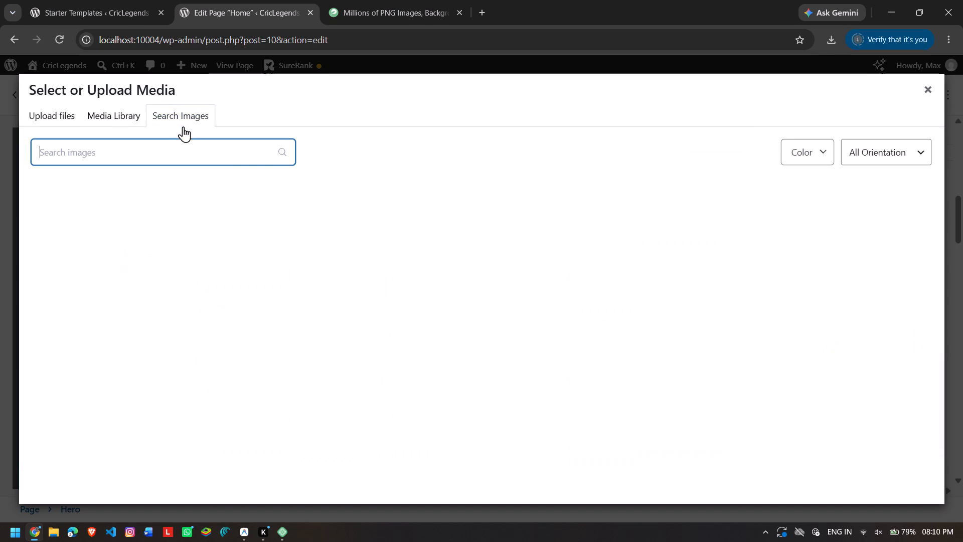
pyautogui.write('cro')
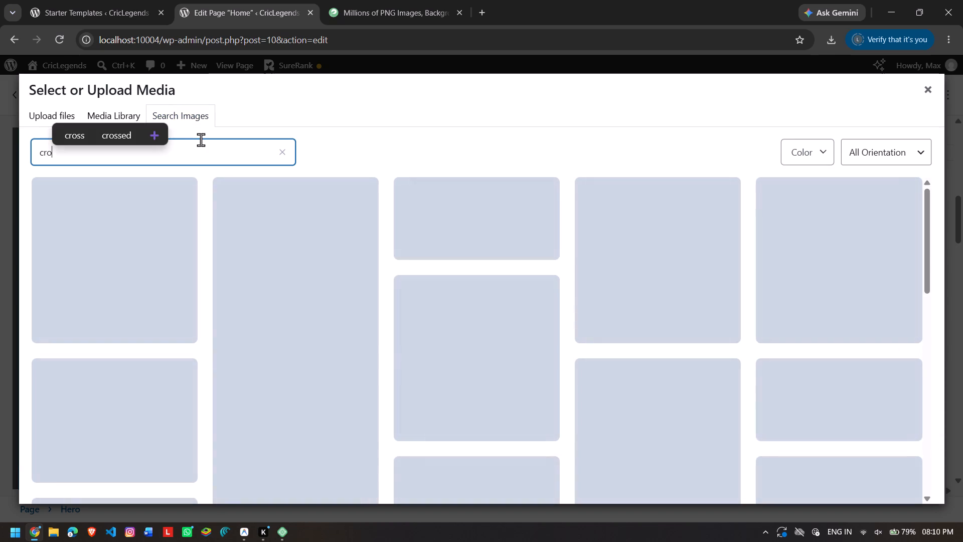
pyautogui.press('BackSpace')
pyautogui.write('icket')
pyautogui.press('space')
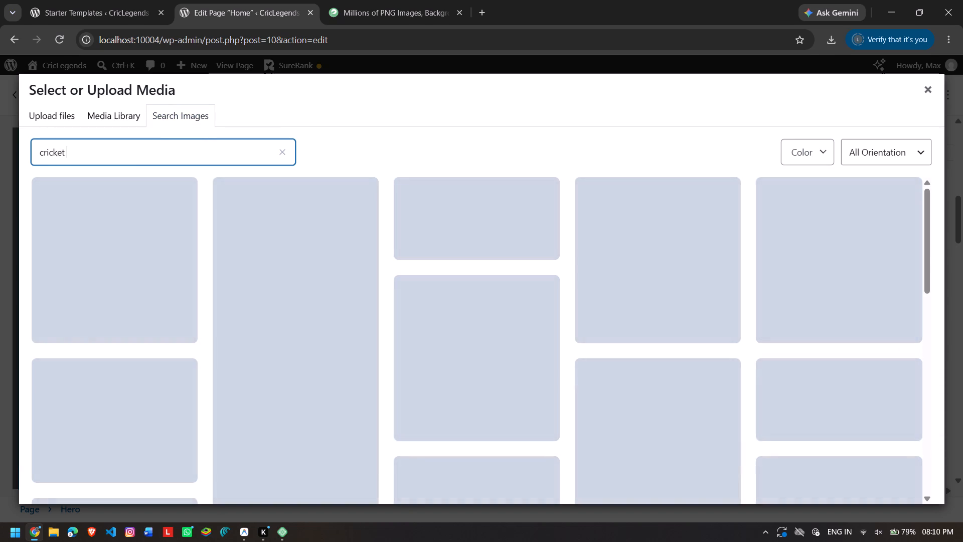
pyautogui.write('floodlights dark')
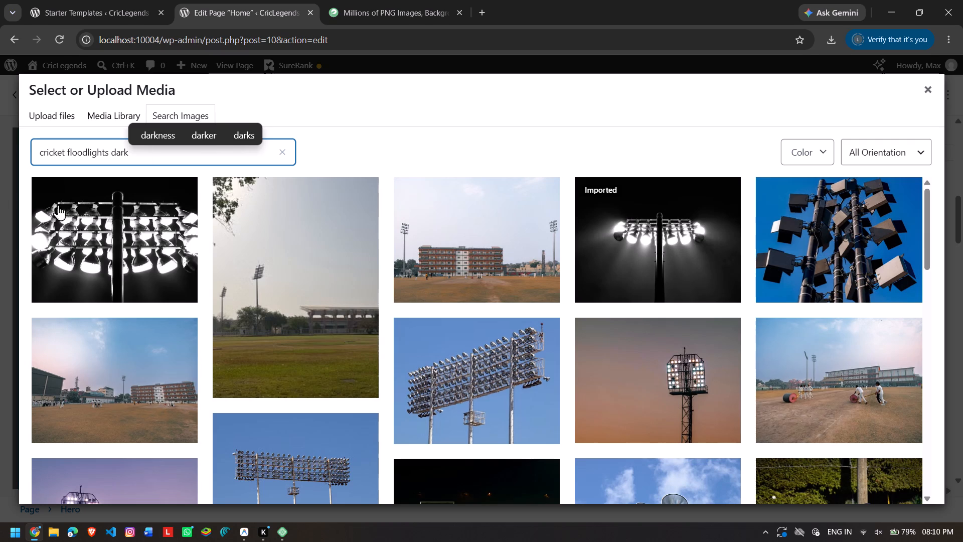
# Insert the night photo of the floodlit cricket stadium with its green field as the hero background.
pyautogui.scroll(-7, 118, 298)
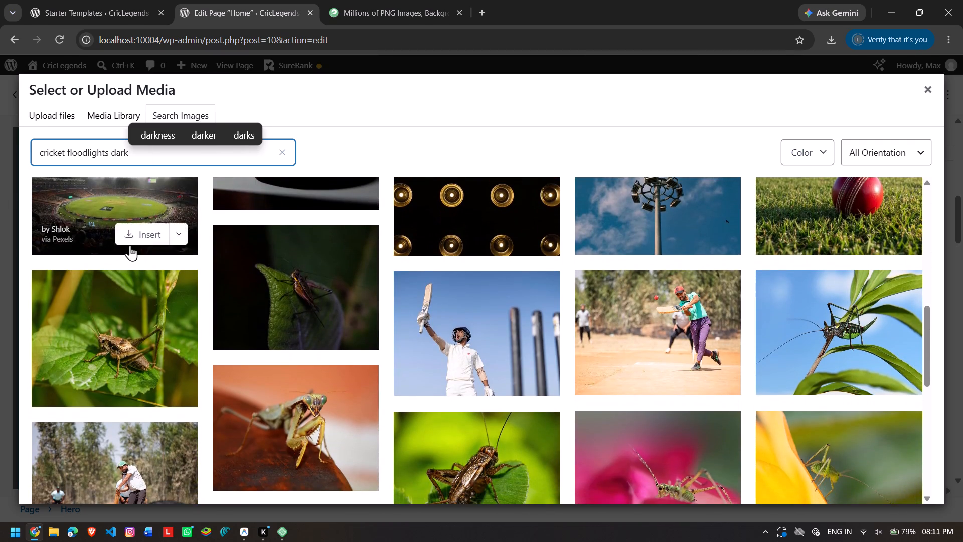
pyautogui.scroll(1, 130, 245)
pyautogui.click(137, 329)
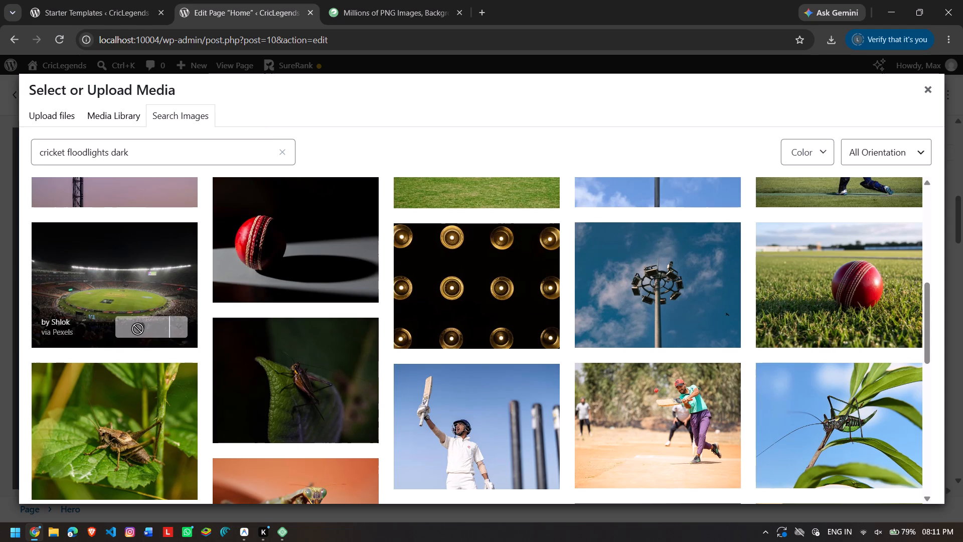
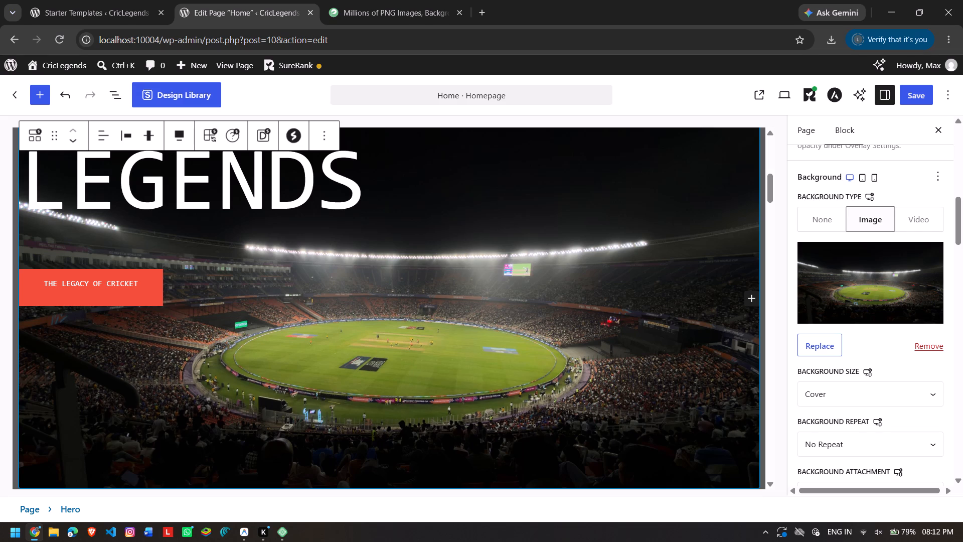
# Set the background type of the About container holding the HONORS heading to Image.
pyautogui.scroll(-5, 137, 329)
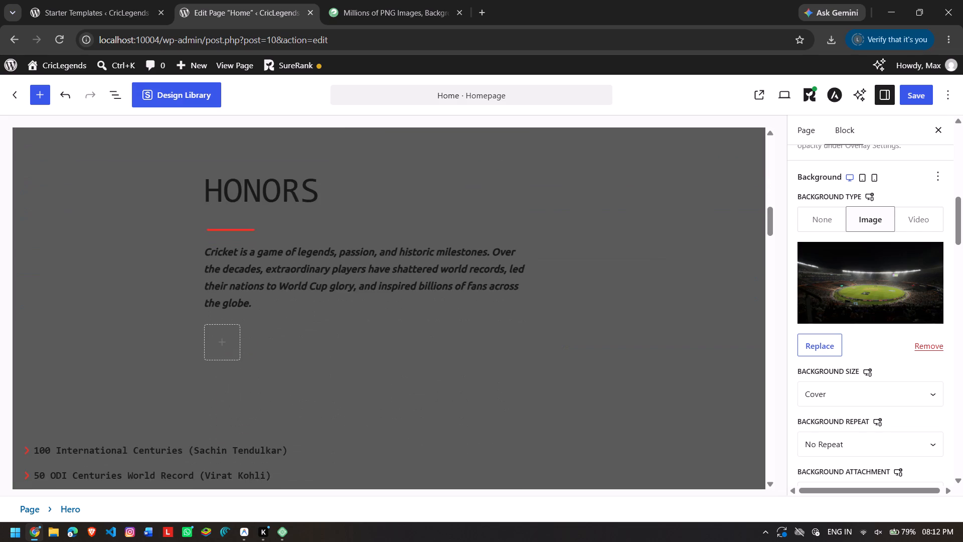
pyautogui.scroll(-3, 137, 329)
pyautogui.click(513, 325)
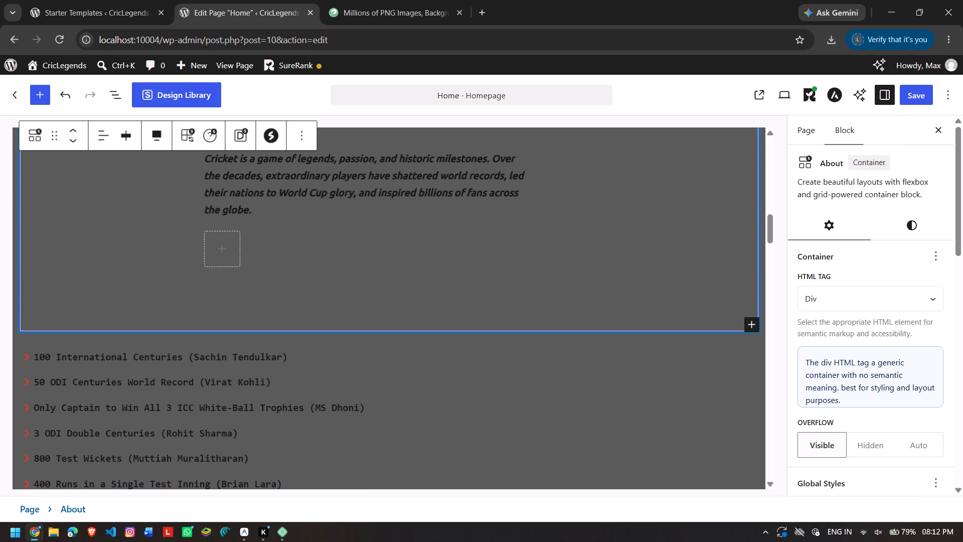
pyautogui.click(526, 345)
pyautogui.scroll(1, 526, 345)
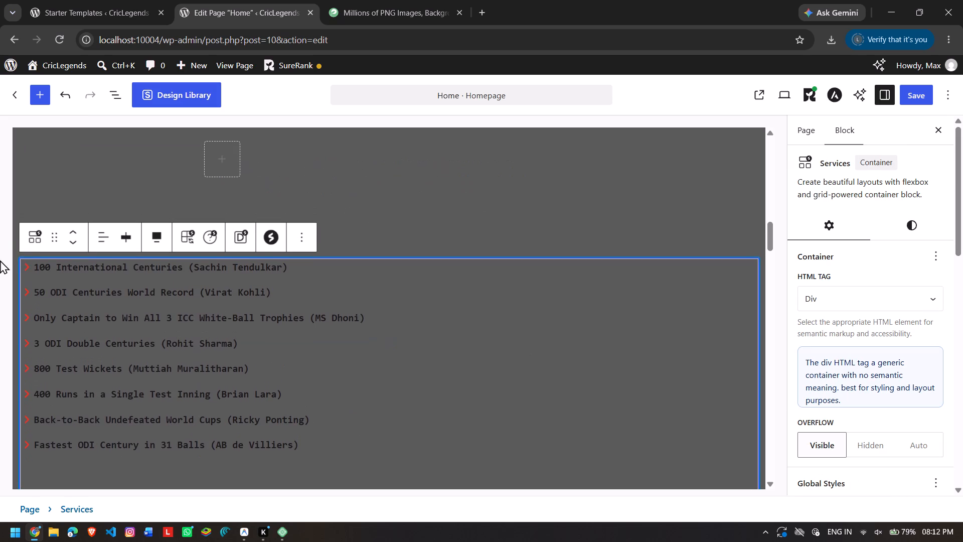
pyautogui.click(13, 209)
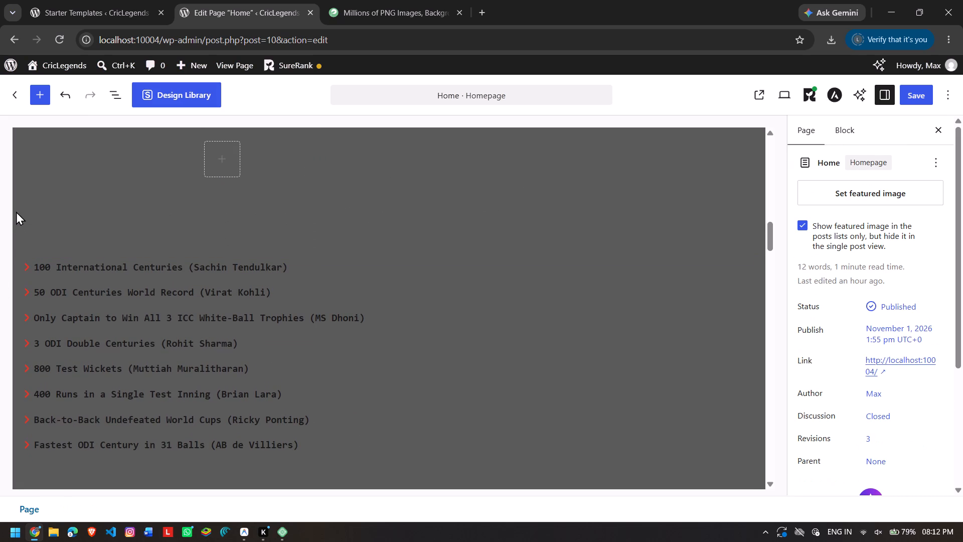
pyautogui.click(16, 211)
pyautogui.click(16, 211)
pyautogui.click(35, 212)
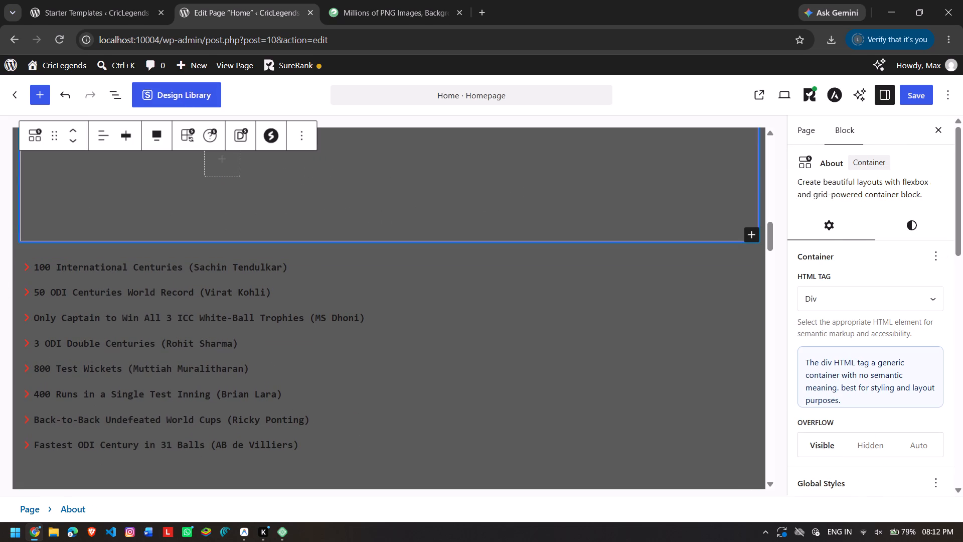
pyautogui.scroll(4, 259, 194)
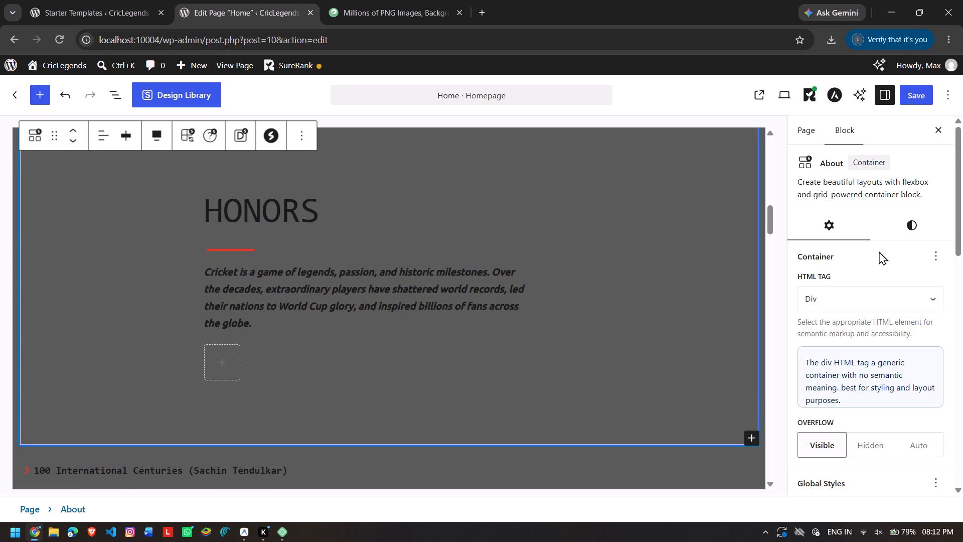
pyautogui.click(910, 234)
pyautogui.scroll(-7, 910, 234)
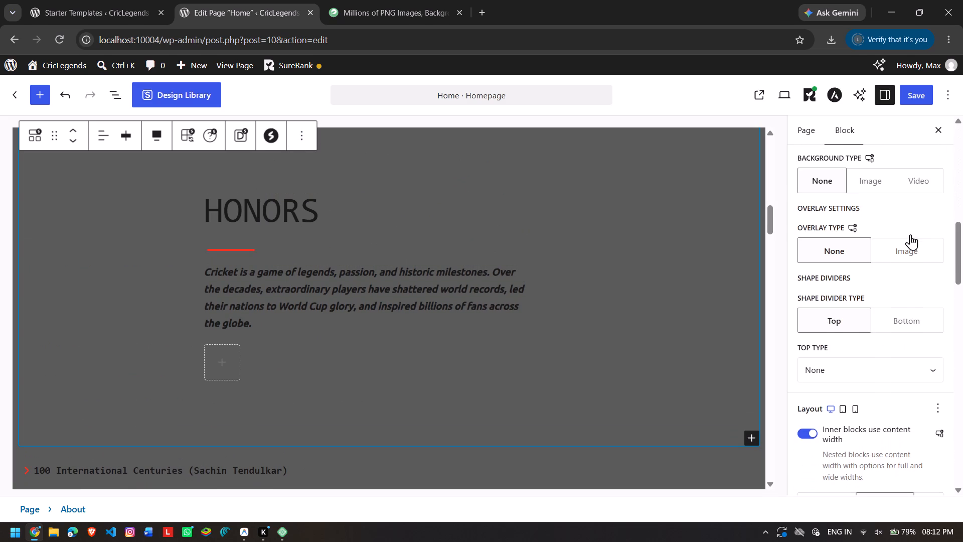
pyautogui.scroll(-6, 864, 358)
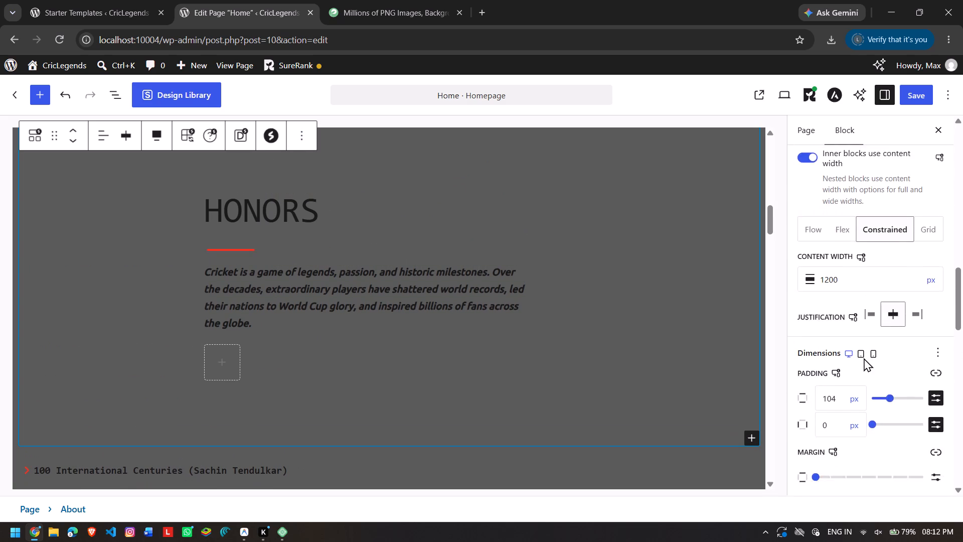
pyautogui.scroll(-6, 864, 358)
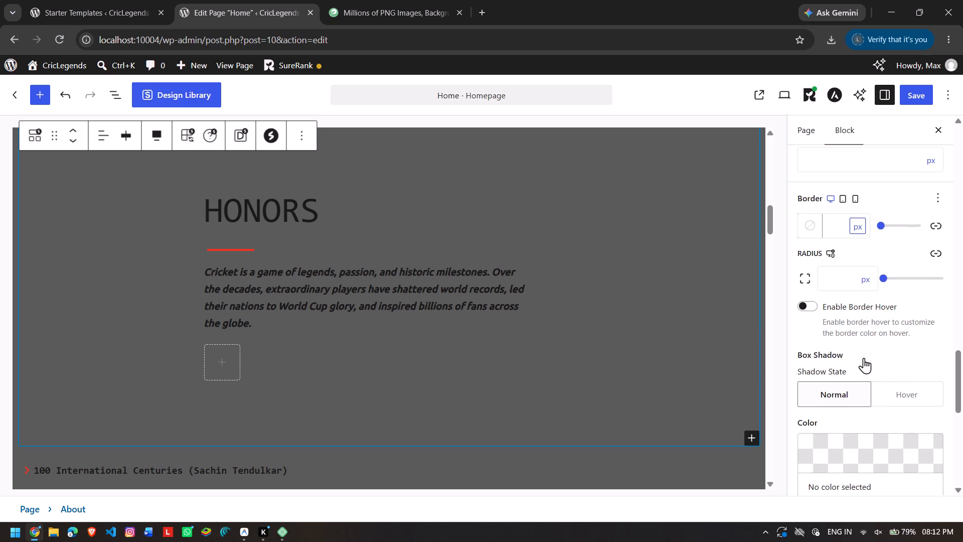
pyautogui.scroll(-5, 864, 358)
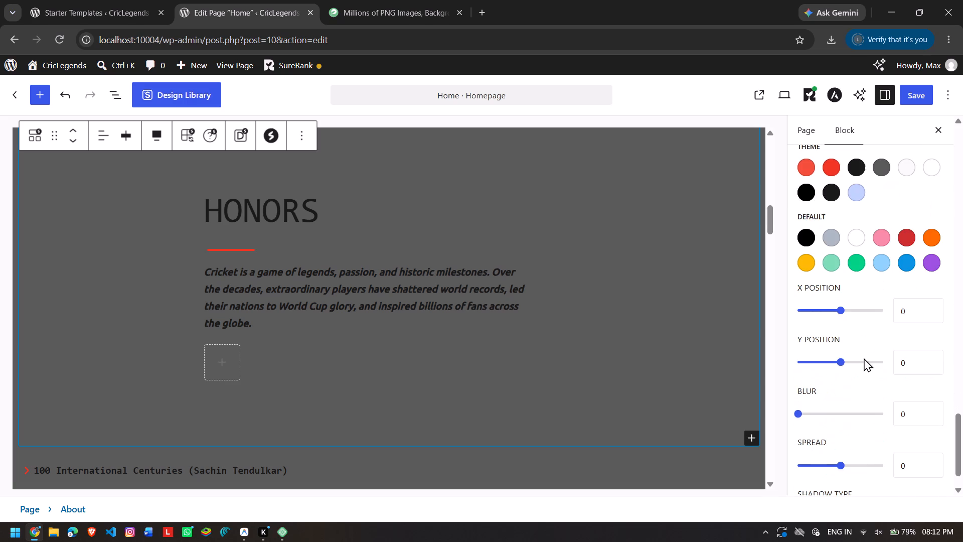
pyautogui.scroll(11, 864, 358)
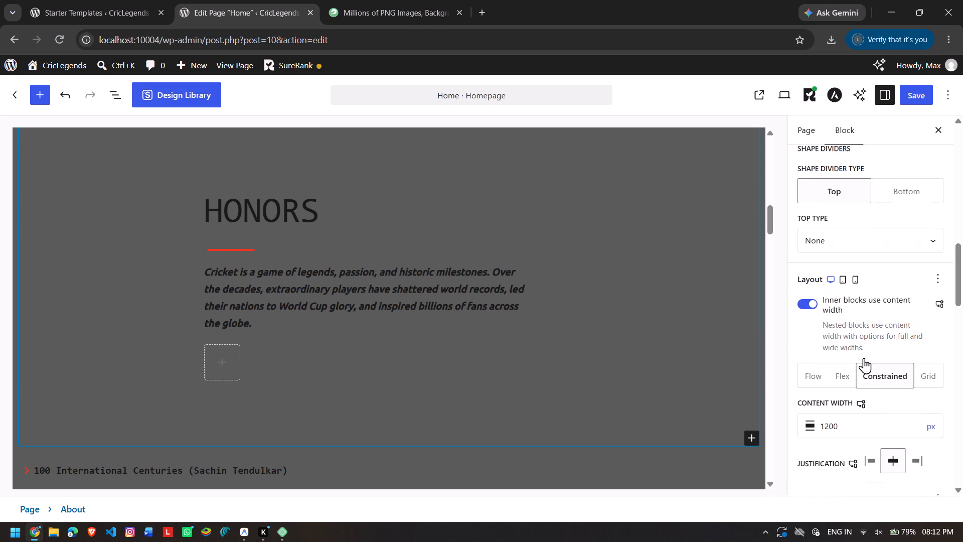
pyautogui.scroll(6, 864, 358)
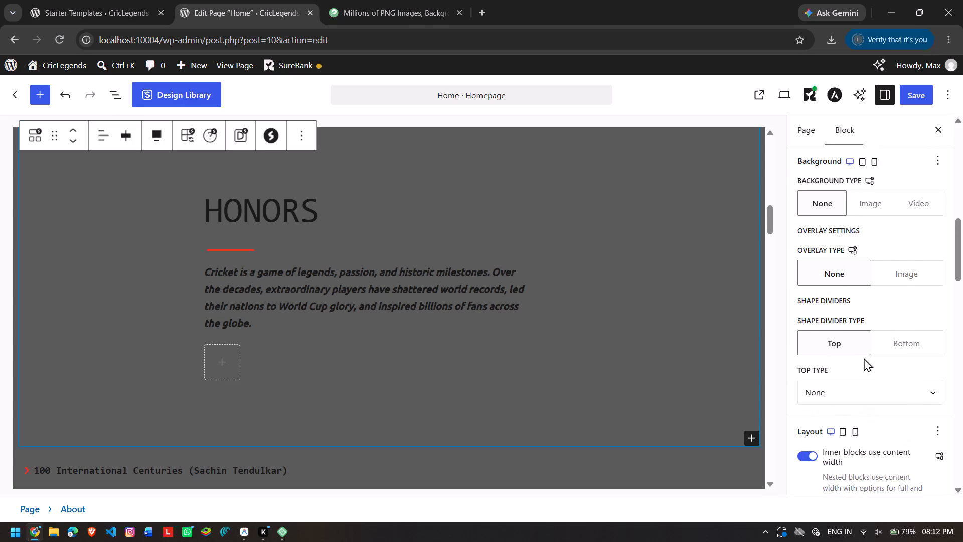
pyautogui.scroll(2, 864, 358)
pyautogui.click(876, 262)
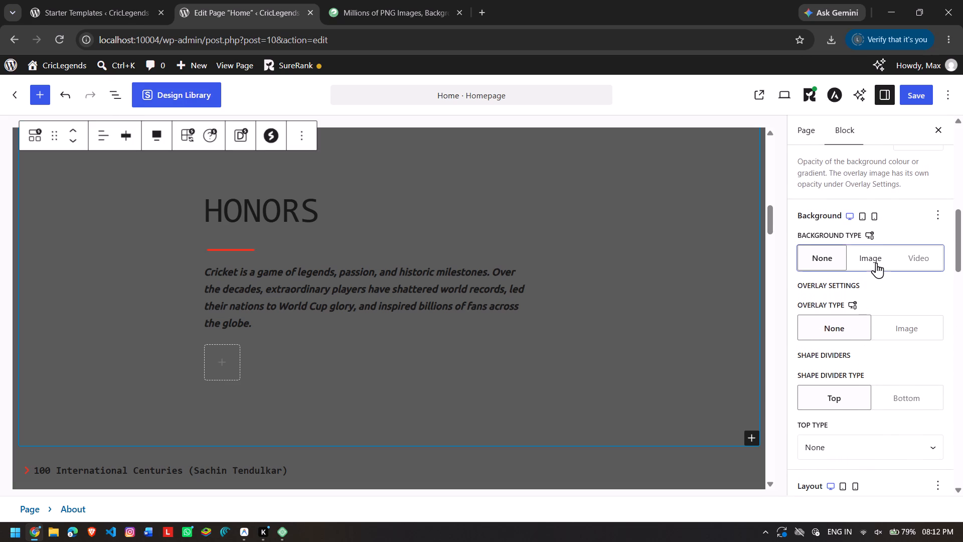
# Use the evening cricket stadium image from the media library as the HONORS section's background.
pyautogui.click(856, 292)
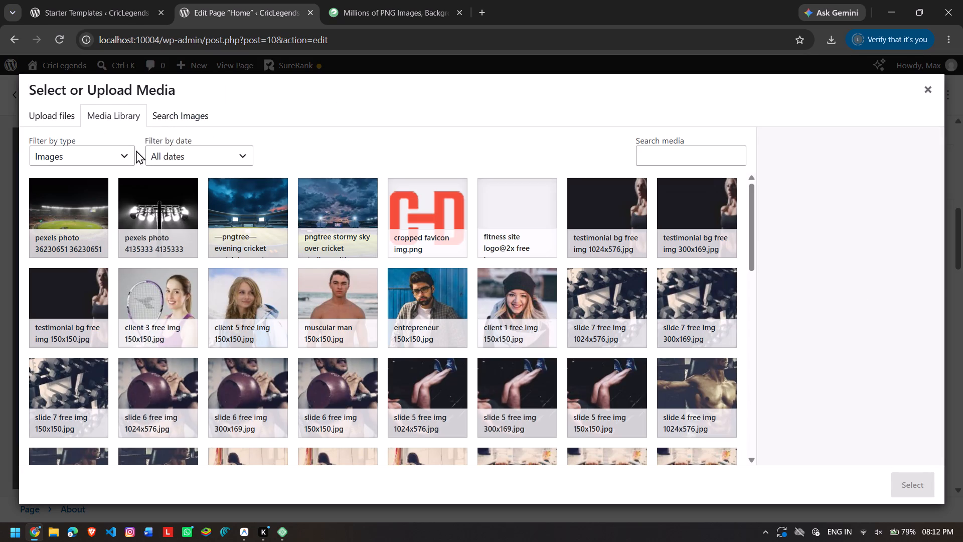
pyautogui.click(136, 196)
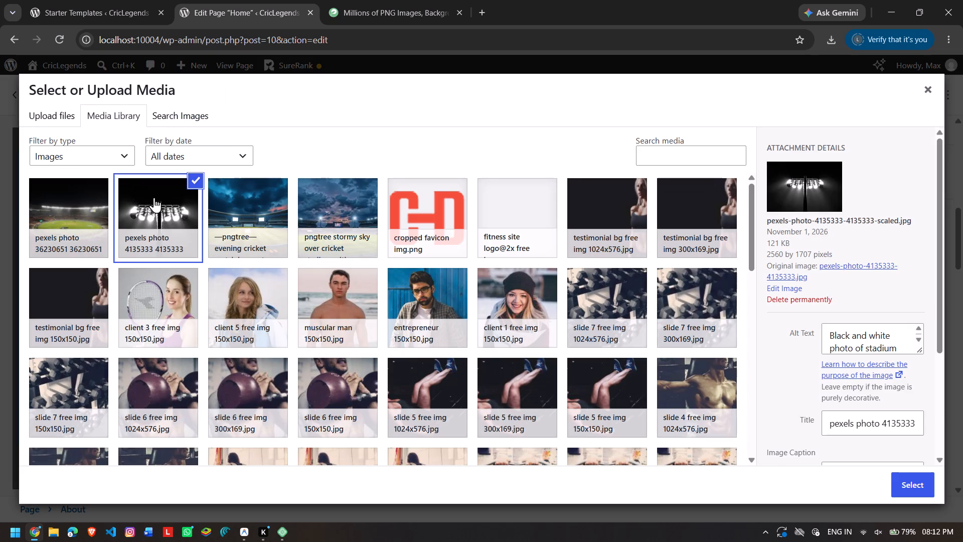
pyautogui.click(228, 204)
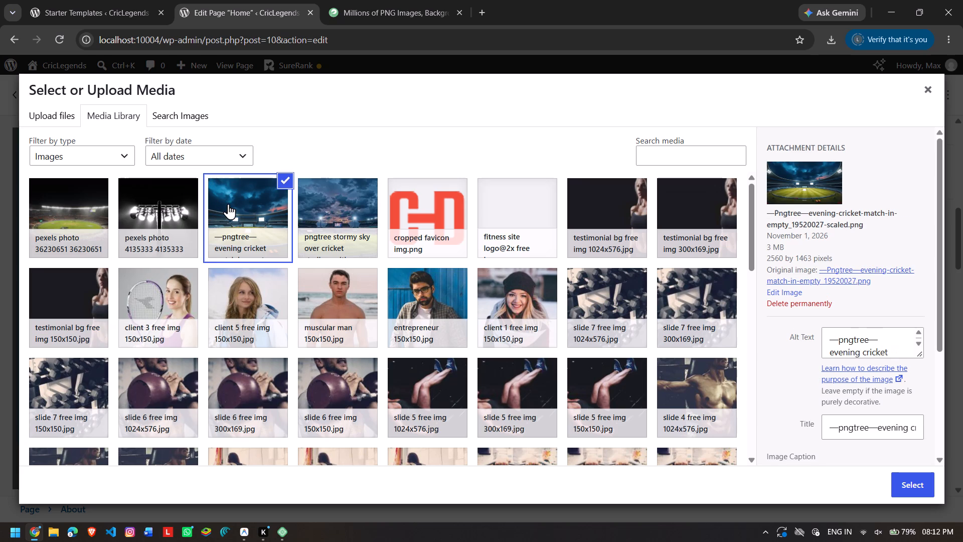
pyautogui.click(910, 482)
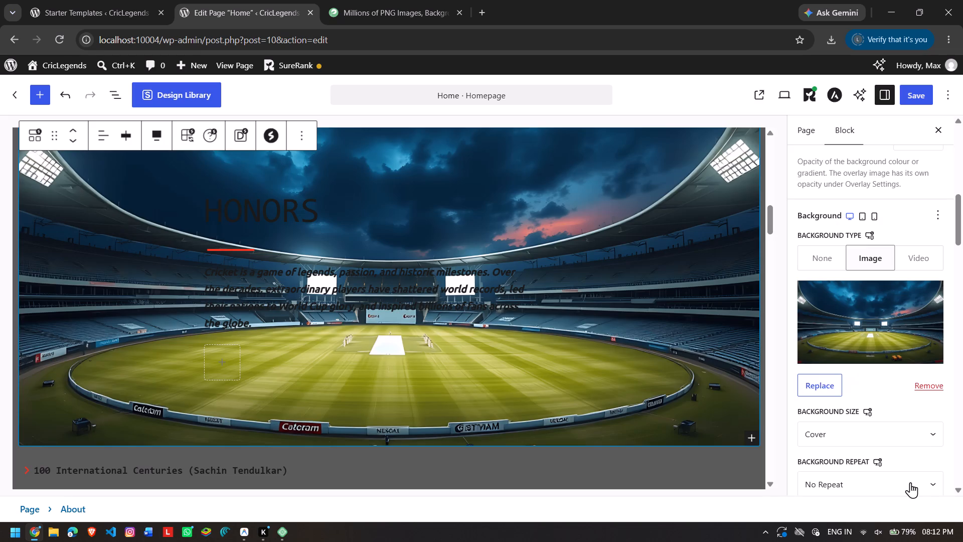
# Start replacing the HONORS section's background image and search the stock images for "black".
pyautogui.moveTo(824, 398); pyautogui.dragTo(824, 387)
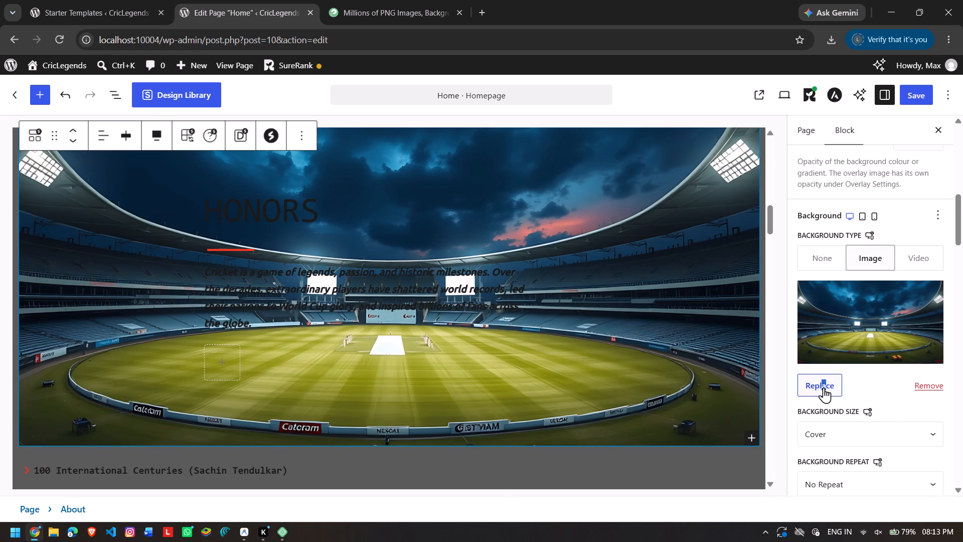
pyautogui.click(824, 387)
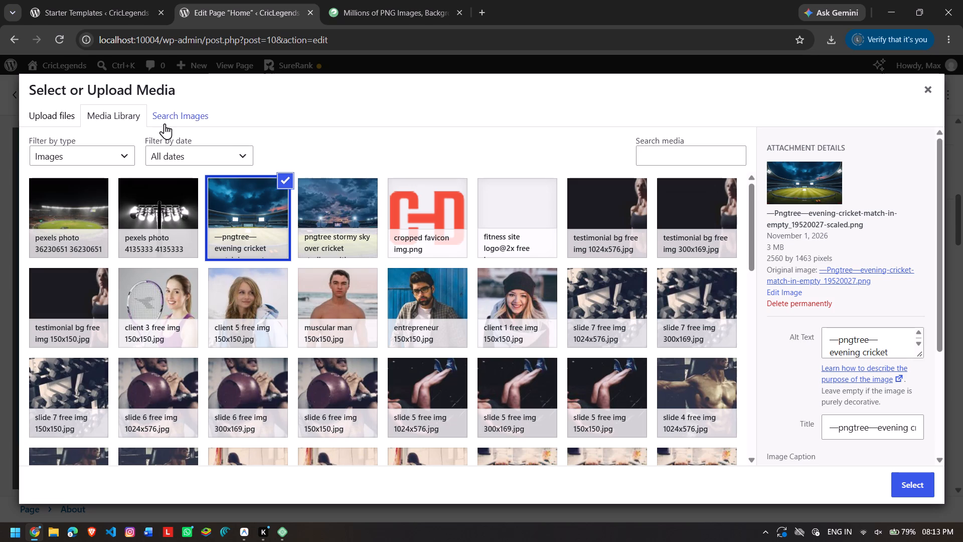
pyautogui.click(166, 120)
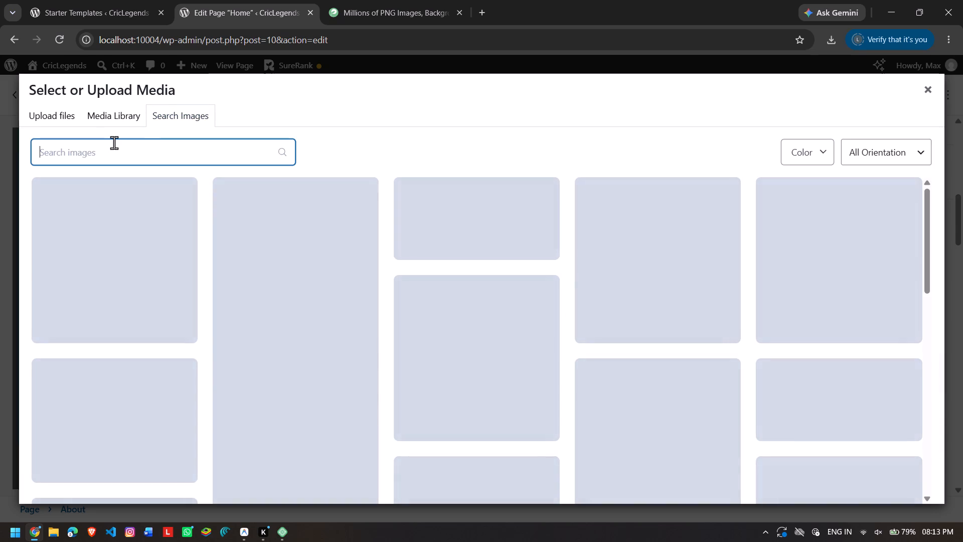
pyautogui.write('bla')
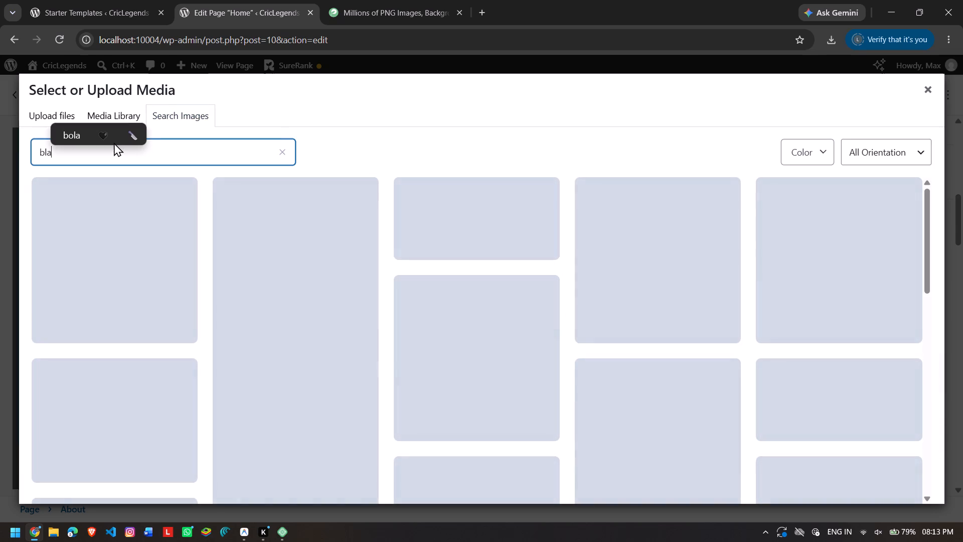
pyautogui.write('ck')
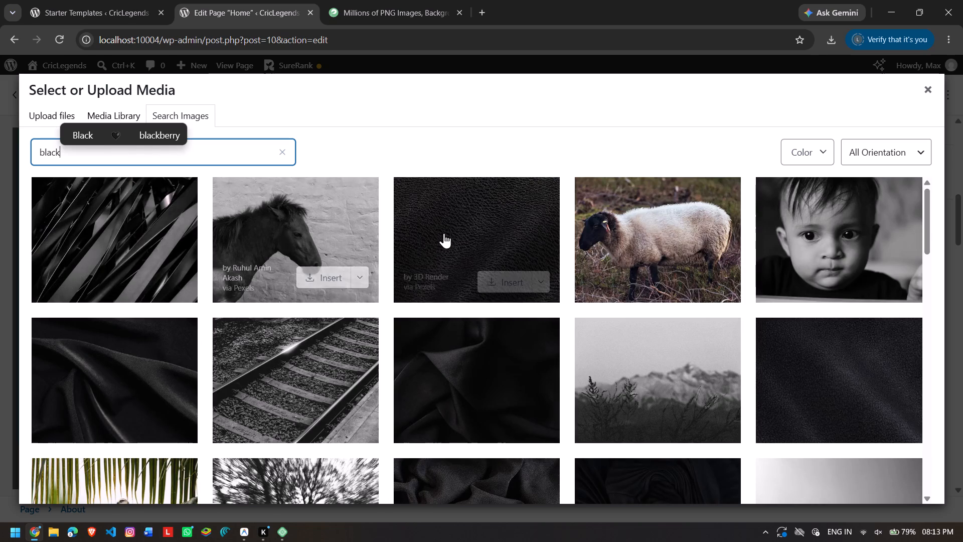
# Insert the black photo of scattered particles resembling a starry night sky as the HONORS section's background, in original size.
pyautogui.scroll(-1, 456, 233)
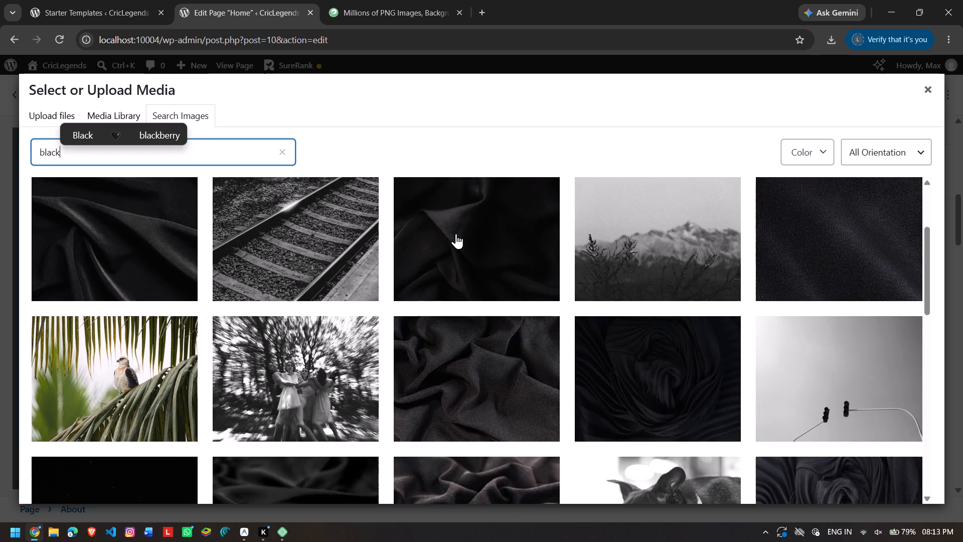
pyautogui.scroll(-4, 456, 233)
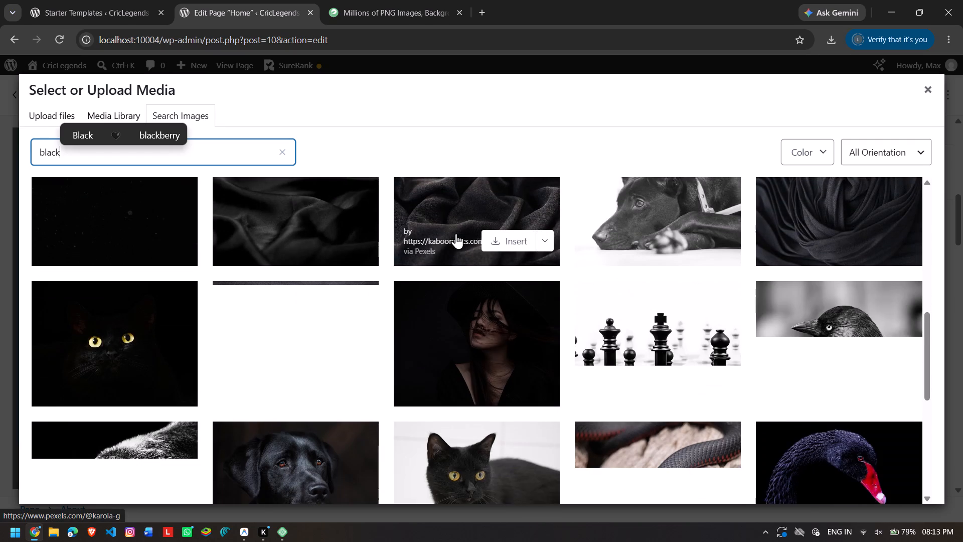
pyautogui.scroll(-1, 456, 233)
pyautogui.scroll(2, 456, 233)
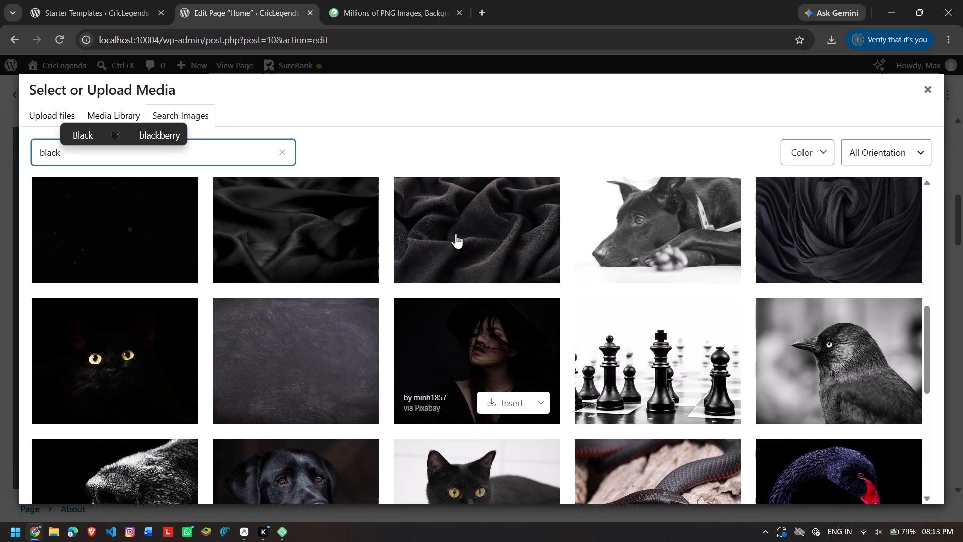
pyautogui.scroll(1, 456, 233)
pyautogui.click(108, 352)
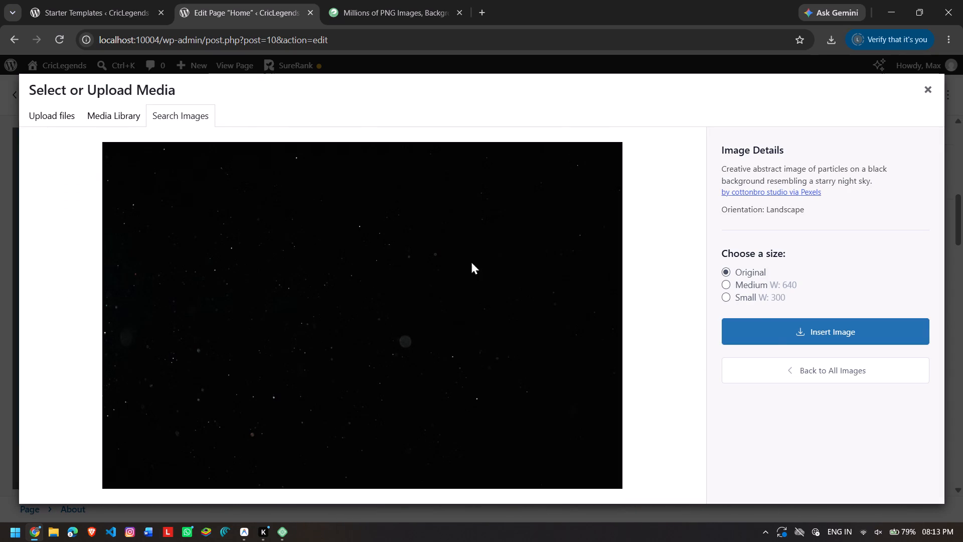
pyautogui.click(781, 332)
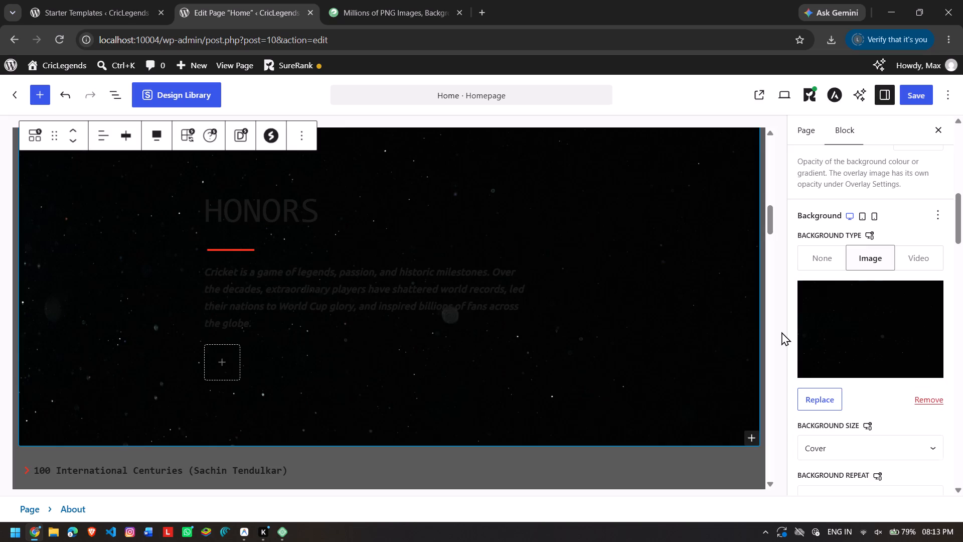
# Set the HONORS heading's text color to the near-white theme color Primary Background.
pyautogui.doubleClick(240, 217)
pyautogui.scroll(-5, 816, 294)
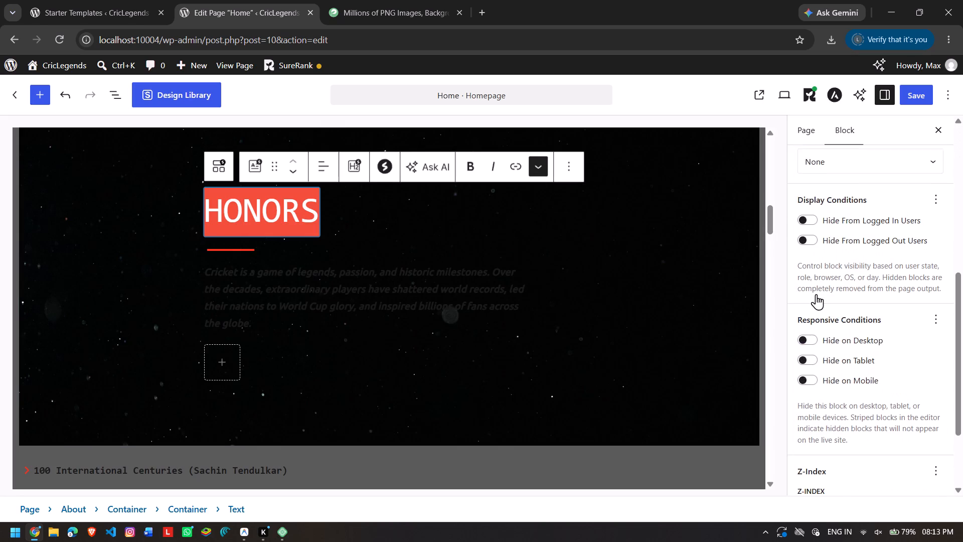
pyautogui.scroll(5, 816, 294)
pyautogui.click(927, 220)
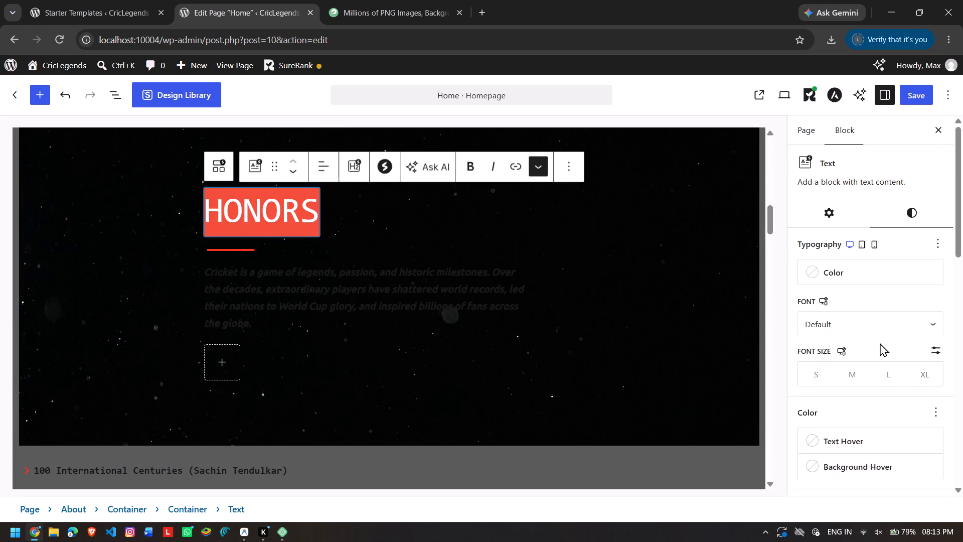
pyautogui.scroll(-1, 880, 343)
pyautogui.click(856, 251)
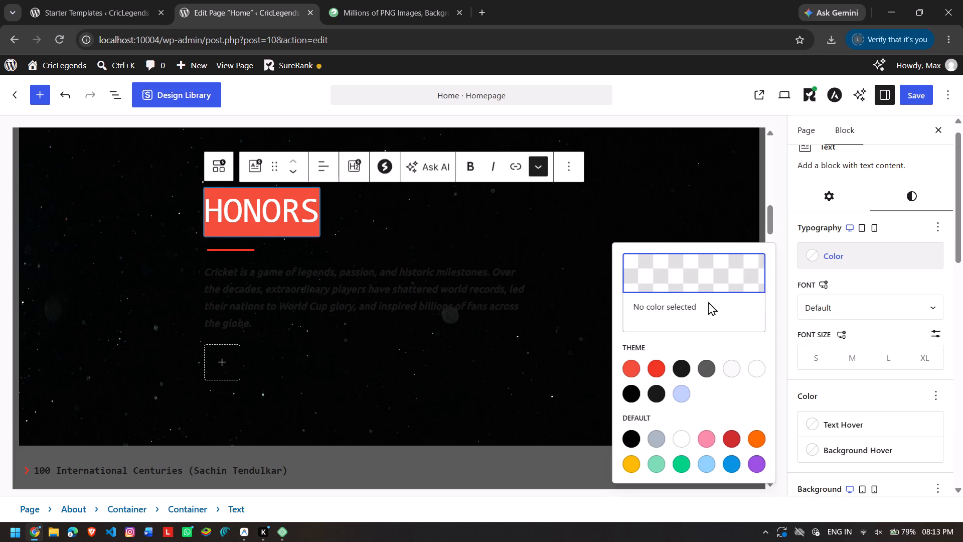
pyautogui.click(728, 364)
# Set the text color of the paragraph below the HONORS heading to the theme color Primary Background.
pyautogui.tripleClick(349, 299)
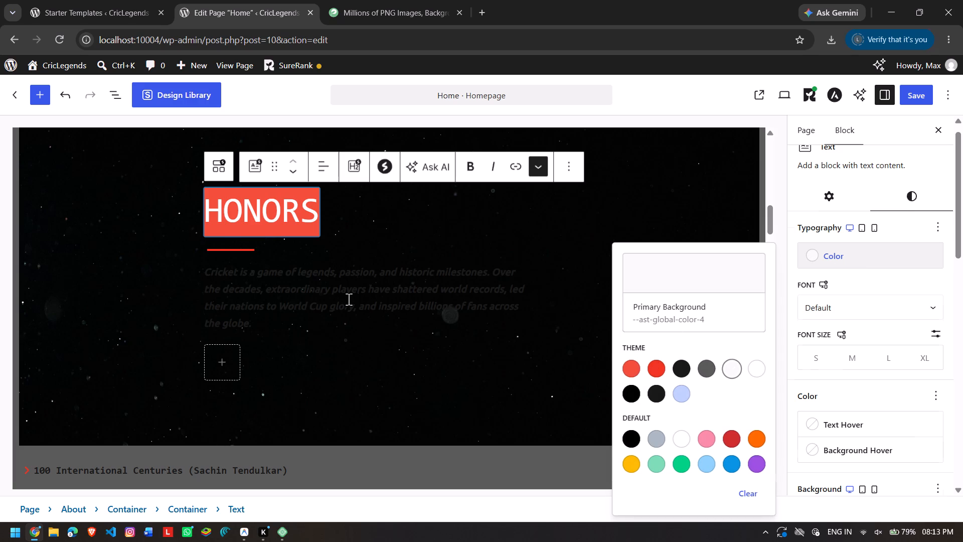
pyautogui.click(349, 299)
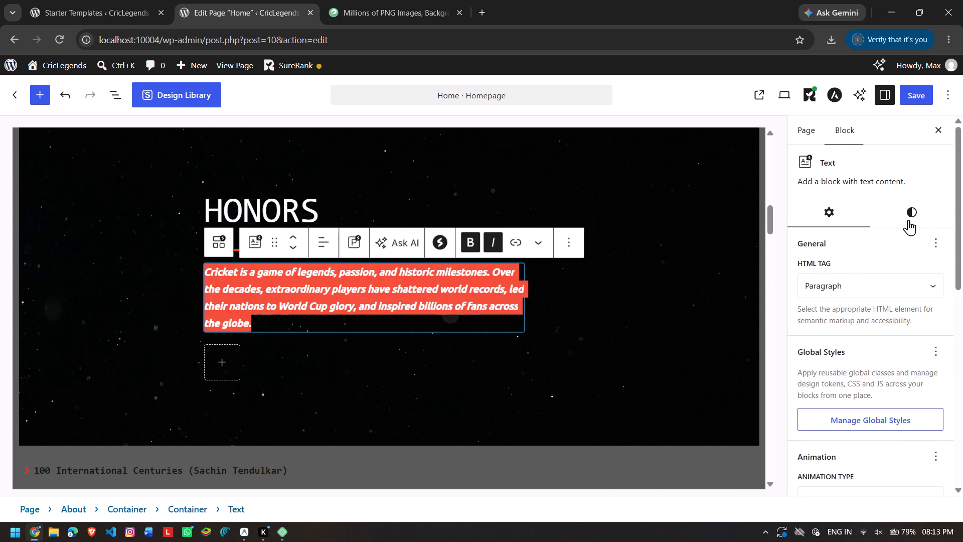
pyautogui.click(908, 220)
pyautogui.click(872, 281)
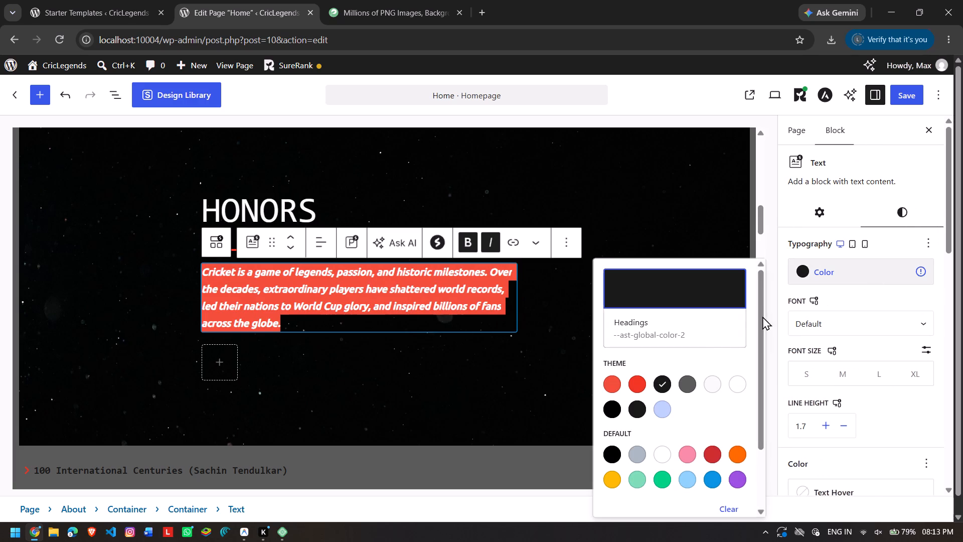
pyautogui.click(719, 384)
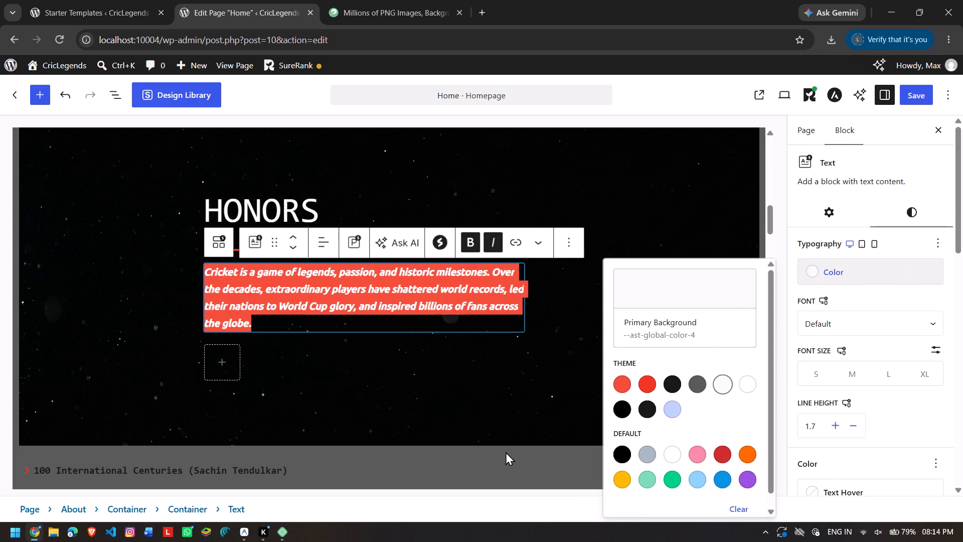
# Give the Services container holding the records list an image background using the black particle photo pexels photo 9665177 from the media library.
pyautogui.click(506, 452)
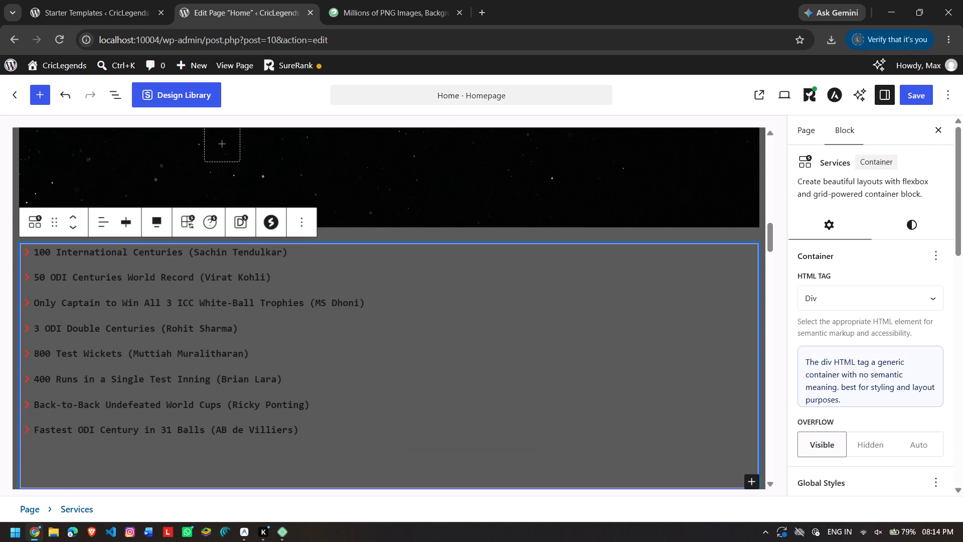
pyautogui.click(914, 225)
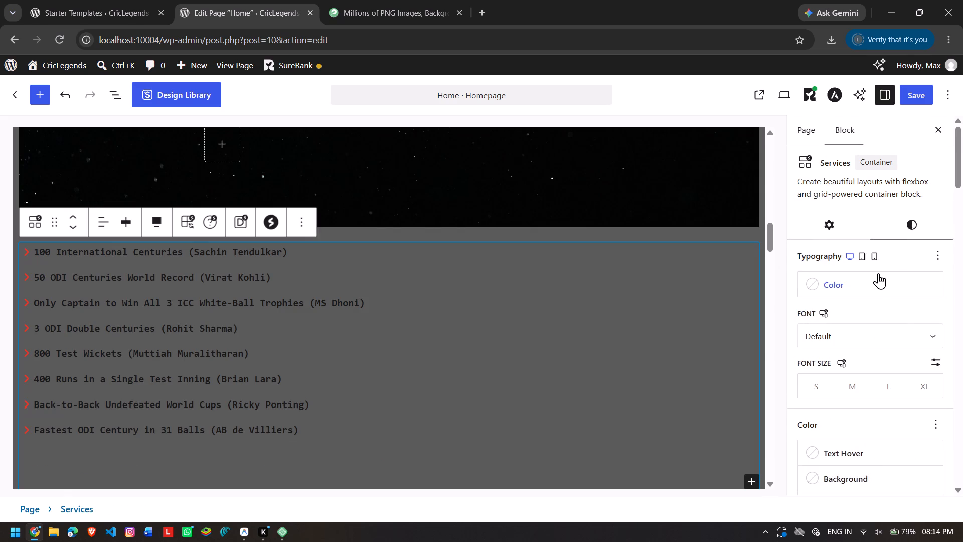
pyautogui.scroll(-5, 878, 273)
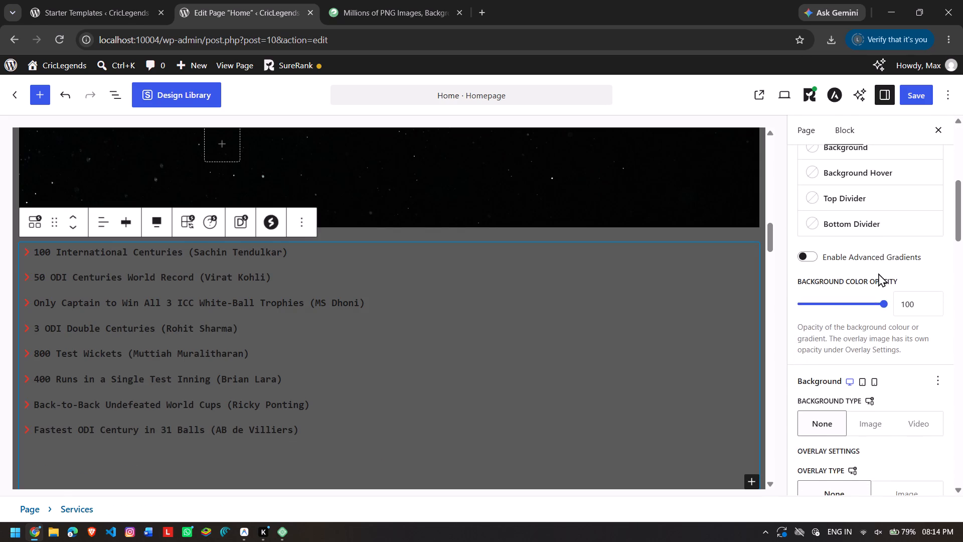
pyautogui.scroll(-1, 878, 273)
pyautogui.click(865, 310)
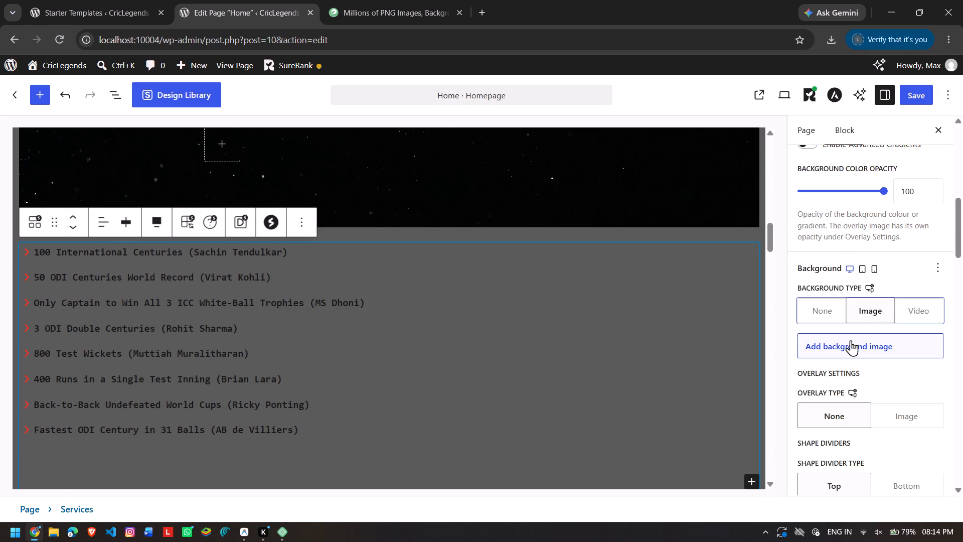
pyautogui.click(851, 340)
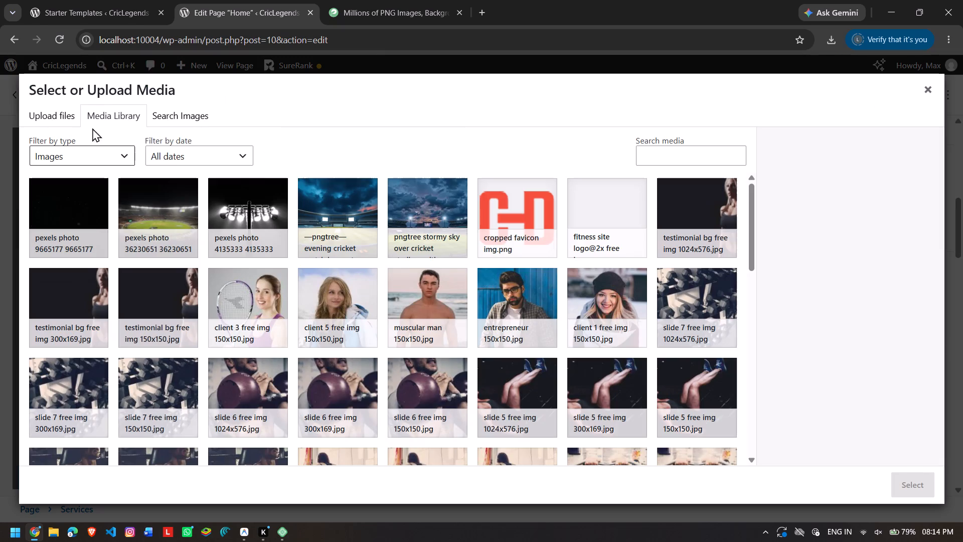
pyautogui.click(89, 214)
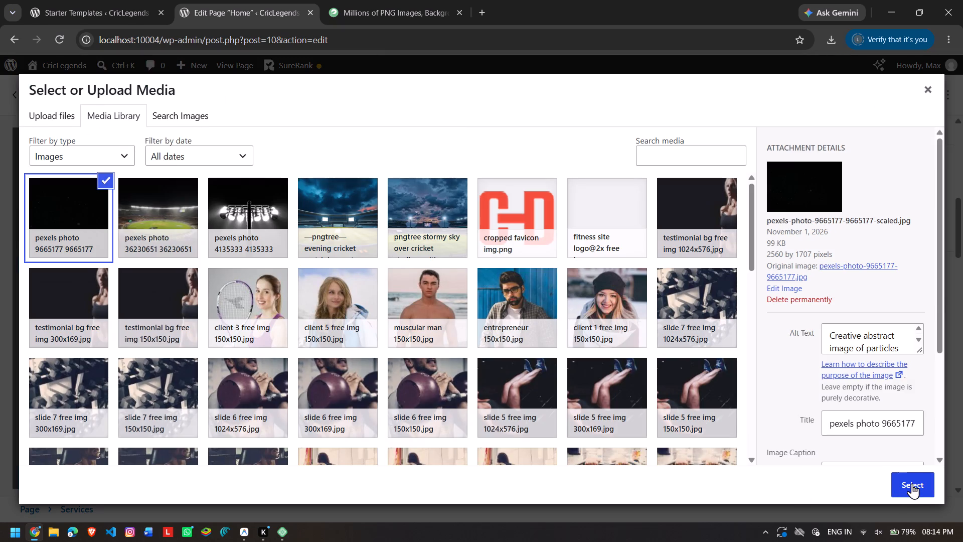
pyautogui.click(912, 483)
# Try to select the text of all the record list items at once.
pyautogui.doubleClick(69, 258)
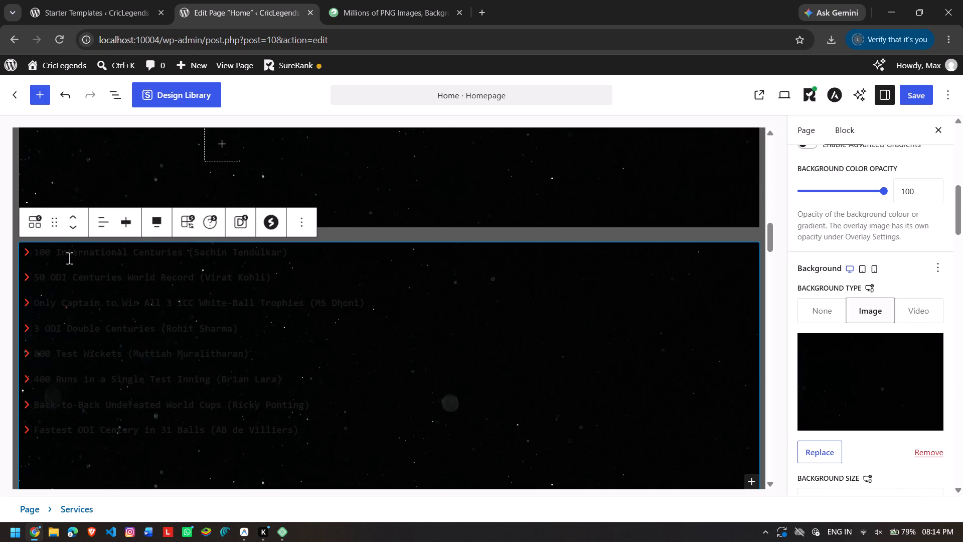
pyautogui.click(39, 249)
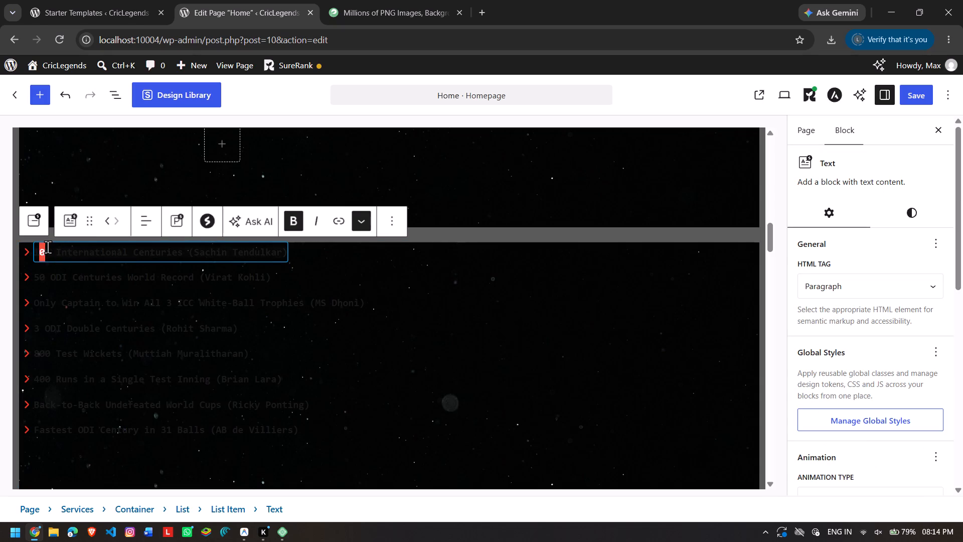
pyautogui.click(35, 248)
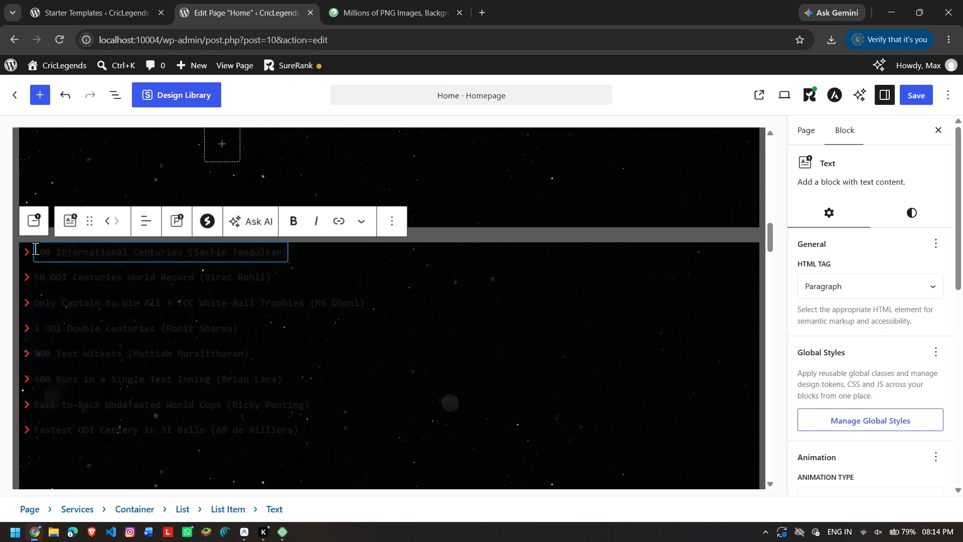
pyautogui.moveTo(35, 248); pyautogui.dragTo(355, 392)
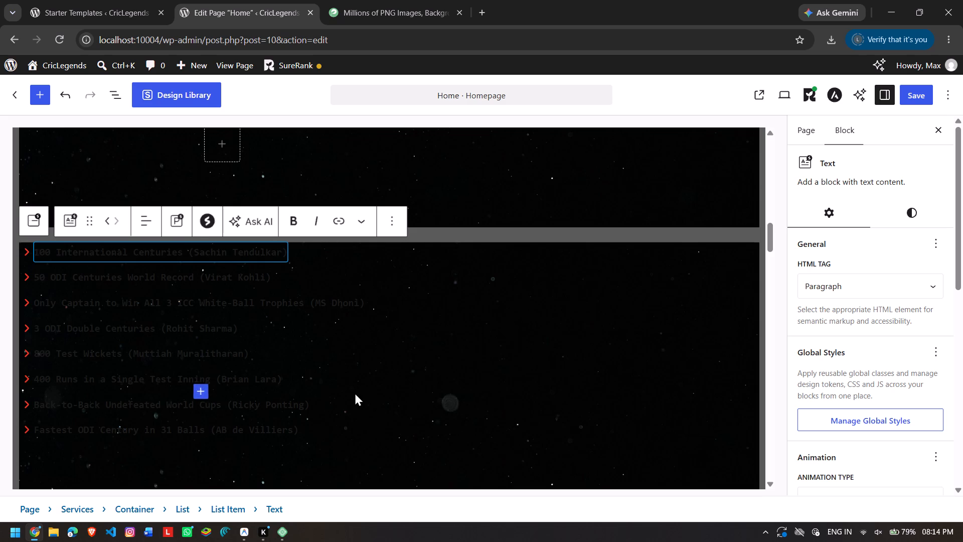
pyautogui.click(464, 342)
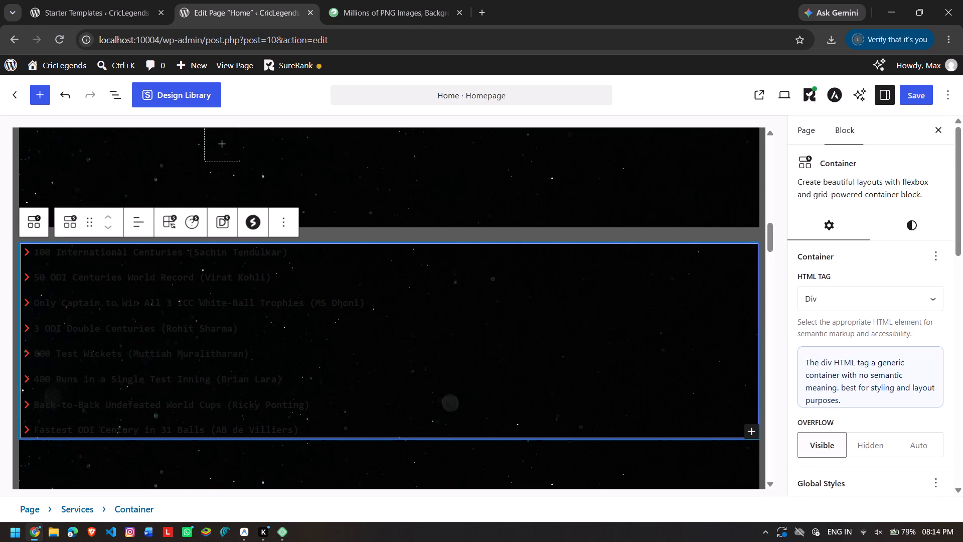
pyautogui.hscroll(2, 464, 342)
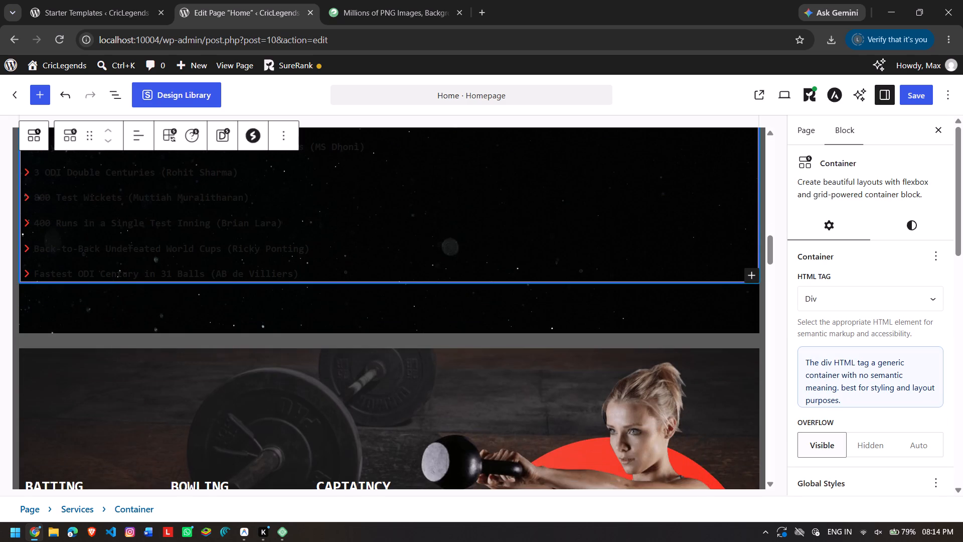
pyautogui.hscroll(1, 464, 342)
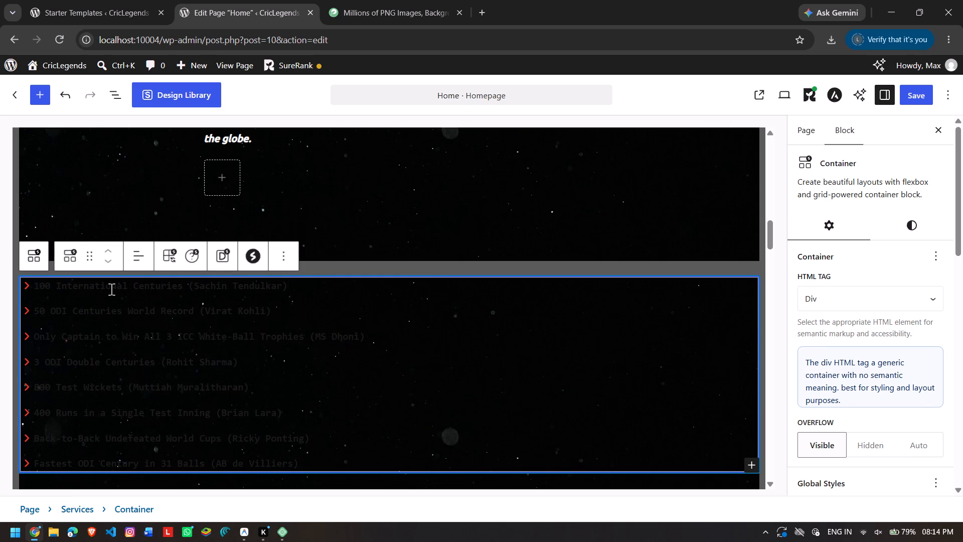
# Set the text color of the "100 International Centuries" list item to the theme color Primary Background.
pyautogui.tripleClick(111, 289)
pyautogui.click(111, 289)
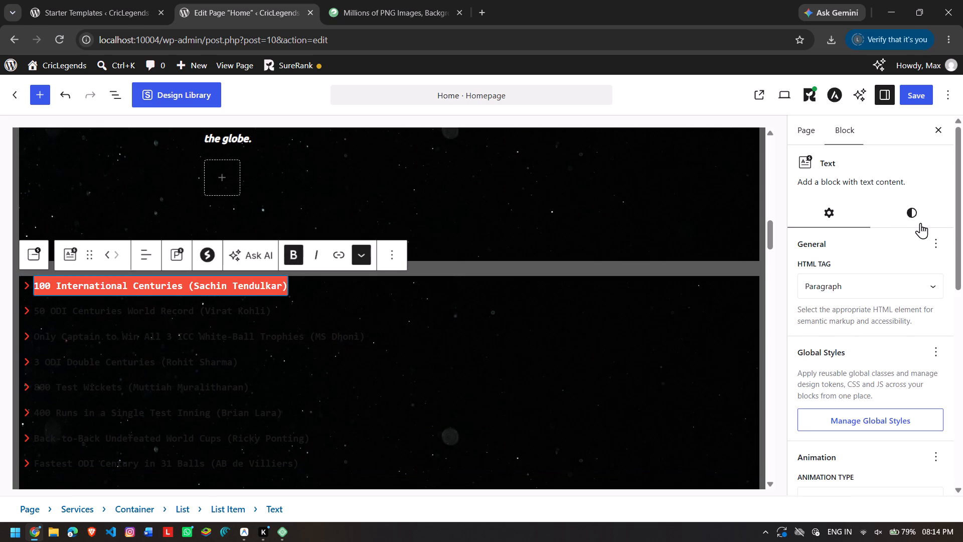
pyautogui.click(920, 223)
pyautogui.click(873, 268)
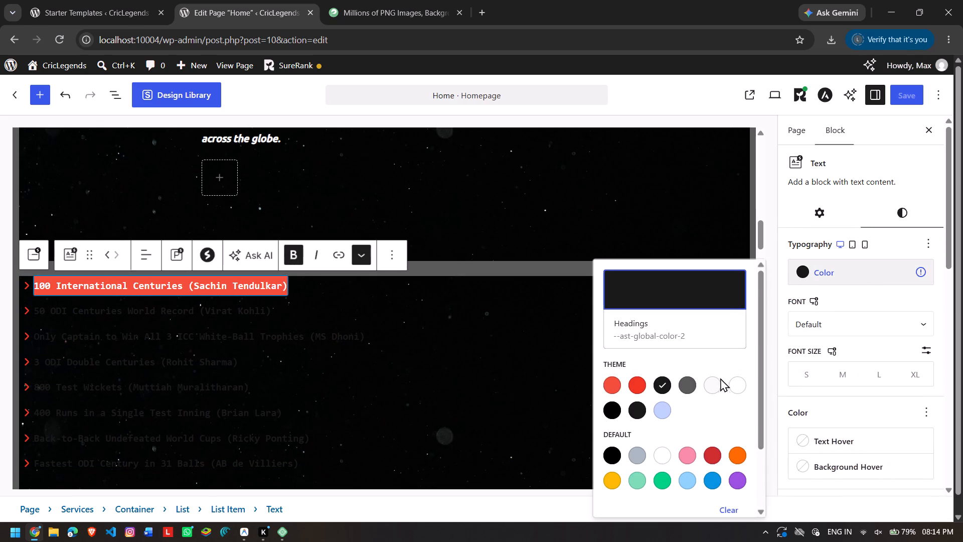
pyautogui.click(715, 383)
# Set the text color of the "50 ODI Centuries World Record" list item to Primary Background.
pyautogui.tripleClick(181, 311)
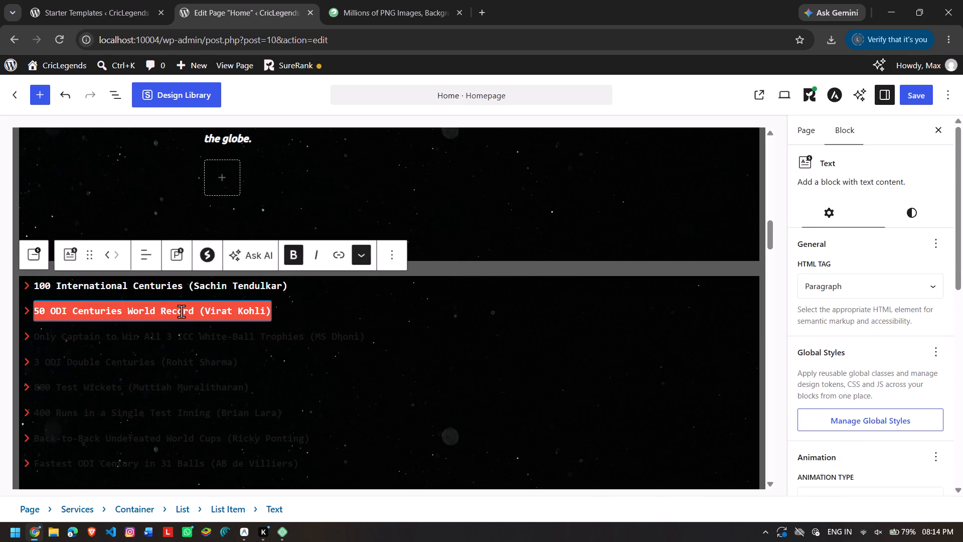
pyautogui.doubleClick(181, 311)
pyautogui.click(911, 218)
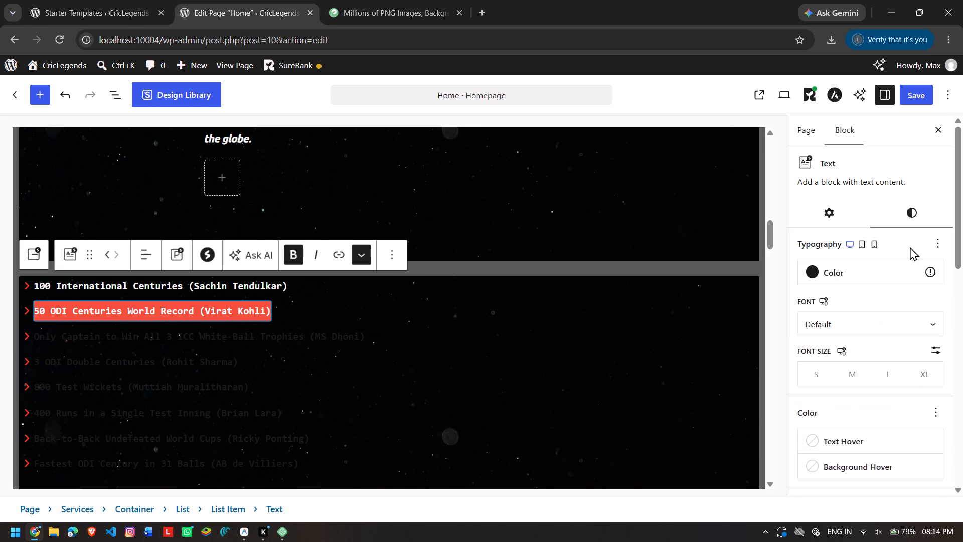
pyautogui.click(914, 263)
pyautogui.click(713, 384)
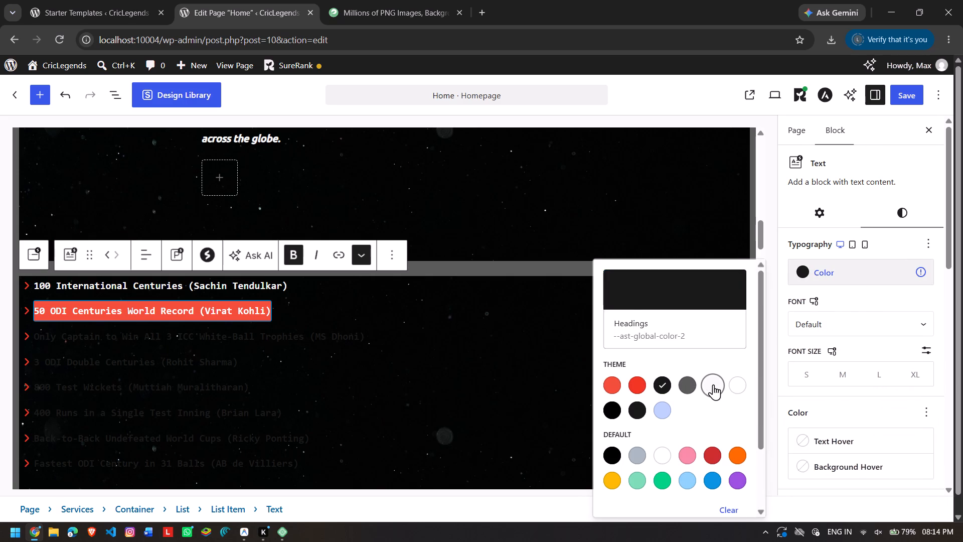
# Set the text color of the "Only Captain to Win All 3 ICC White-Ball Trophies" list item to Primary Background.
pyautogui.tripleClick(196, 343)
pyautogui.doubleClick(196, 343)
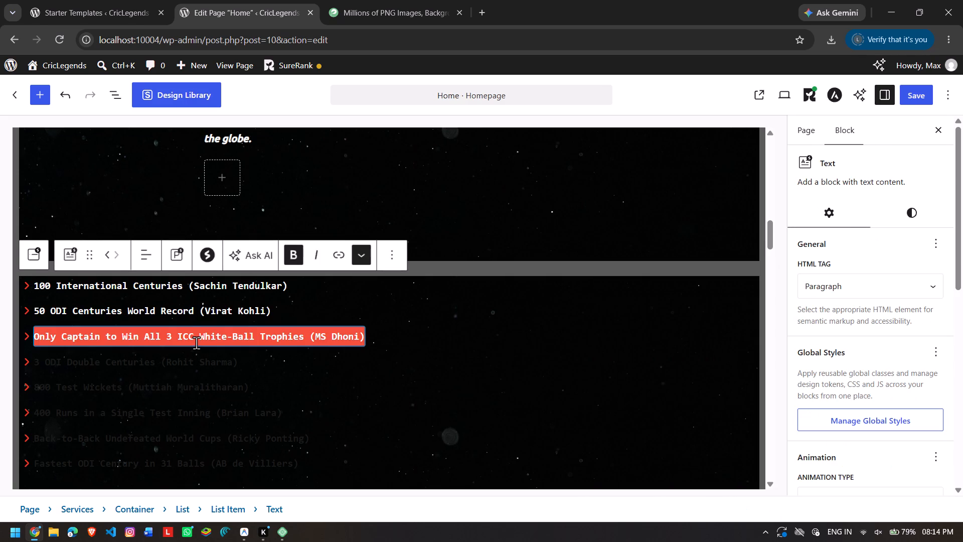
pyautogui.click(908, 227)
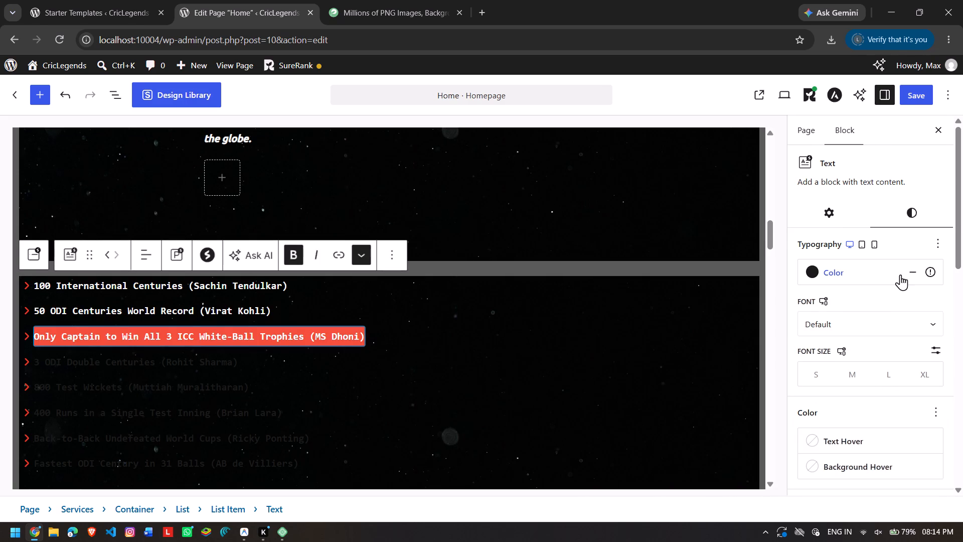
pyautogui.click(900, 275)
pyautogui.click(708, 381)
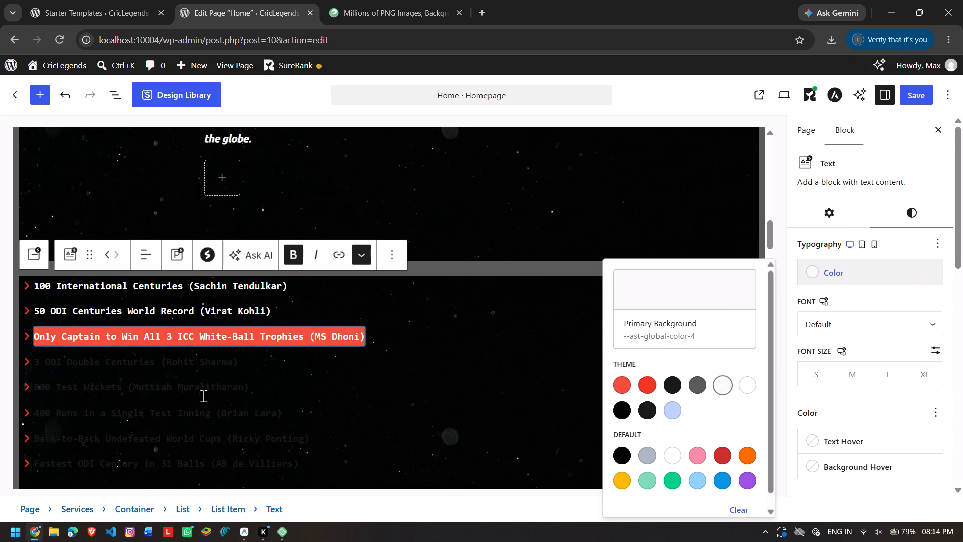
# Set the text color of the "3 ODI Double Centuries" list item to Primary Background.
pyautogui.tripleClick(172, 368)
pyautogui.click(172, 368)
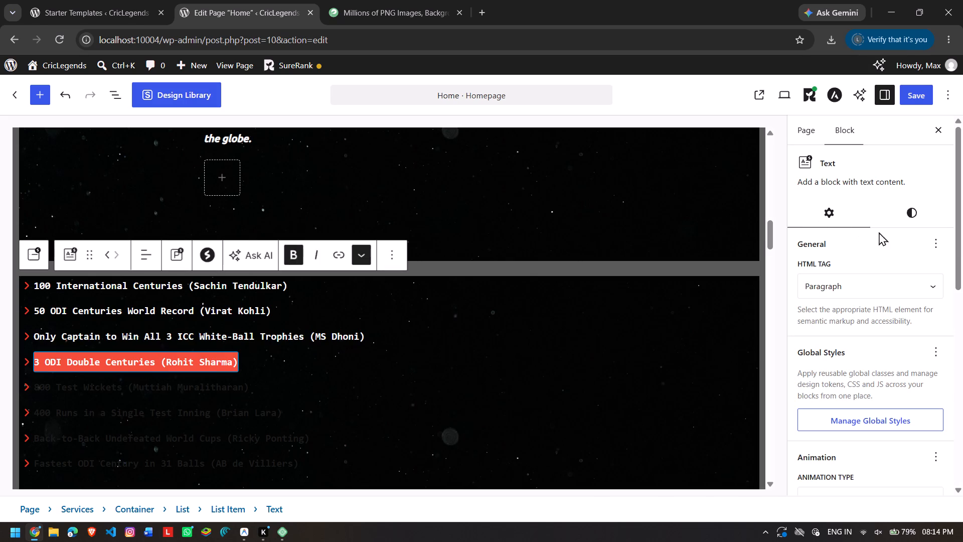
pyautogui.click(903, 220)
pyautogui.click(896, 275)
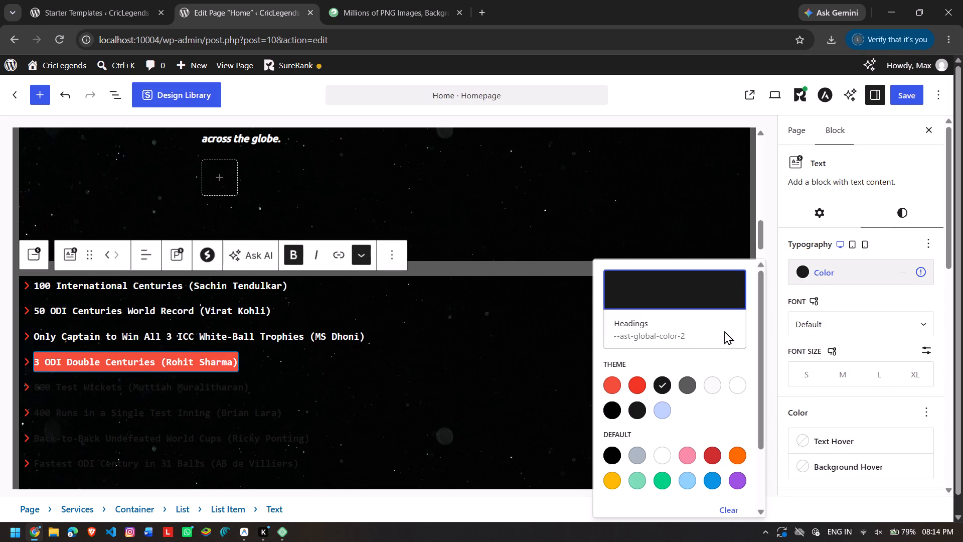
pyautogui.click(718, 391)
# Set the text color of the "800 Test Wickets" list item to Primary Background.
pyautogui.tripleClick(185, 395)
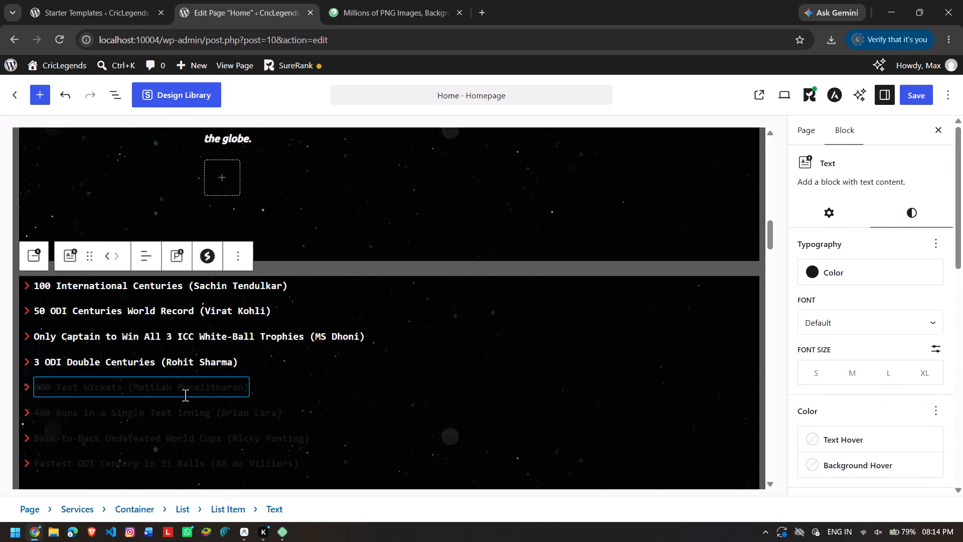
pyautogui.click(185, 395)
pyautogui.click(910, 215)
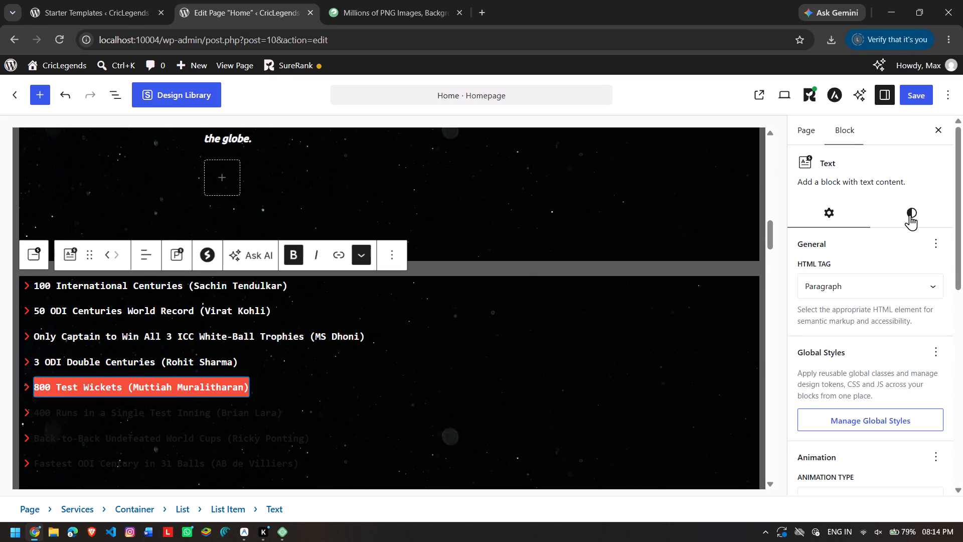
pyautogui.click(862, 273)
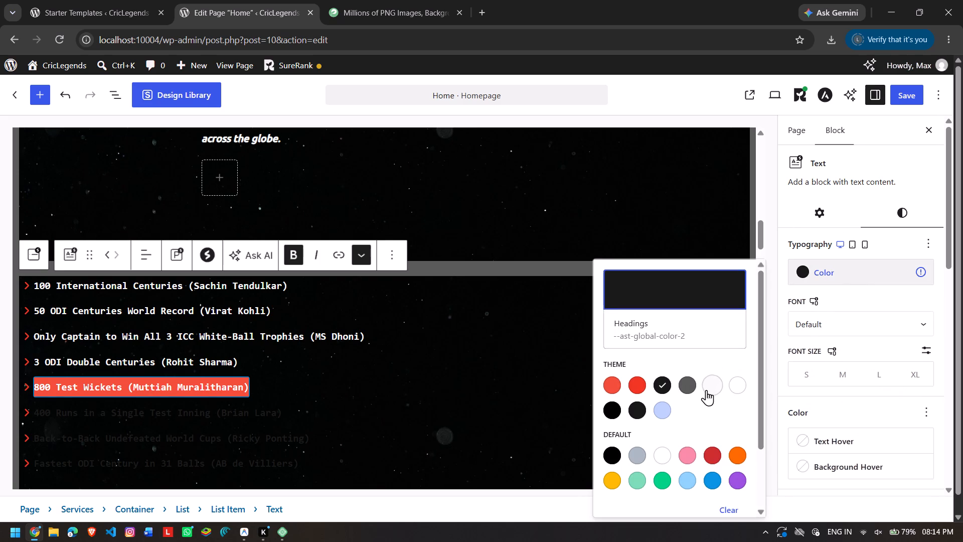
pyautogui.click(706, 390)
# Set the text color of the "400 Runs in a Single Test Inning" list item to Primary Background.
pyautogui.scroll(-1, 450, 398)
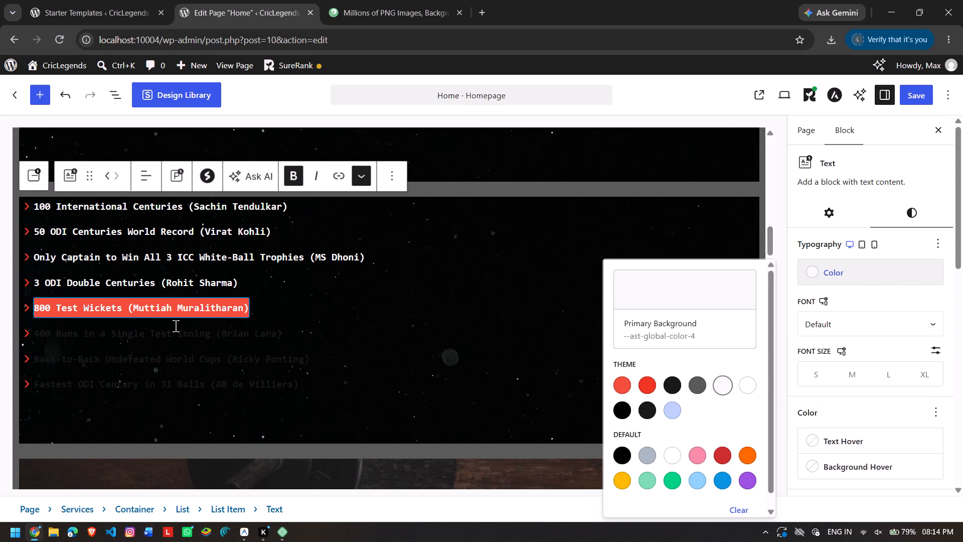
pyautogui.tripleClick(176, 326)
pyautogui.click(915, 222)
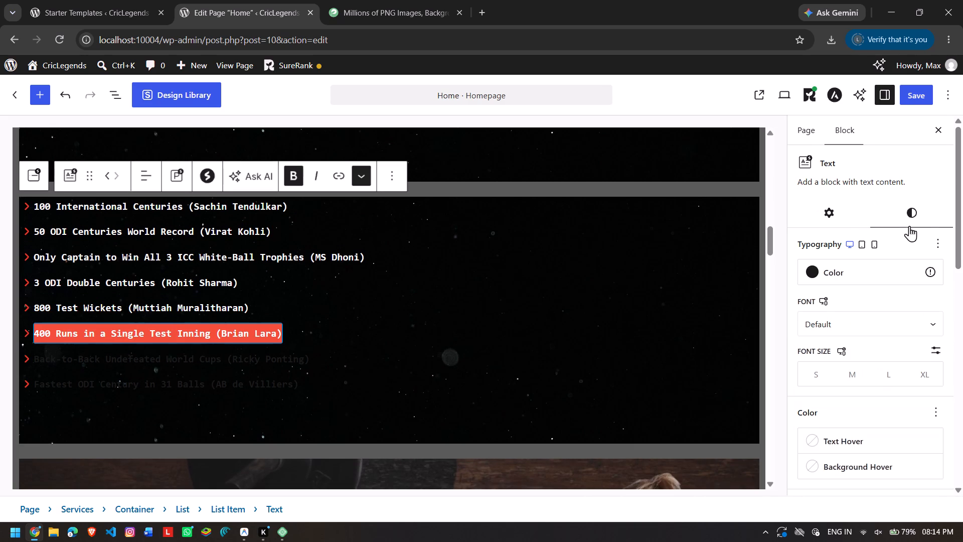
pyautogui.click(869, 268)
pyautogui.click(714, 383)
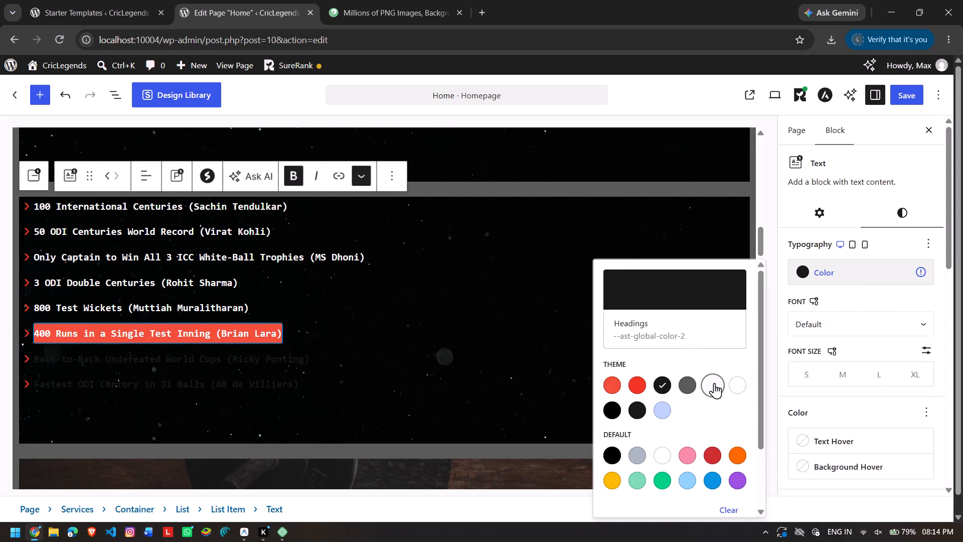
# Set the text color of the "Back-to-Back Undefeated World Cups" list item to Primary Background.
pyautogui.tripleClick(169, 360)
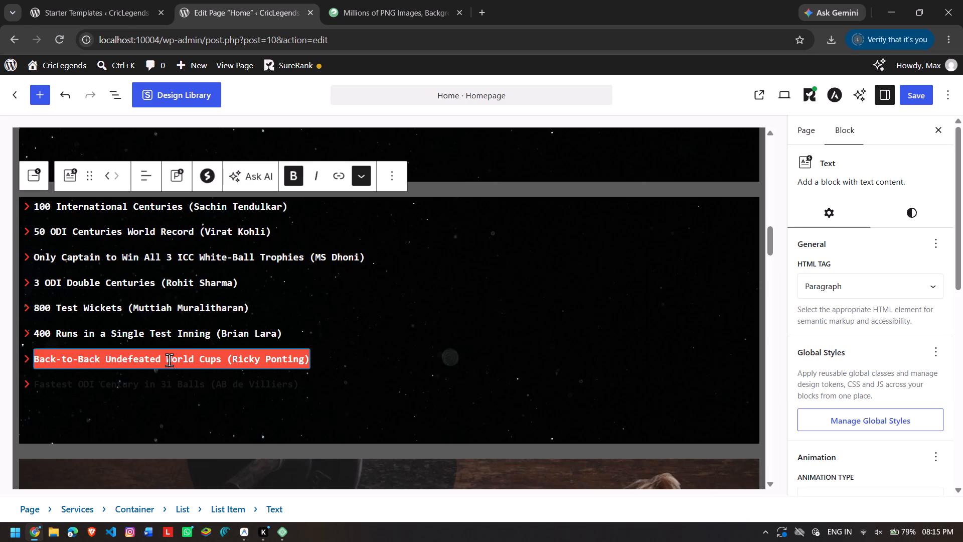
pyautogui.click(907, 208)
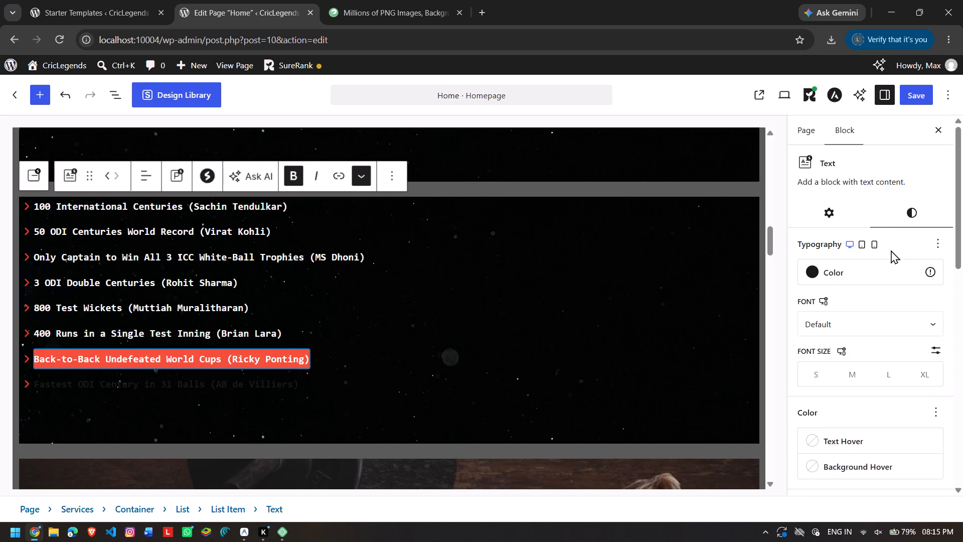
pyautogui.click(895, 269)
pyautogui.click(711, 388)
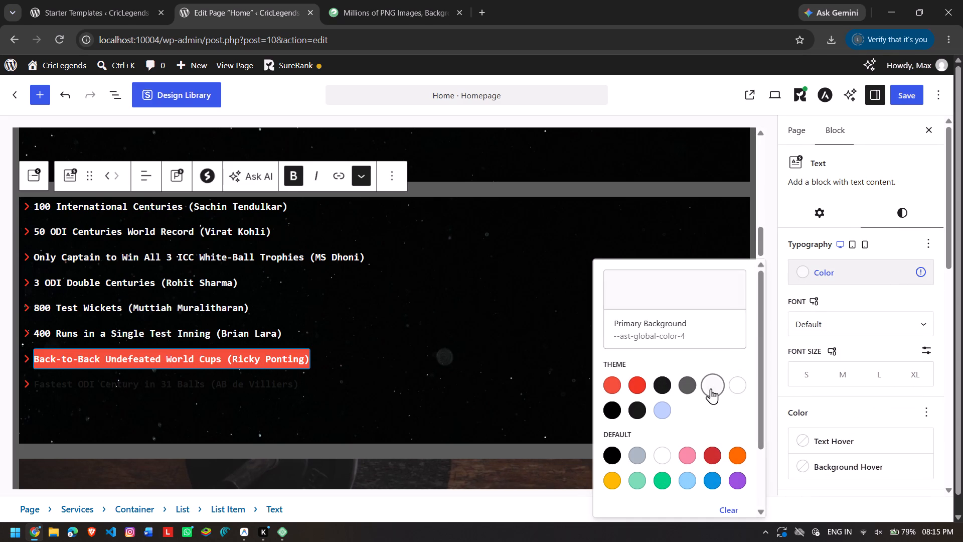
# Set the text color of the "Fastest ODI Century in 31 Balls" list item to Primary Background and deselect the text.
pyautogui.tripleClick(228, 389)
pyautogui.click(228, 389)
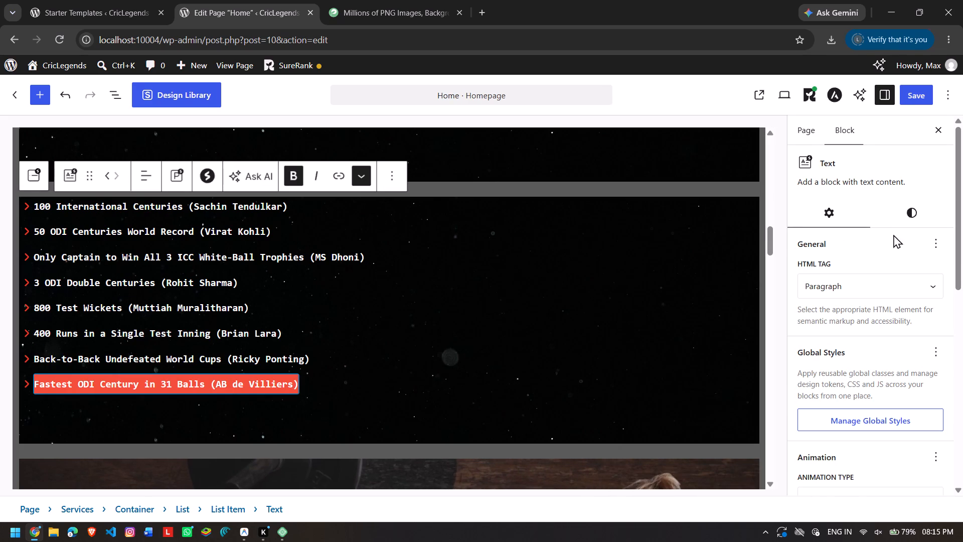
pyautogui.click(923, 212)
pyautogui.click(879, 278)
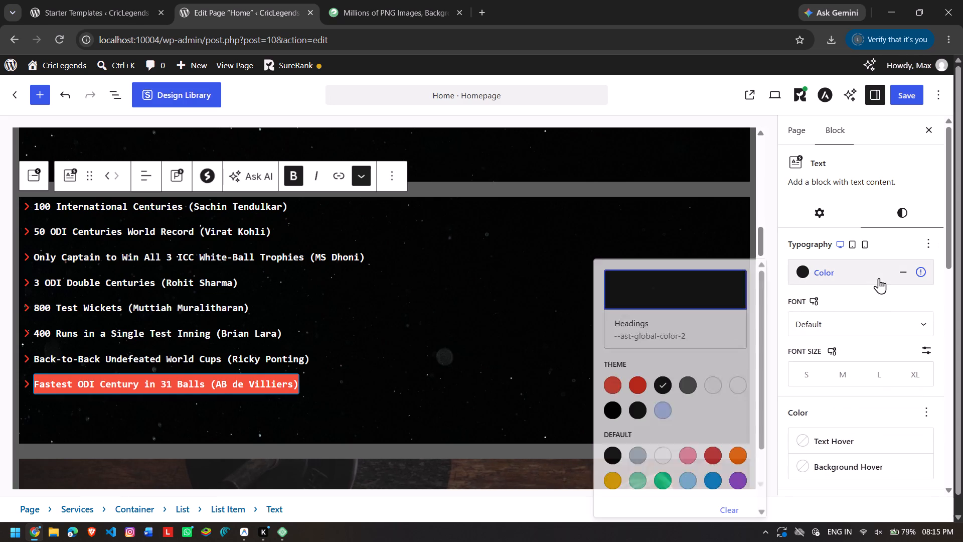
pyautogui.click(710, 385)
pyautogui.click(492, 422)
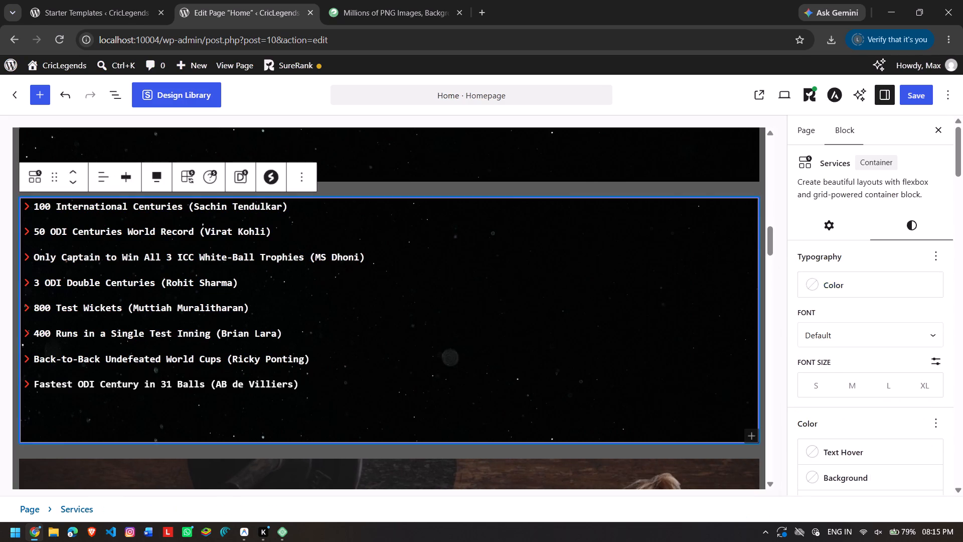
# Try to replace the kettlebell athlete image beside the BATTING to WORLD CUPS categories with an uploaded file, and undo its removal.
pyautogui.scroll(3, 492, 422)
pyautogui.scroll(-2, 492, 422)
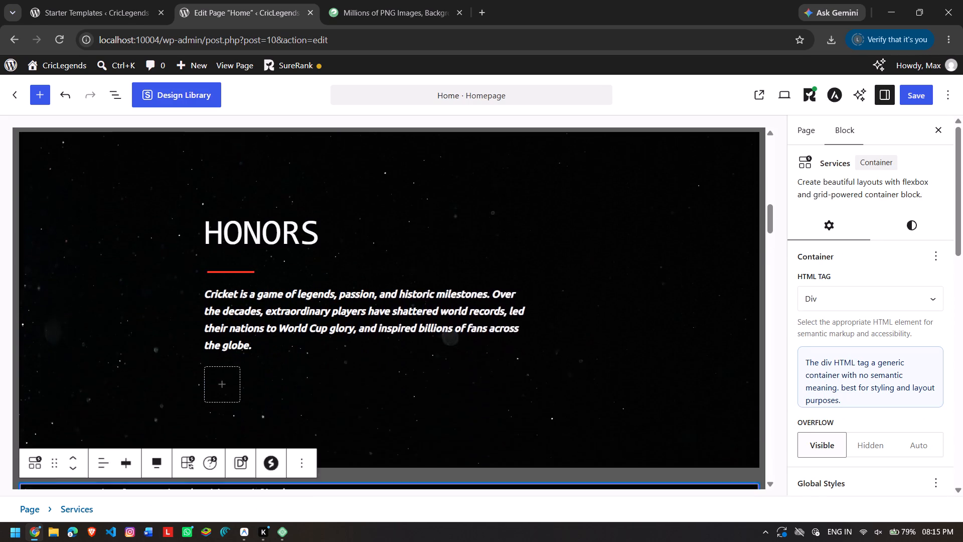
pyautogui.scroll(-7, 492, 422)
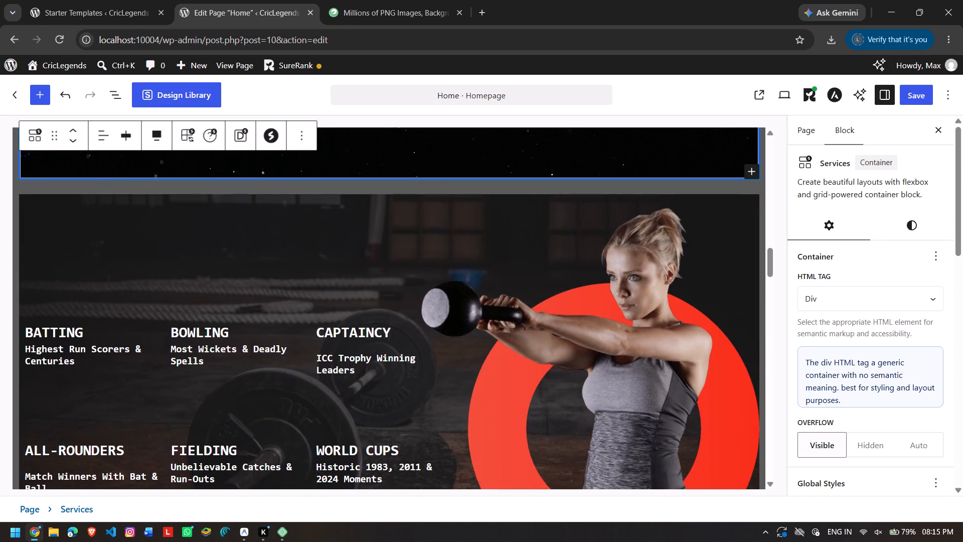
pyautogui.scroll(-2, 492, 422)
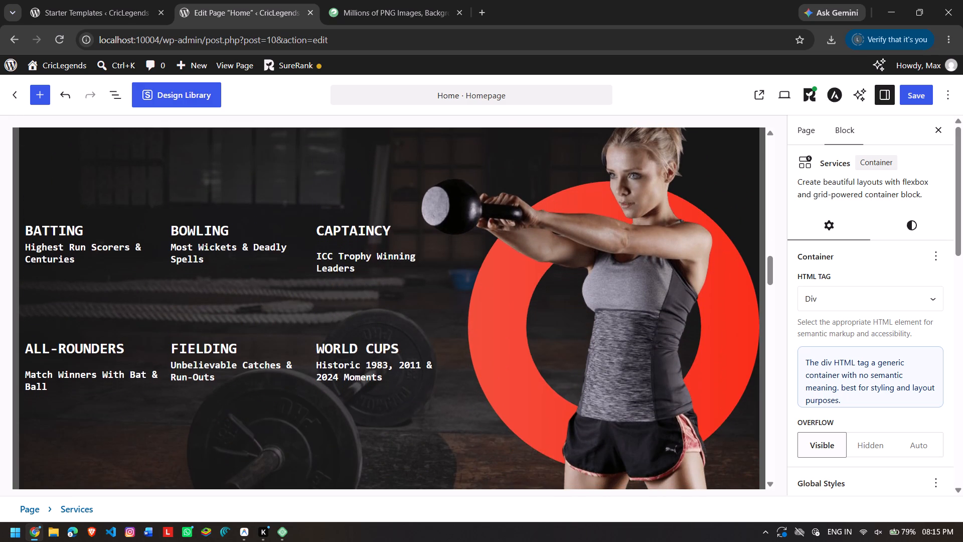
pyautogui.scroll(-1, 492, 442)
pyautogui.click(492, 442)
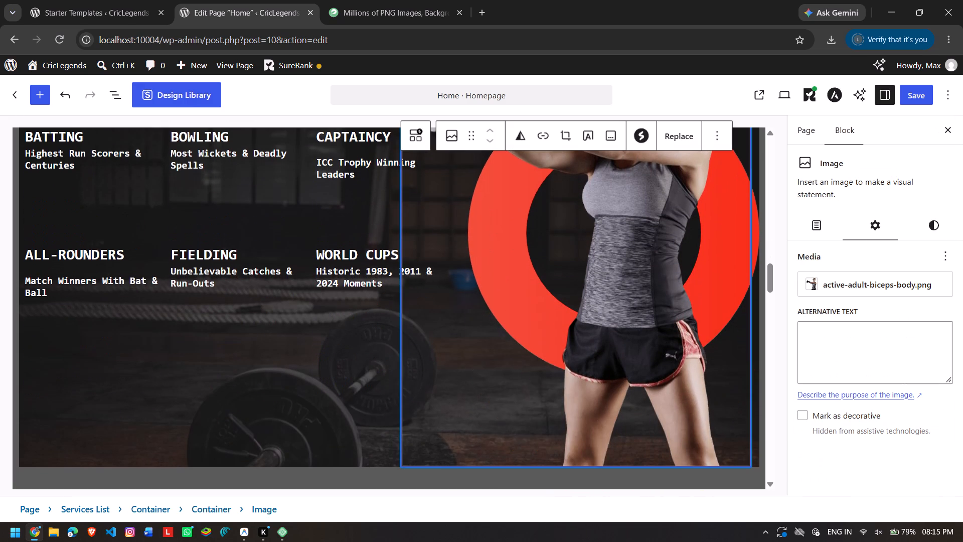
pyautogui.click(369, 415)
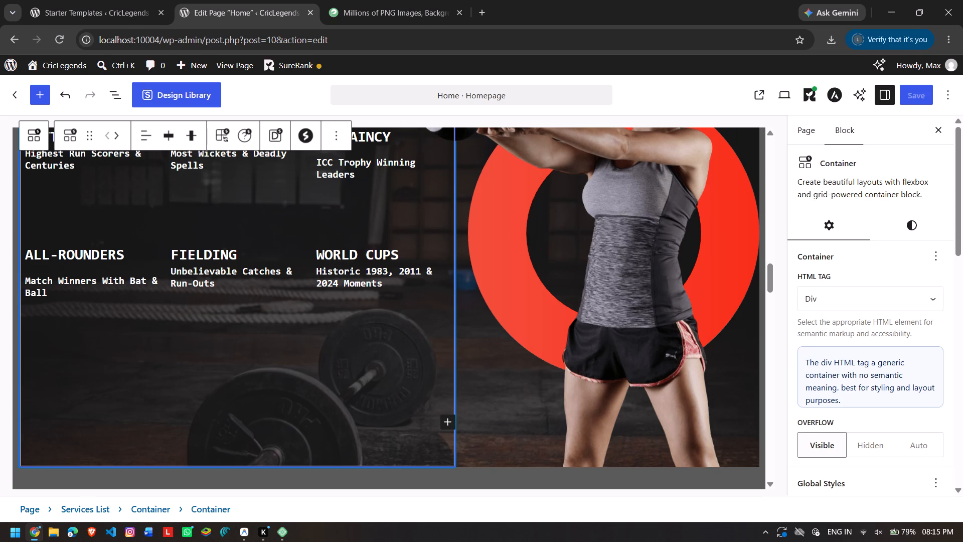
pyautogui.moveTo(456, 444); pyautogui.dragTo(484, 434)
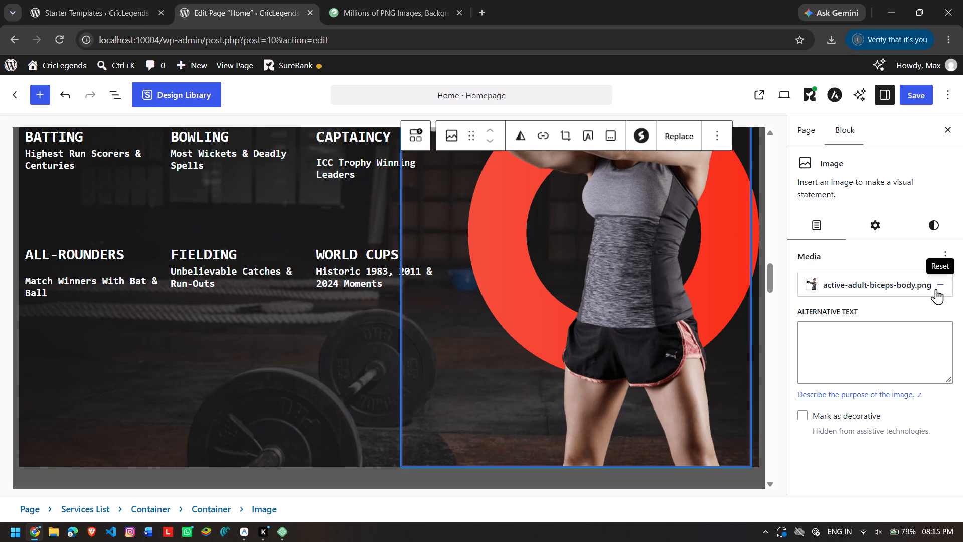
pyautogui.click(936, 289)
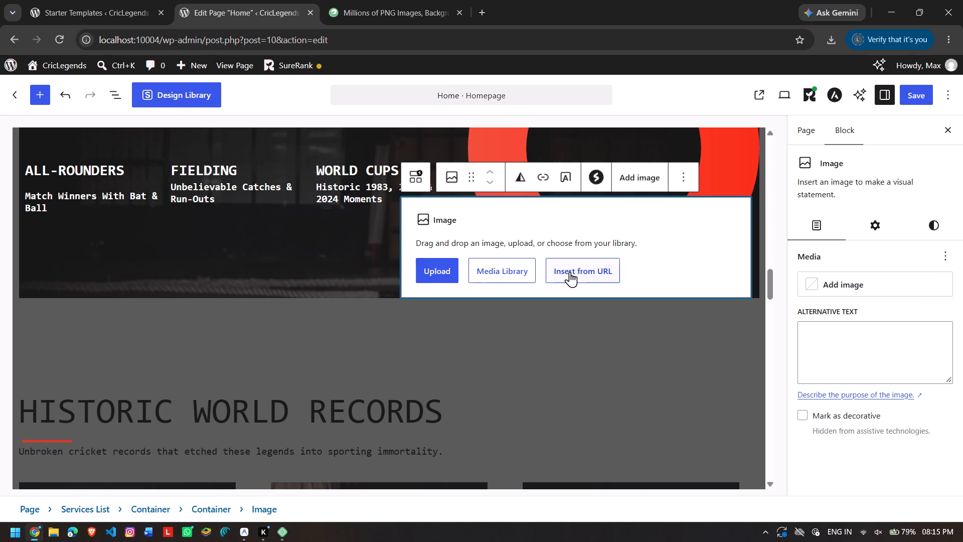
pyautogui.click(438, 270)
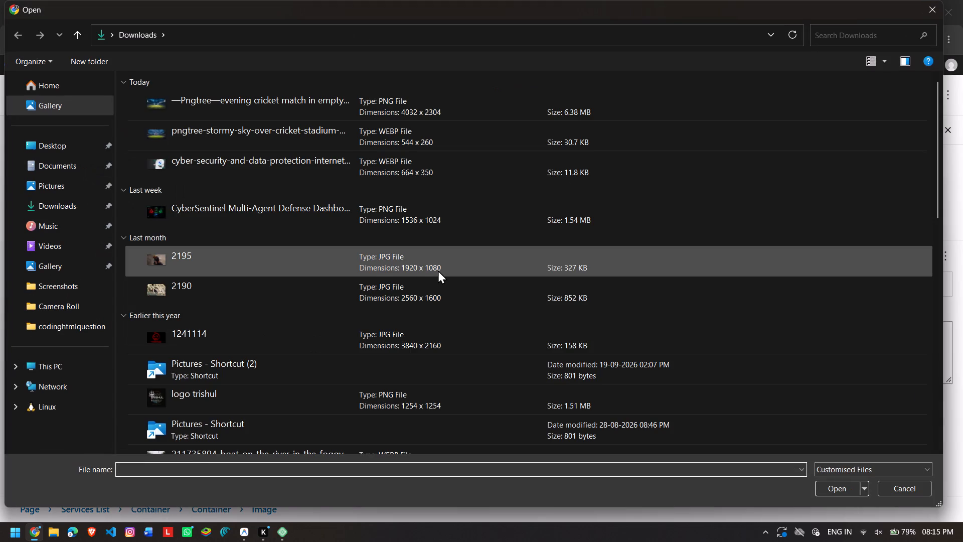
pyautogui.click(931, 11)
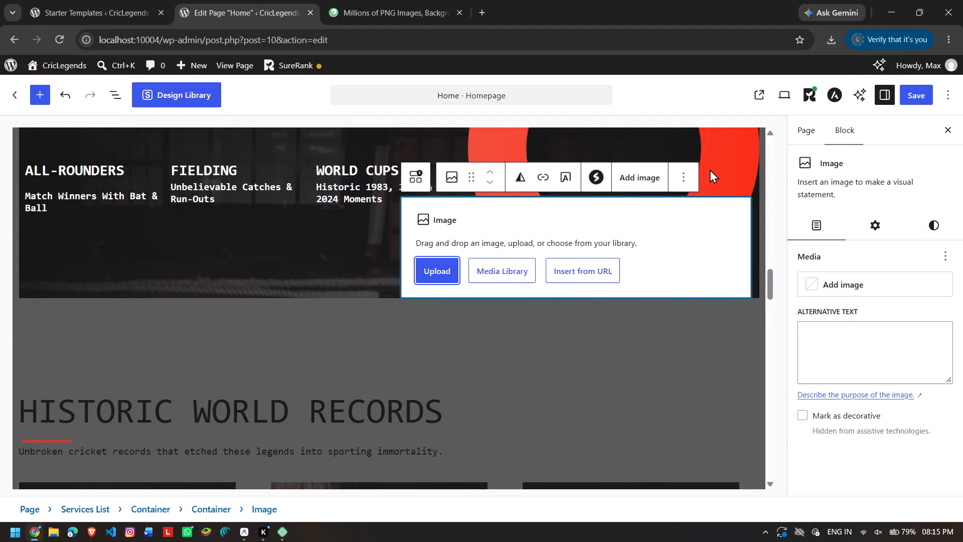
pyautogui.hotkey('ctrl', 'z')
# Examine the athlete image block's style options and general settings for a way to change the picture.
pyautogui.scroll(-2, 710, 169)
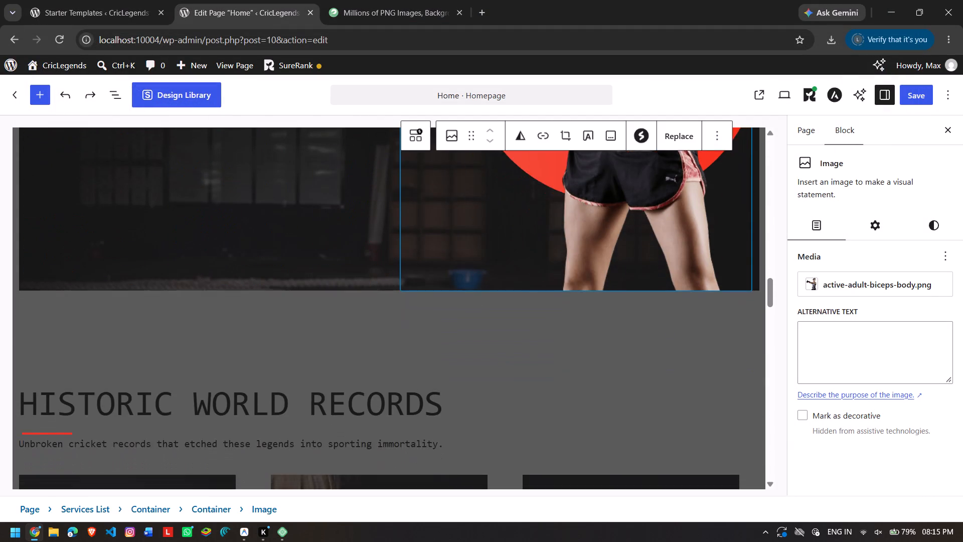
pyautogui.scroll(4, 710, 169)
pyautogui.click(924, 230)
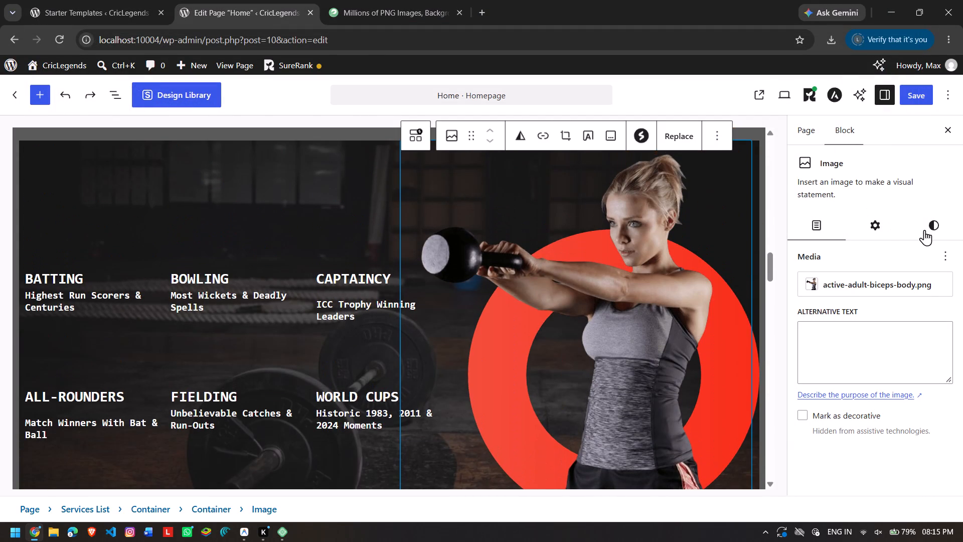
pyautogui.scroll(-8, 845, 350)
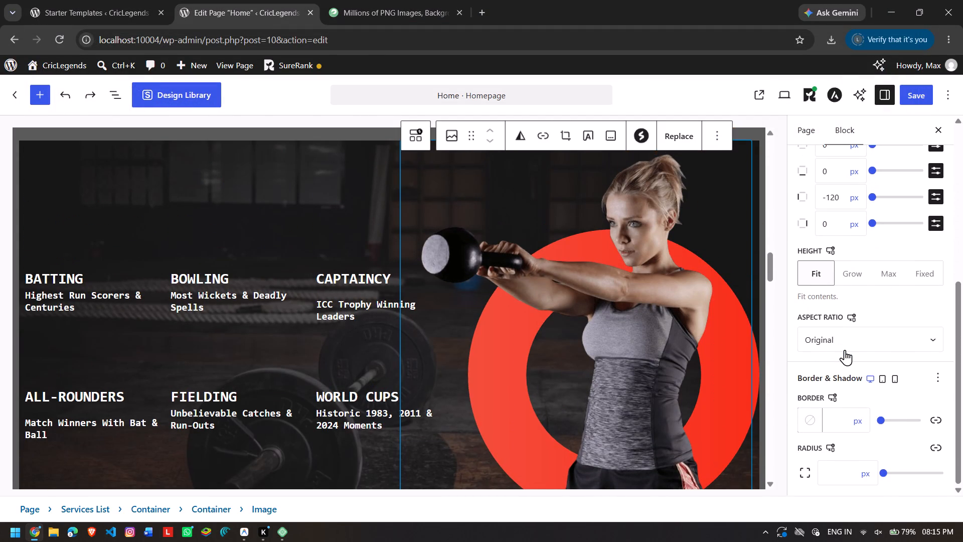
pyautogui.scroll(-1, 845, 350)
pyautogui.scroll(3, 862, 295)
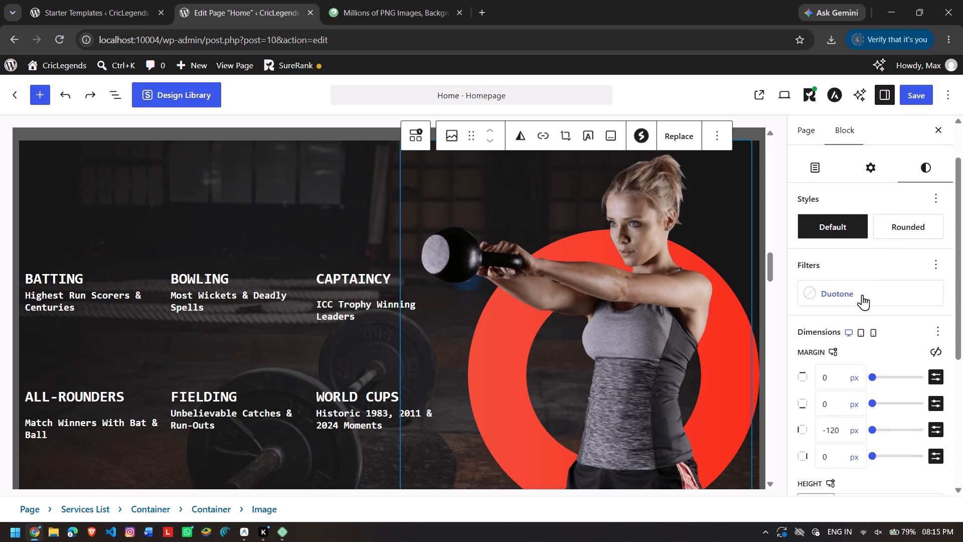
pyautogui.scroll(1, 862, 295)
pyautogui.click(855, 175)
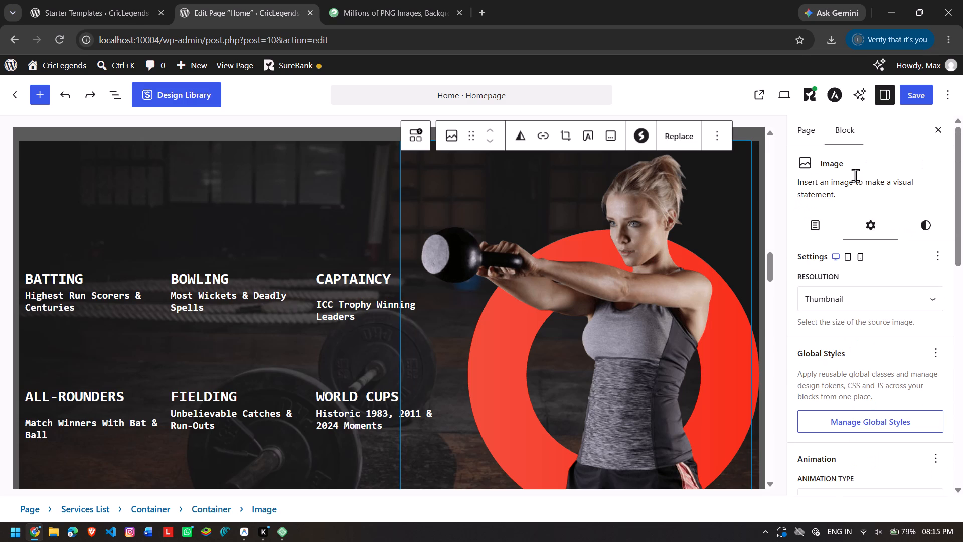
pyautogui.scroll(-2, 880, 294)
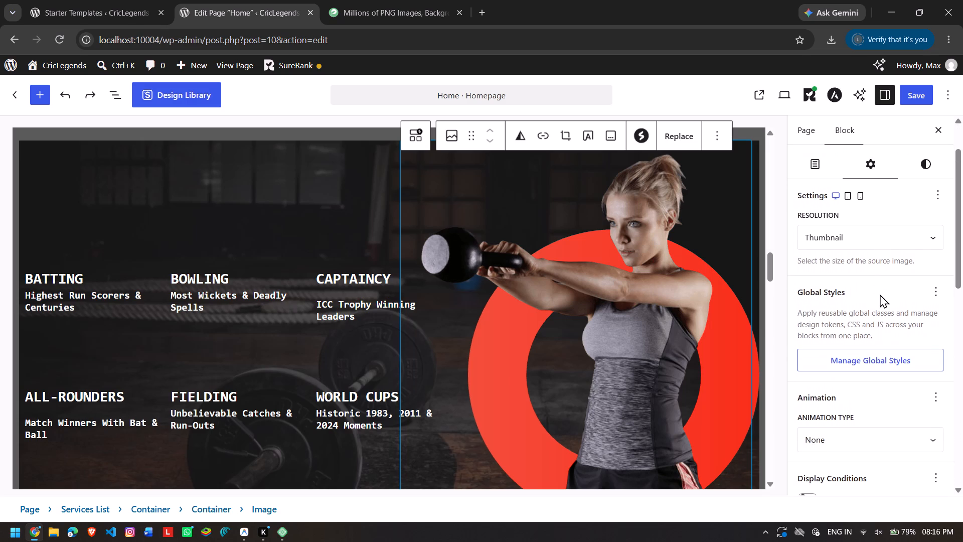
pyautogui.scroll(-6, 880, 294)
pyautogui.scroll(3, 880, 294)
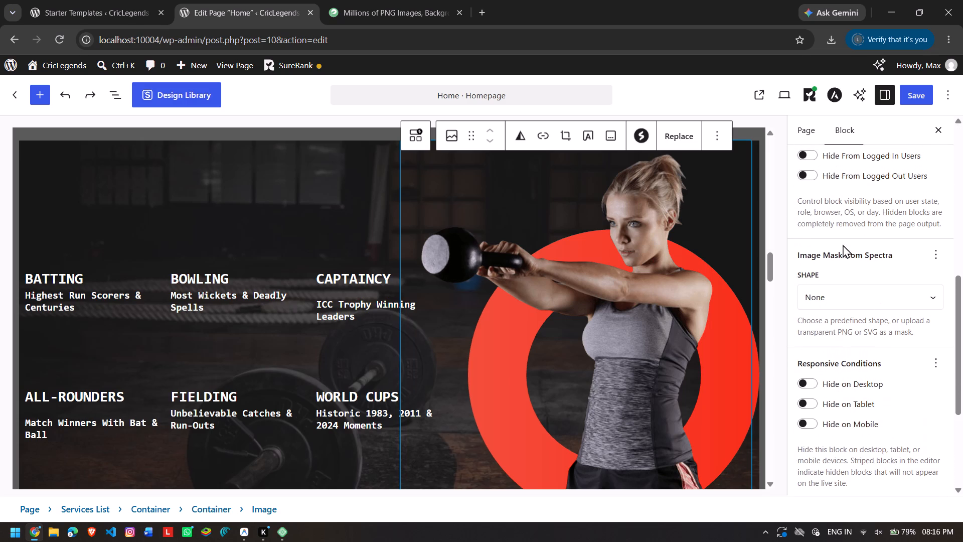
pyautogui.scroll(3, 833, 254)
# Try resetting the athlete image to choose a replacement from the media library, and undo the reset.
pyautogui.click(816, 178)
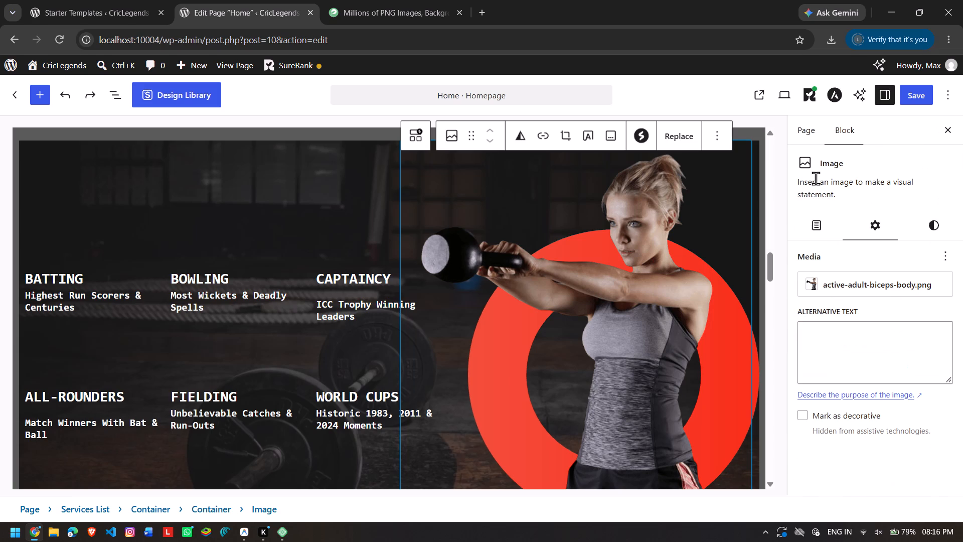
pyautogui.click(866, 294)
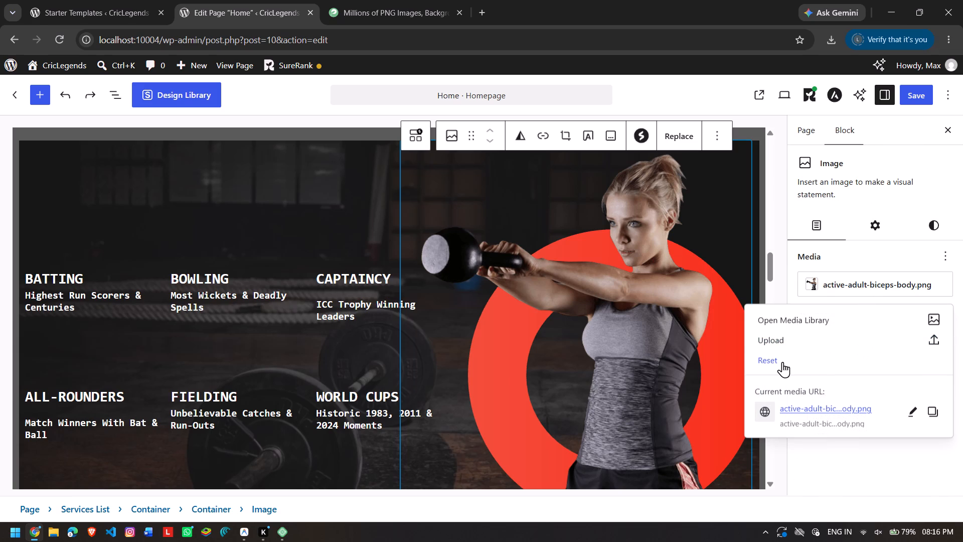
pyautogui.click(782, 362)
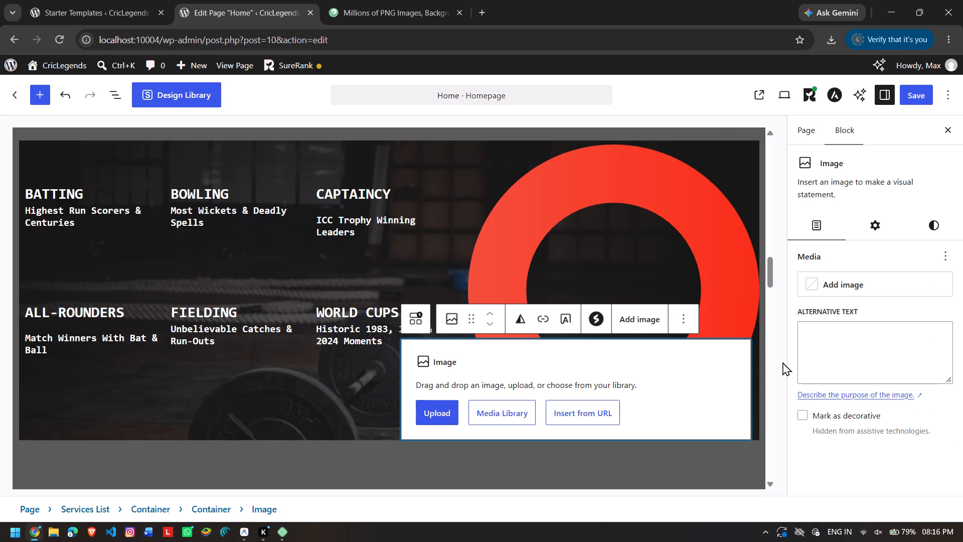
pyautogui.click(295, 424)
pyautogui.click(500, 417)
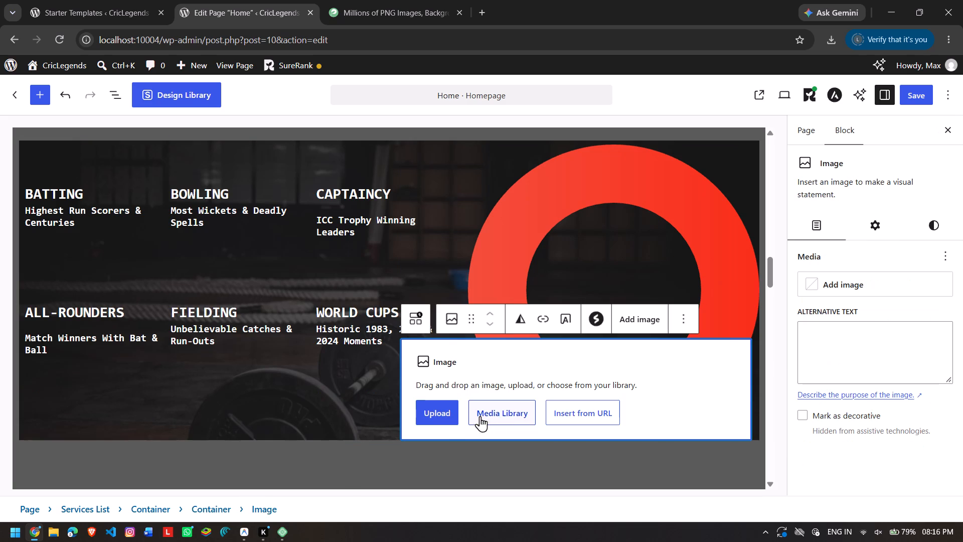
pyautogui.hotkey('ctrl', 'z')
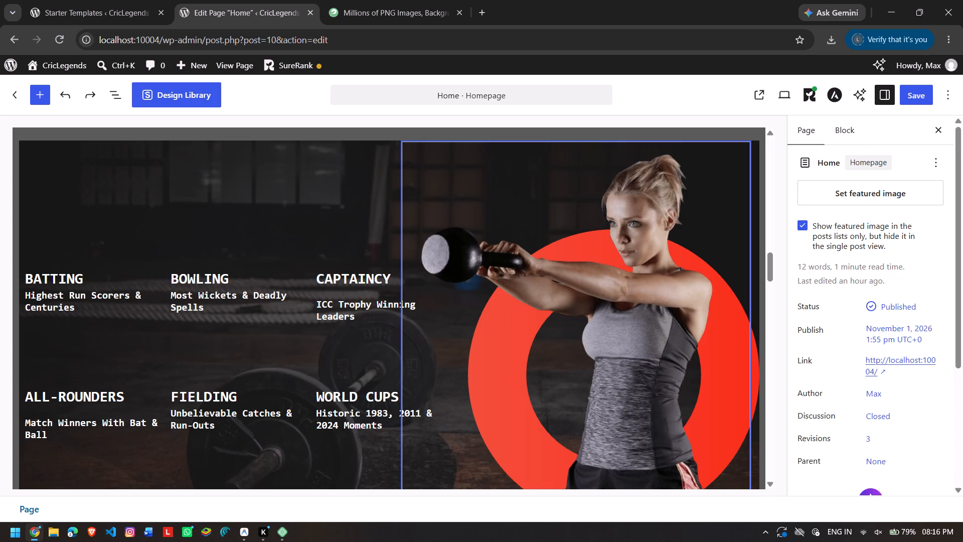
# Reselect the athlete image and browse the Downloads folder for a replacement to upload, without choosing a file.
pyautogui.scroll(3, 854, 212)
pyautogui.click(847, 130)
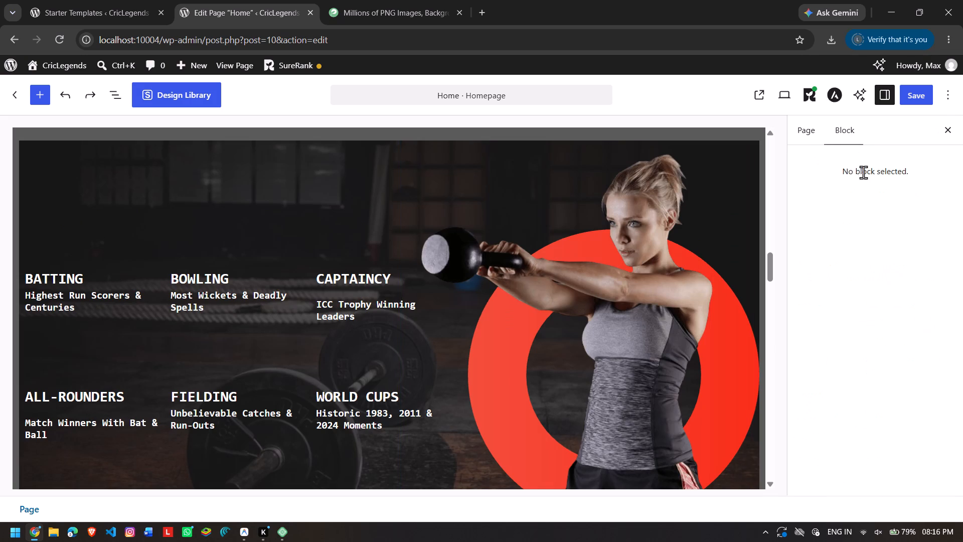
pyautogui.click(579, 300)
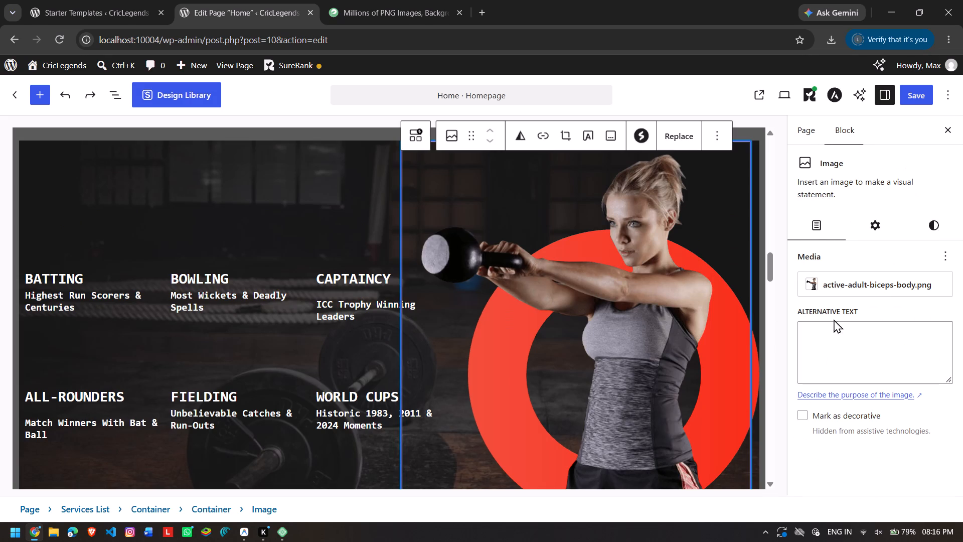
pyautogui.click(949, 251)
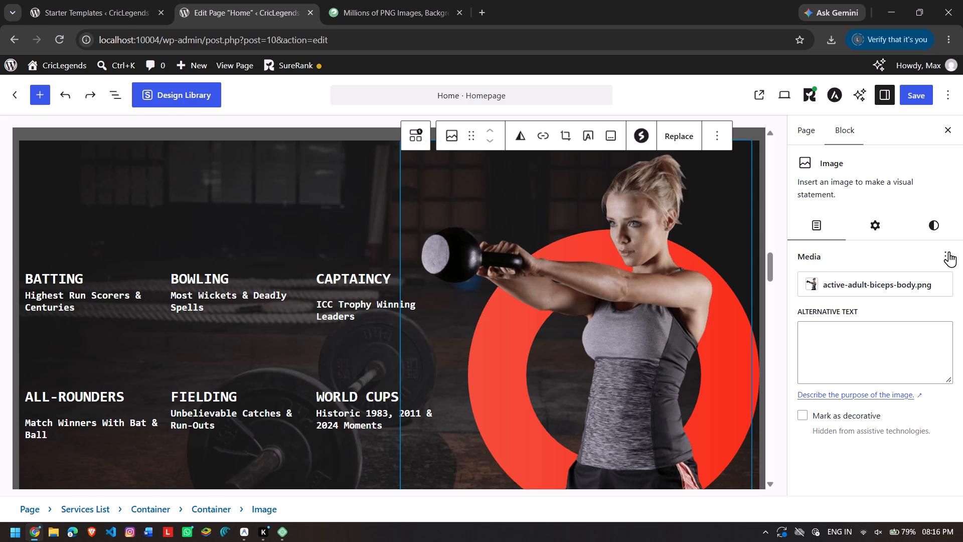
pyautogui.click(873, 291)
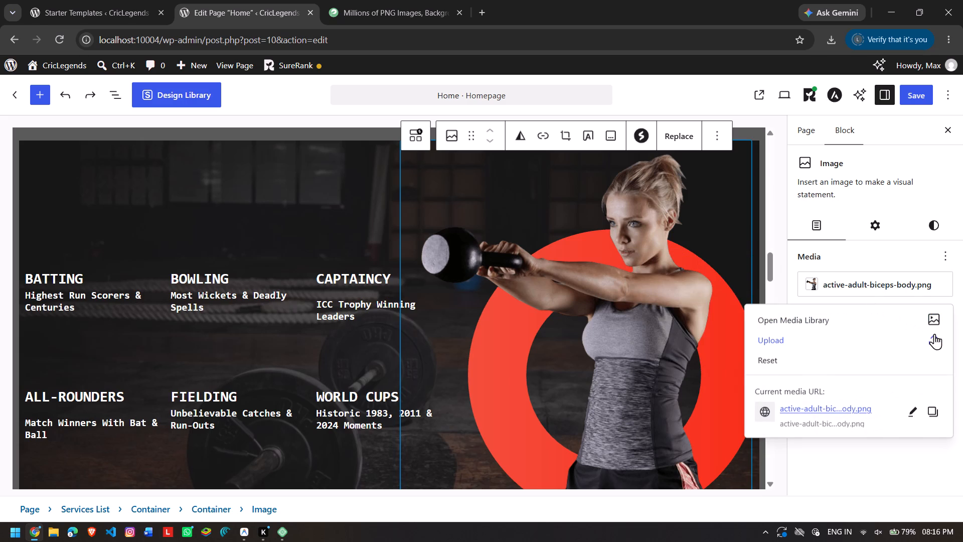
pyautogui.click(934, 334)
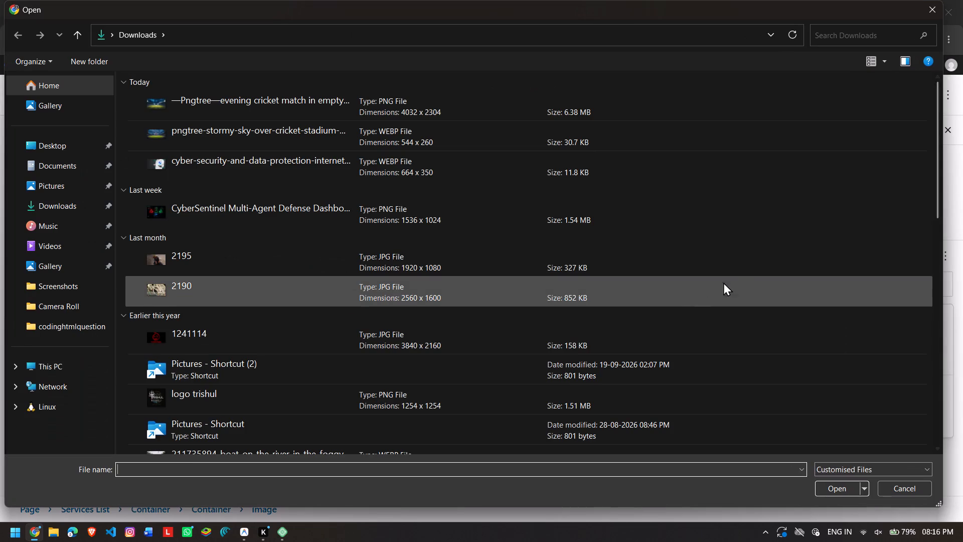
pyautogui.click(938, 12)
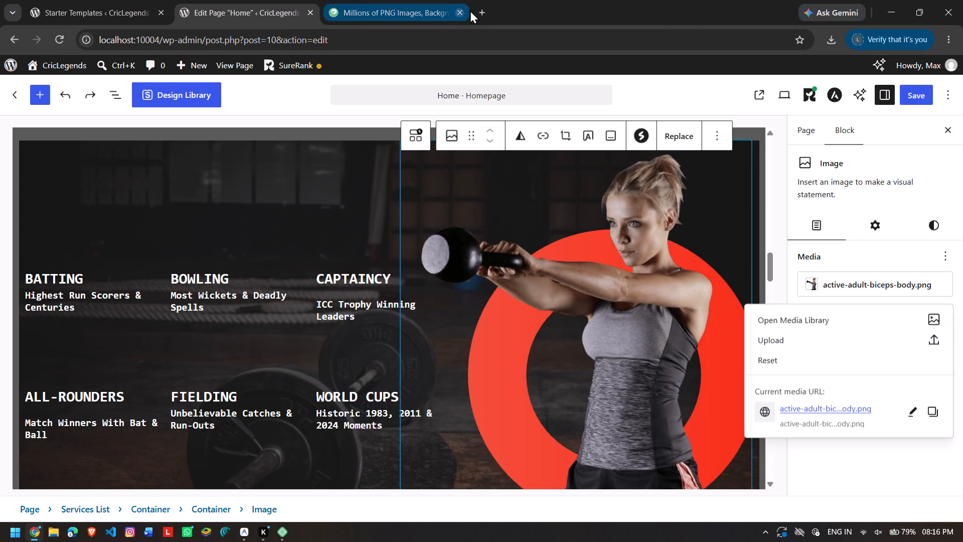
# Search the web in a new tab for "dhoni lifting world cup" and open the Pinterest result about the 2011 trophy.
pyautogui.click(475, 10)
pyautogui.write('dhoni')
pyautogui.press('space')
pyautogui.write('liftin')
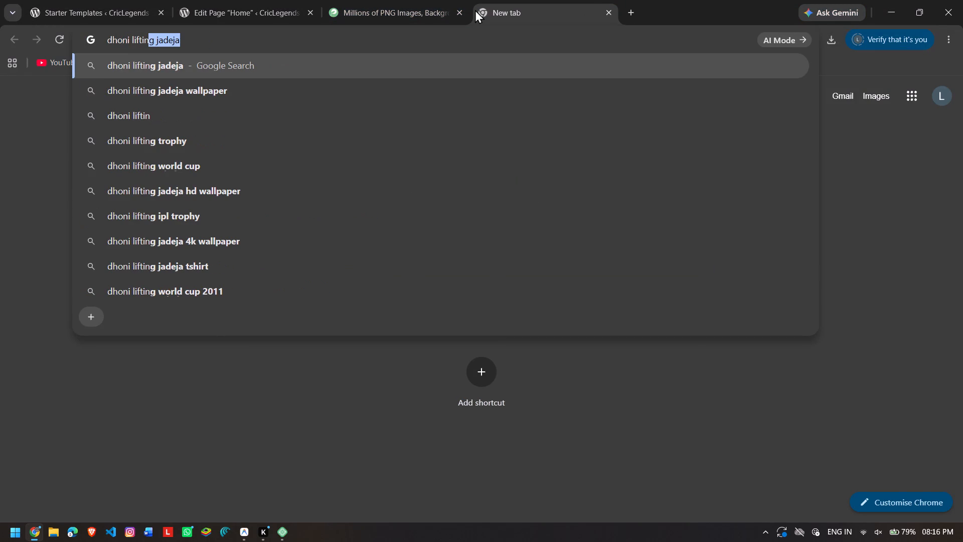
pyautogui.click(154, 156)
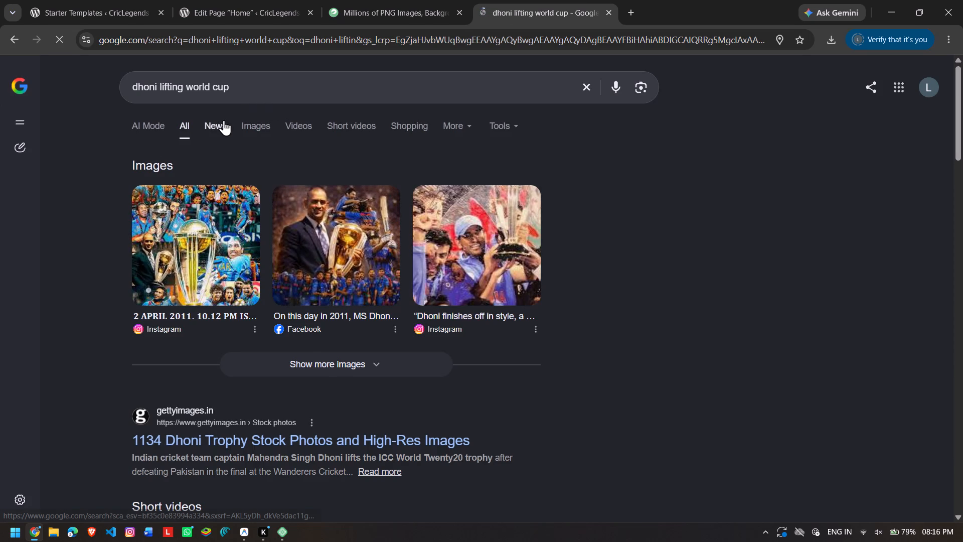
pyautogui.scroll(-4, 219, 464)
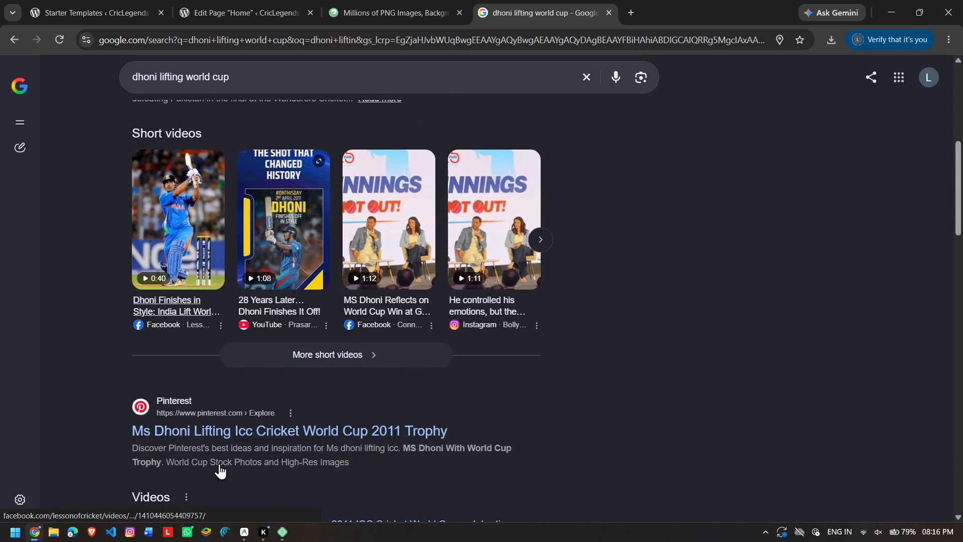
pyautogui.scroll(-3, 219, 464)
pyautogui.click(262, 329)
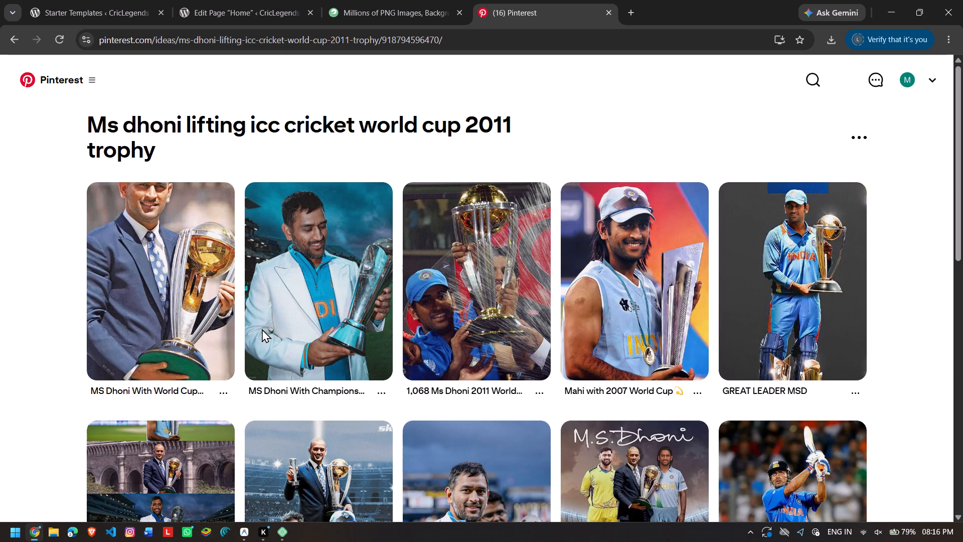
# Open the "MS Dhoni With World Cup Trophy" pin and download its image.
pyautogui.click(180, 273)
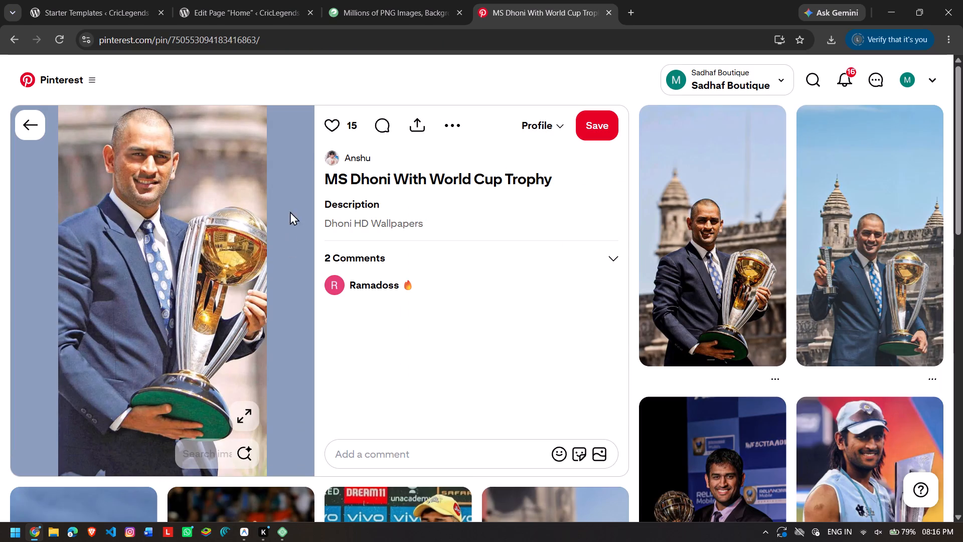
pyautogui.click(447, 123)
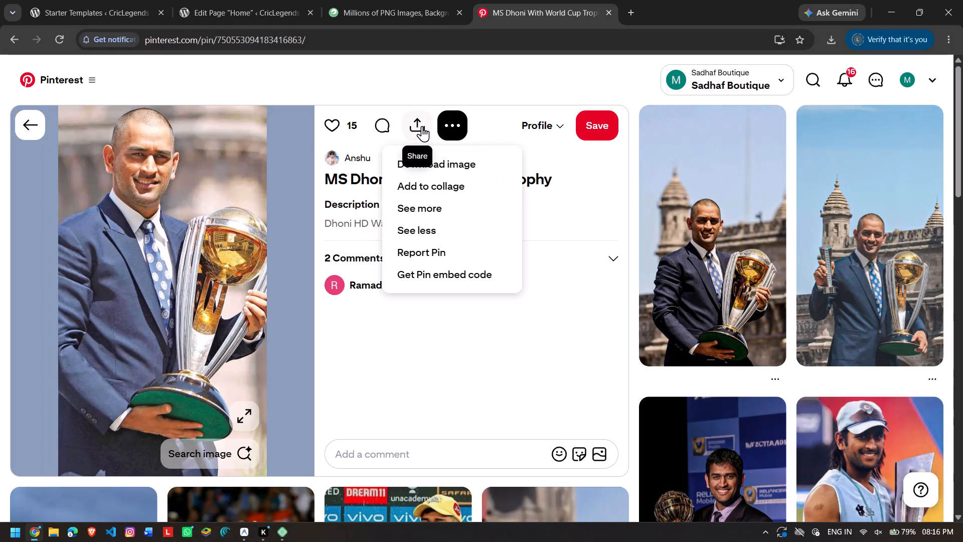
pyautogui.click(419, 166)
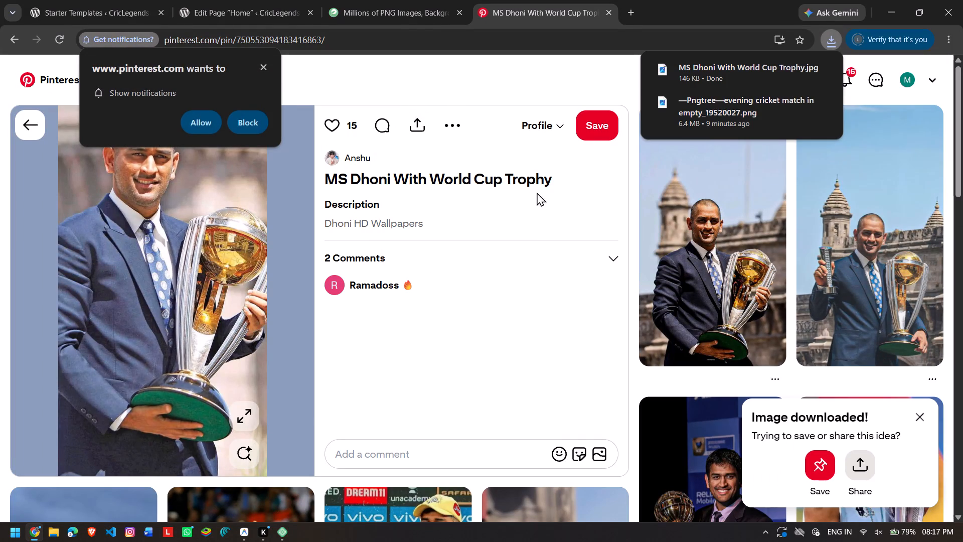
# Return to the Home page editor and replace the athlete image by uploading "MS Dhoni With World Cup Trophy.jpg".
pyautogui.click(400, 0)
pyautogui.click(262, 0)
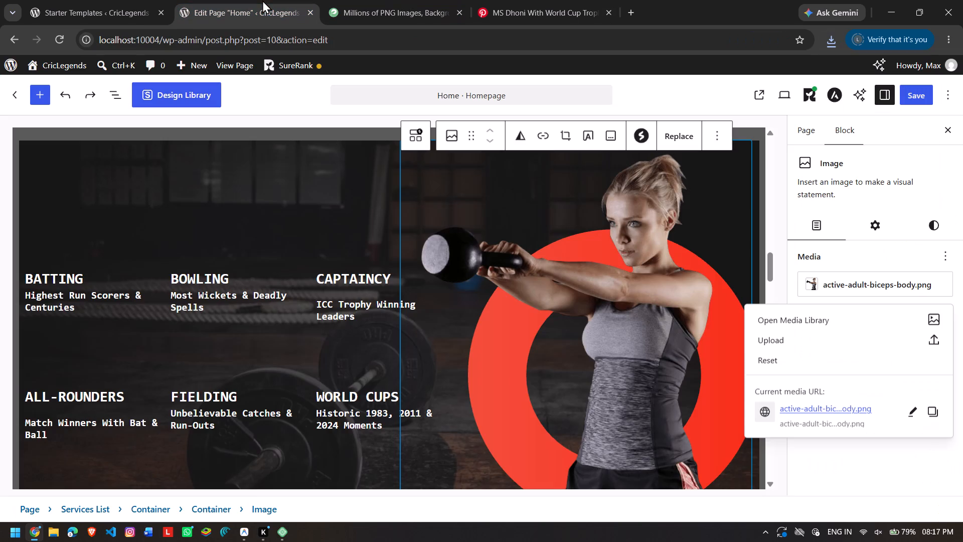
pyautogui.click(810, 322)
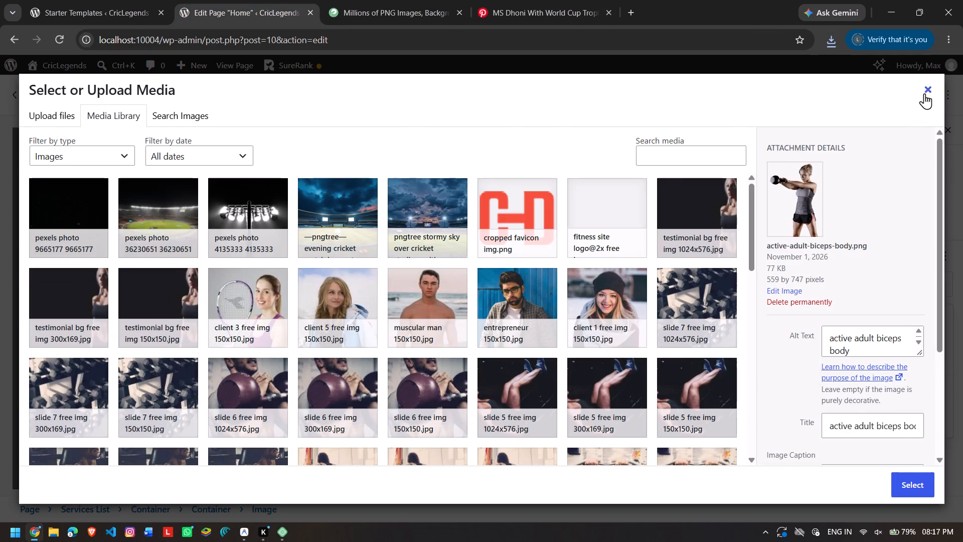
pyautogui.click(924, 93)
pyautogui.click(767, 342)
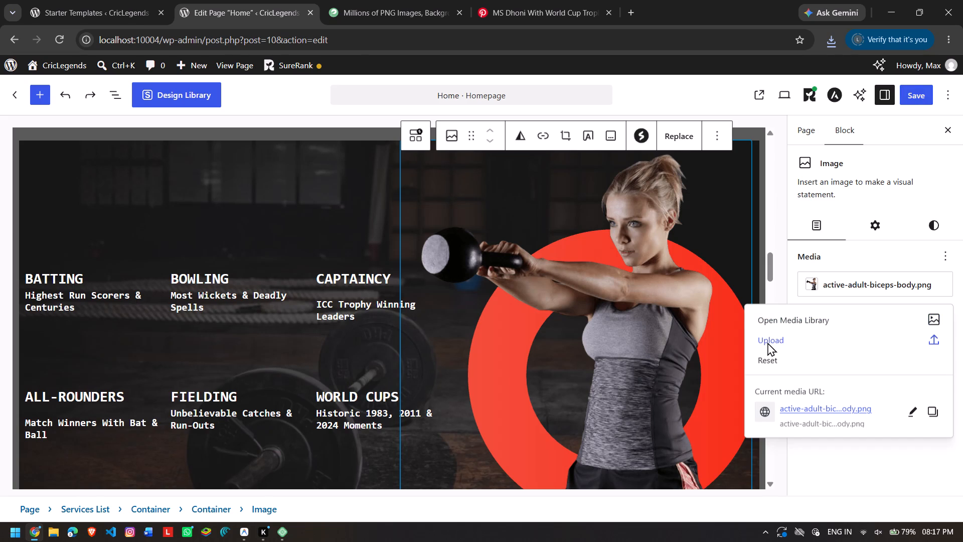
pyautogui.doubleClick(242, 99)
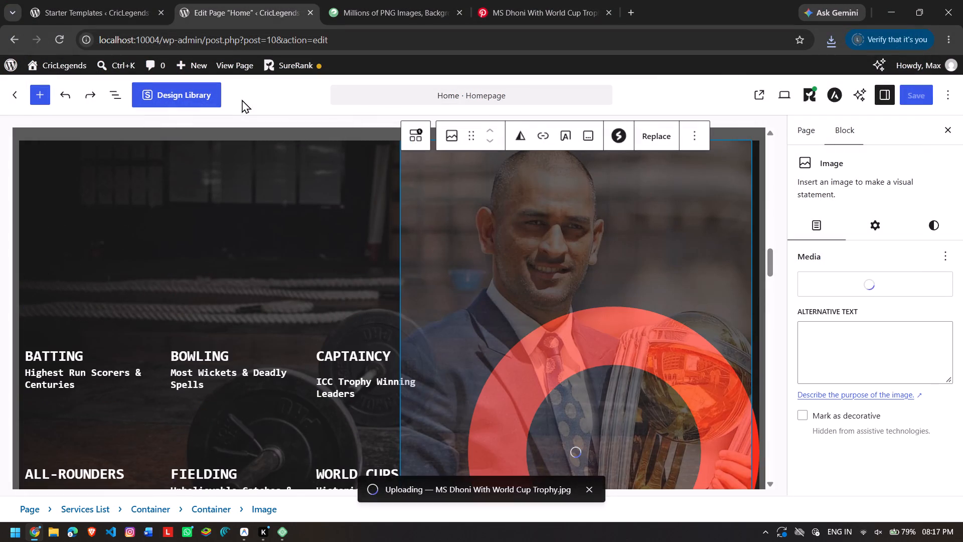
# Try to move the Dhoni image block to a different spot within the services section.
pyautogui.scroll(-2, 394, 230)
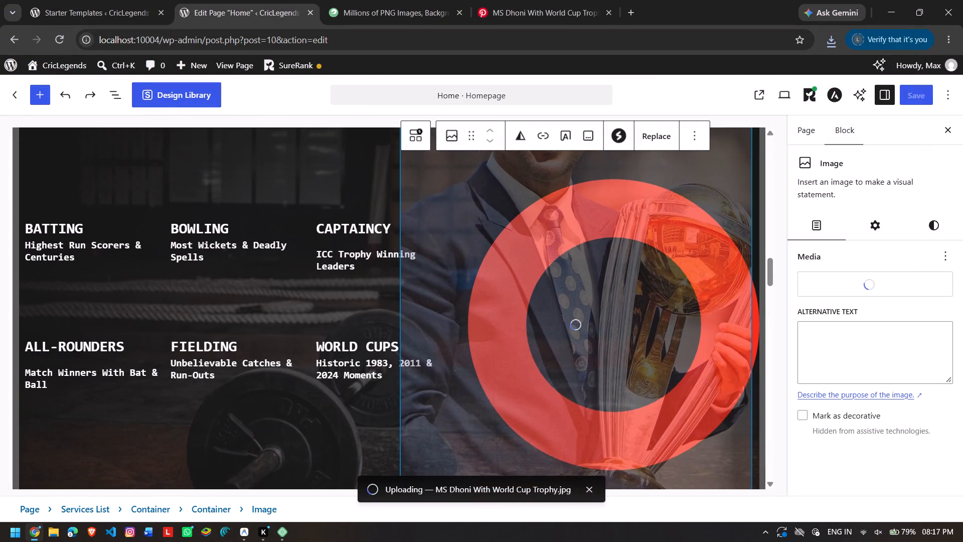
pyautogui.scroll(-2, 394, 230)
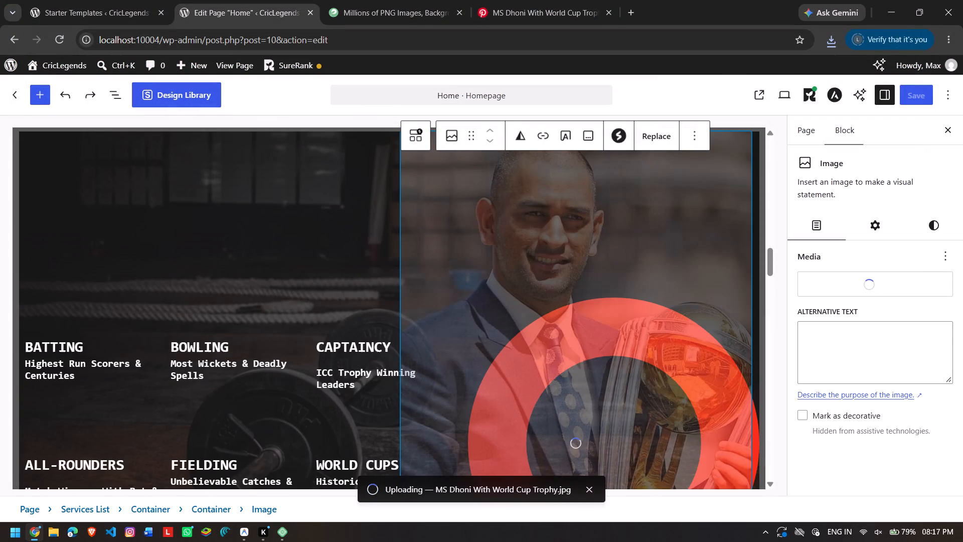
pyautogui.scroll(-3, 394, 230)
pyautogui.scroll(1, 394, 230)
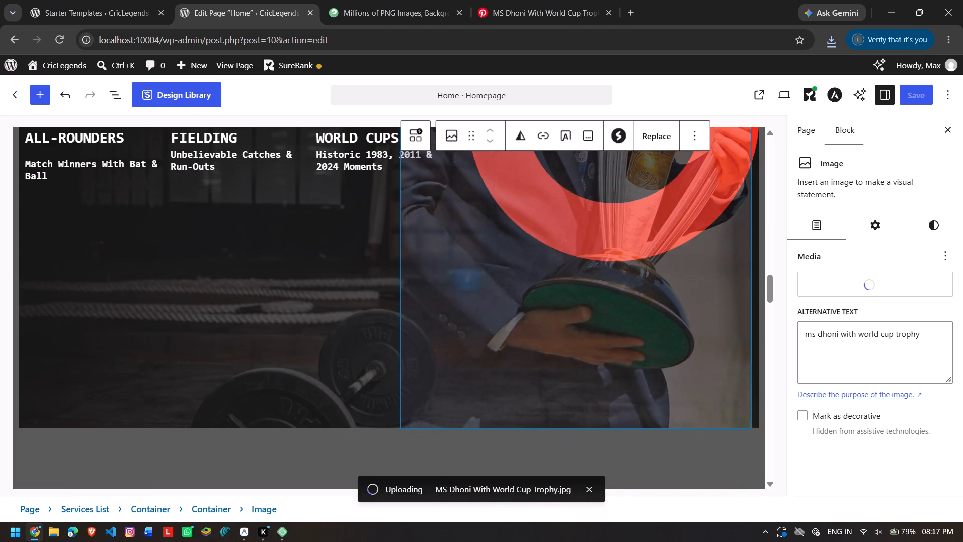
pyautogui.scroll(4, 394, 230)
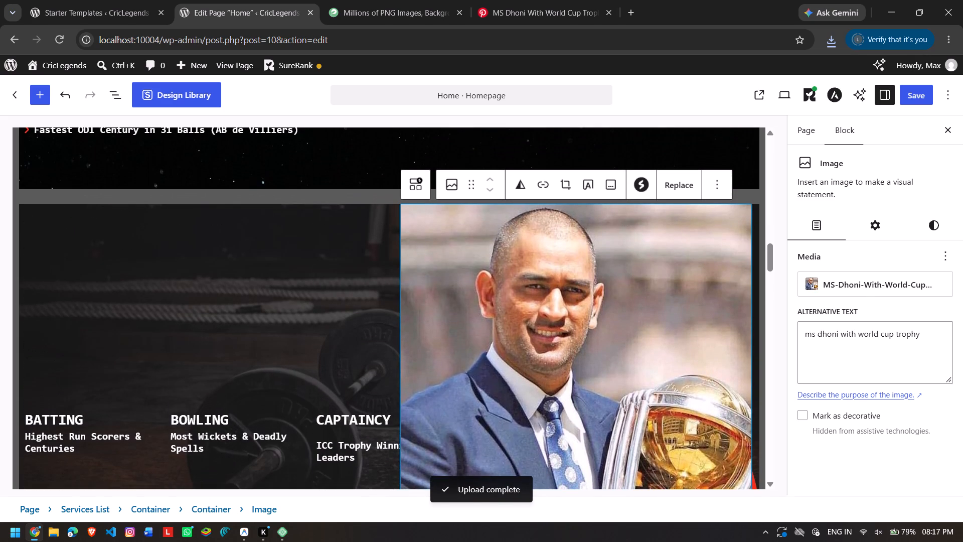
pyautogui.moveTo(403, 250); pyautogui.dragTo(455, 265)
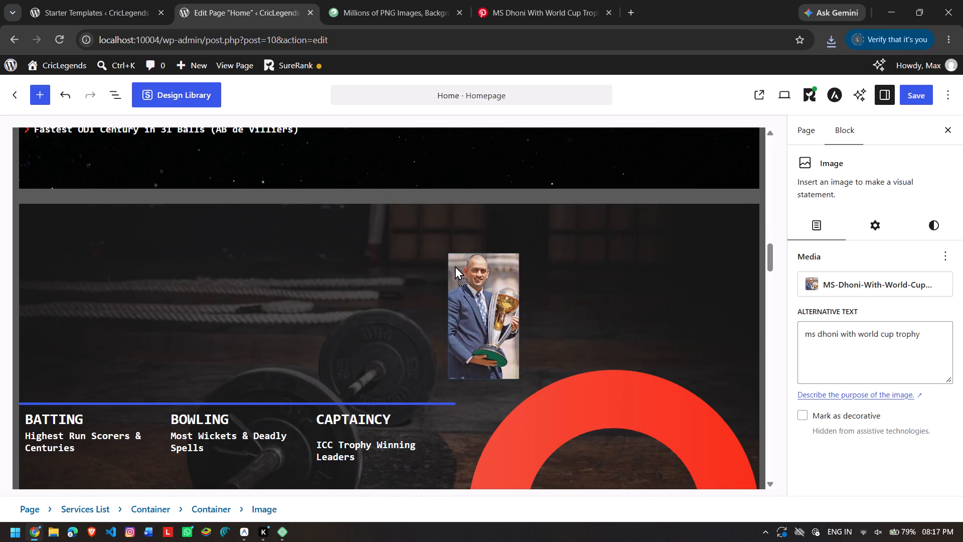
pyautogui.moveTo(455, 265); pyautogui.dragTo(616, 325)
# Try Medium resolution for the Dhoni image and settle on Full Size.
pyautogui.scroll(-2, 556, 327)
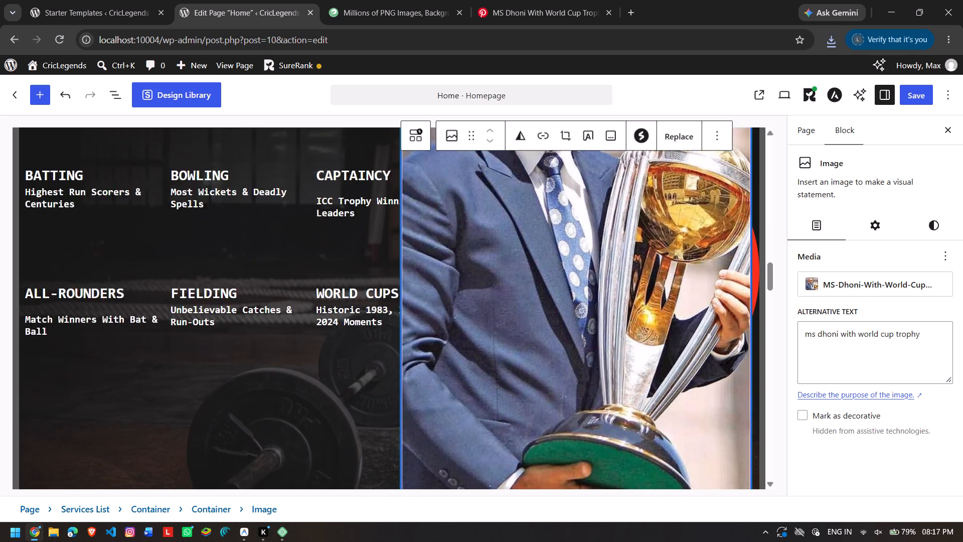
pyautogui.scroll(-5, 556, 327)
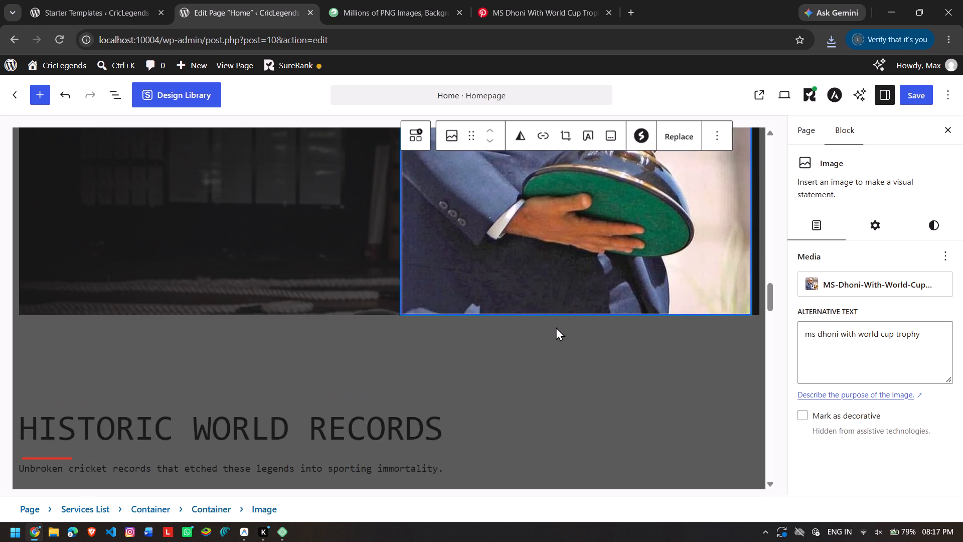
pyautogui.scroll(3, 556, 327)
pyautogui.click(876, 230)
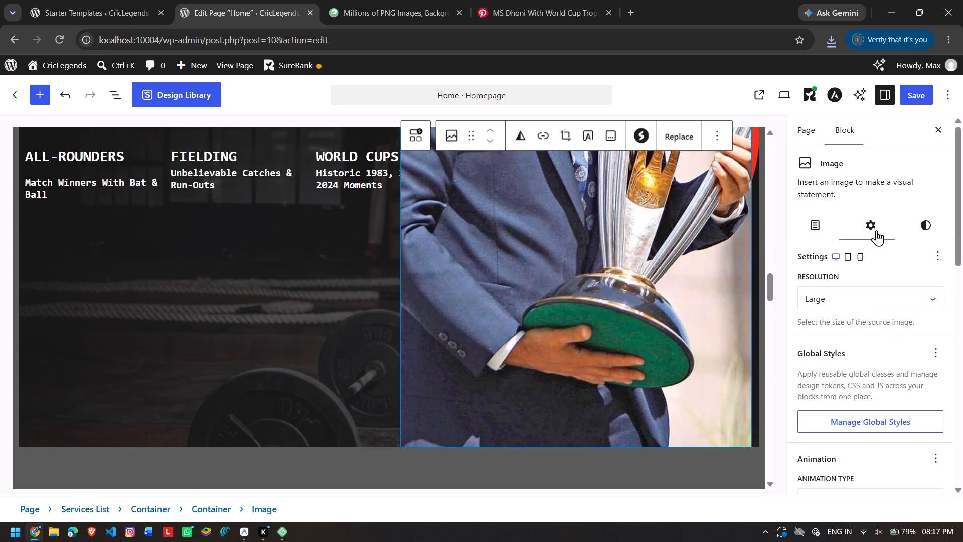
pyautogui.click(878, 302)
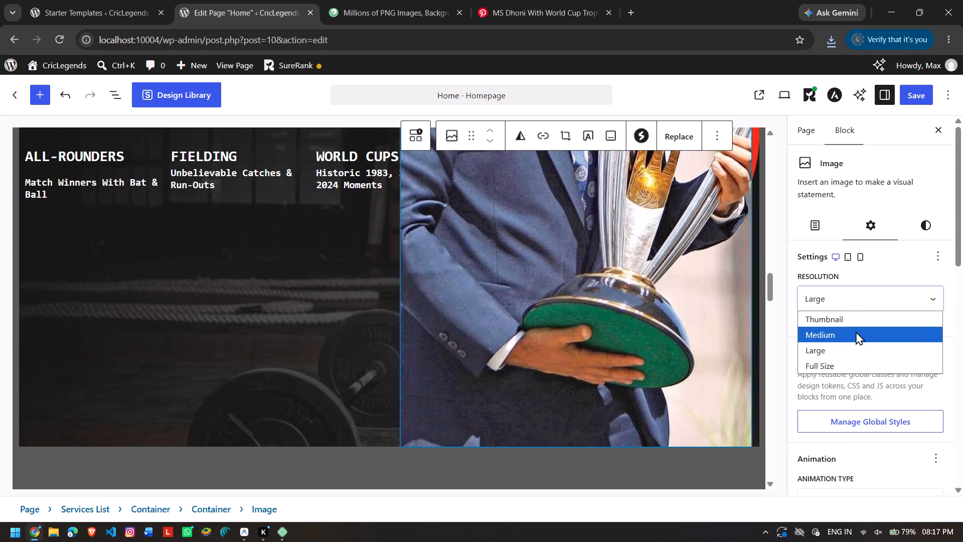
pyautogui.click(853, 335)
pyautogui.scroll(1, 650, 322)
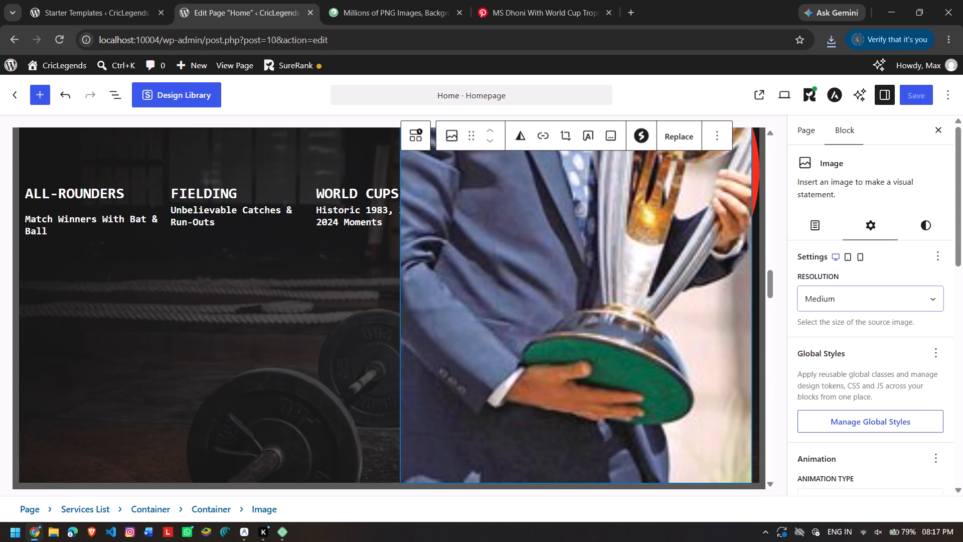
pyautogui.scroll(1, 650, 322)
pyautogui.click(810, 294)
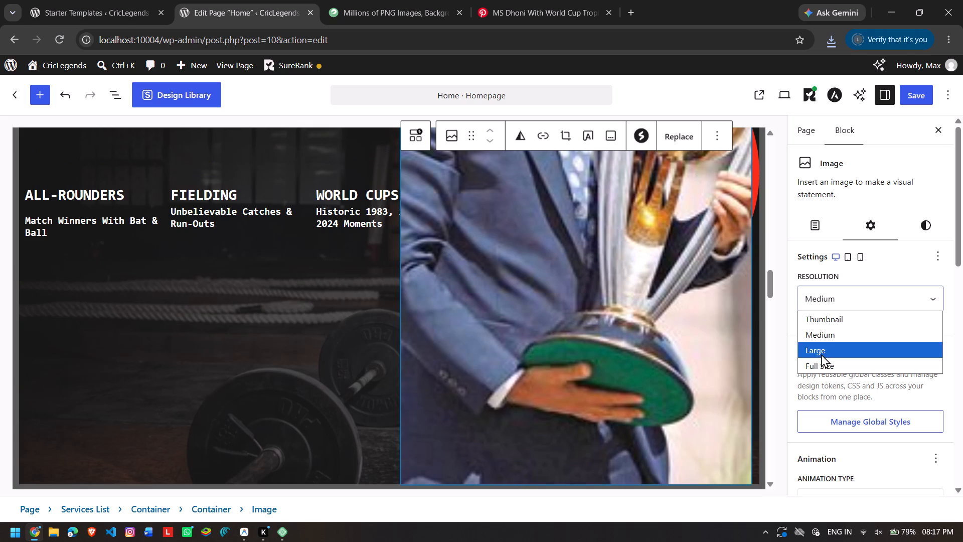
pyautogui.click(822, 359)
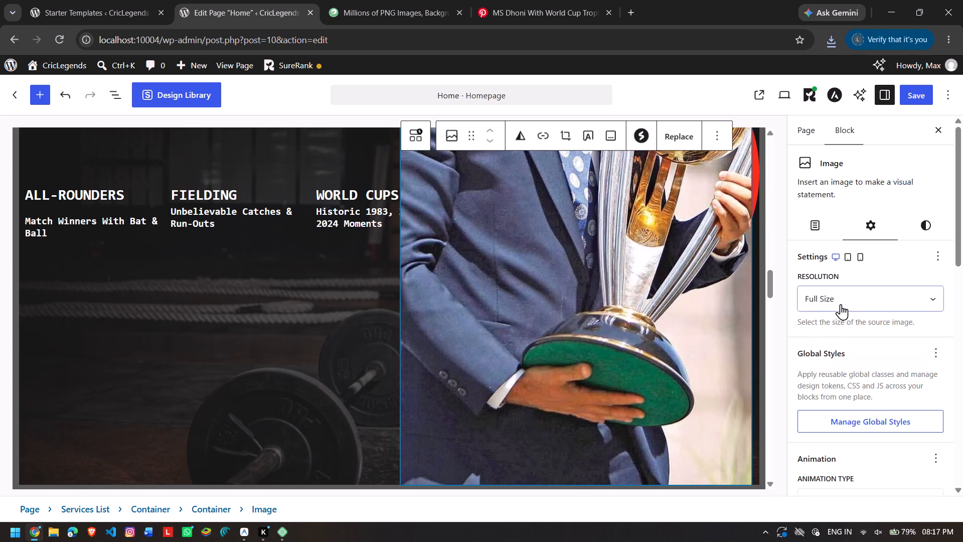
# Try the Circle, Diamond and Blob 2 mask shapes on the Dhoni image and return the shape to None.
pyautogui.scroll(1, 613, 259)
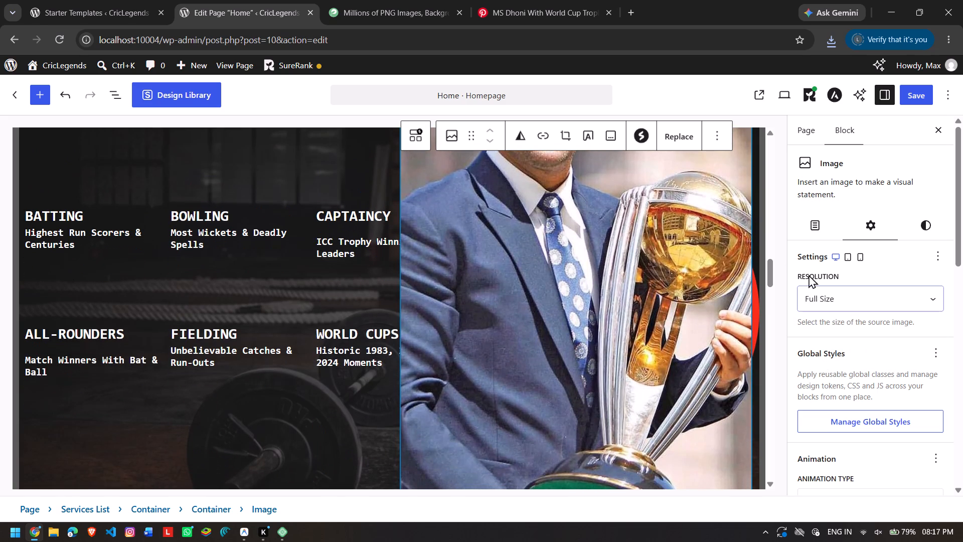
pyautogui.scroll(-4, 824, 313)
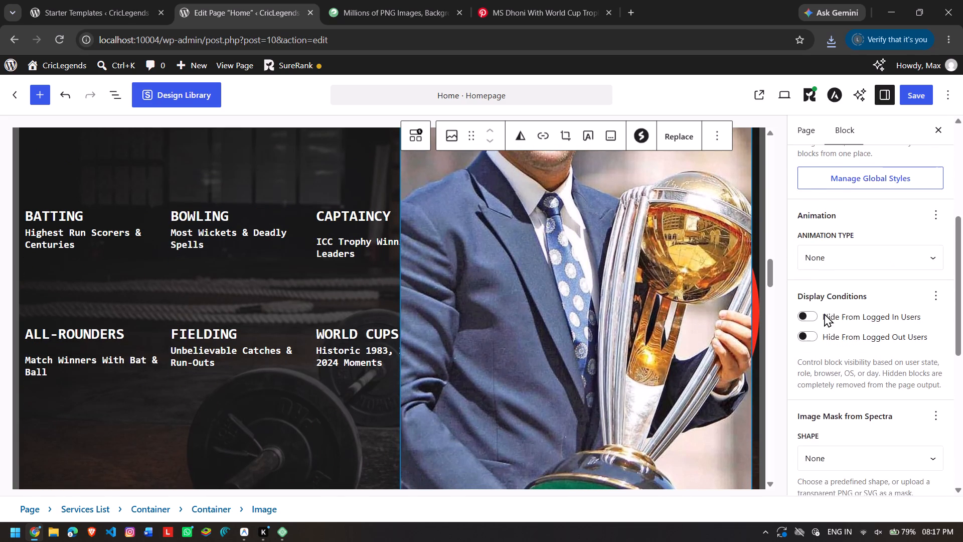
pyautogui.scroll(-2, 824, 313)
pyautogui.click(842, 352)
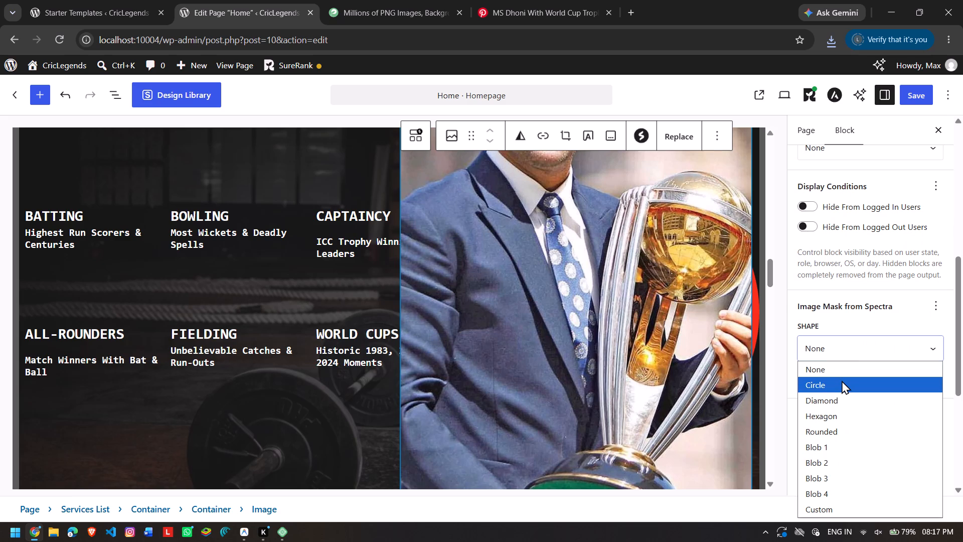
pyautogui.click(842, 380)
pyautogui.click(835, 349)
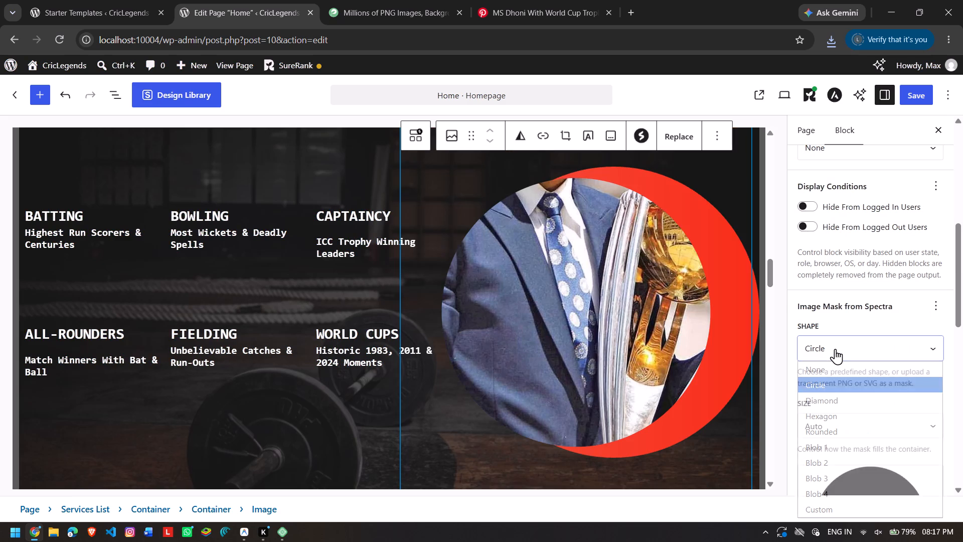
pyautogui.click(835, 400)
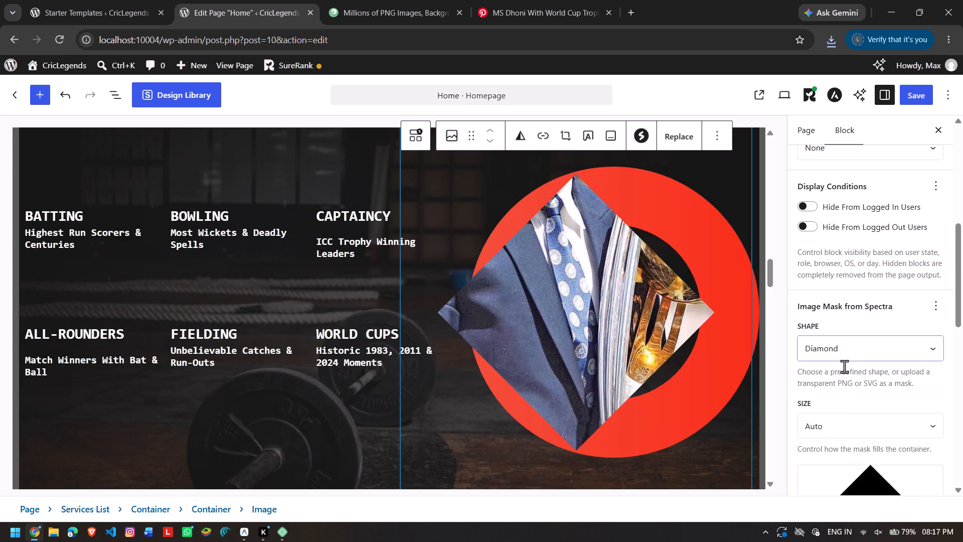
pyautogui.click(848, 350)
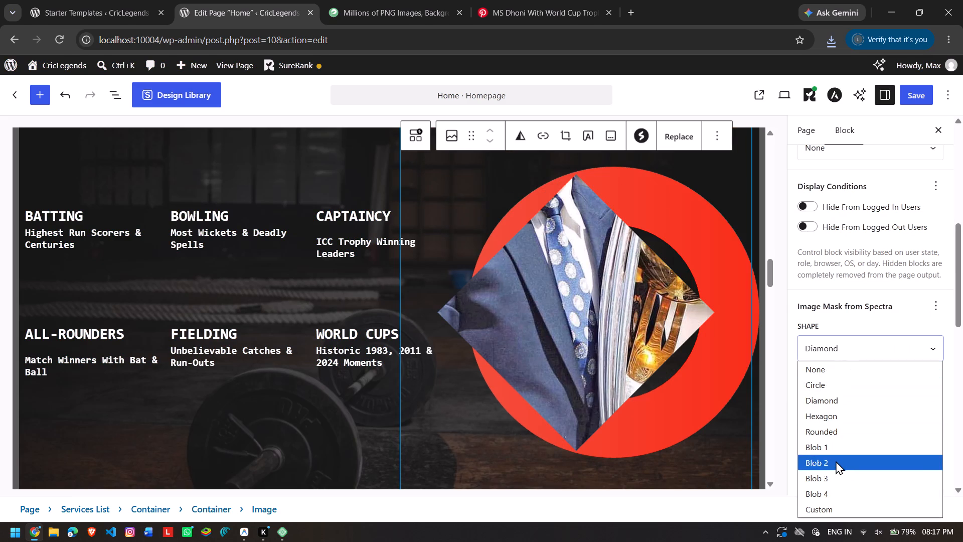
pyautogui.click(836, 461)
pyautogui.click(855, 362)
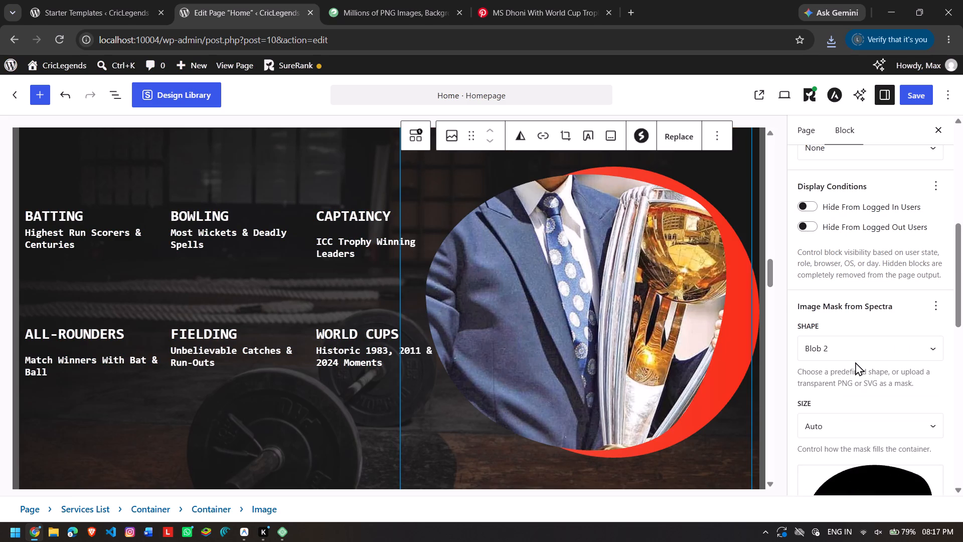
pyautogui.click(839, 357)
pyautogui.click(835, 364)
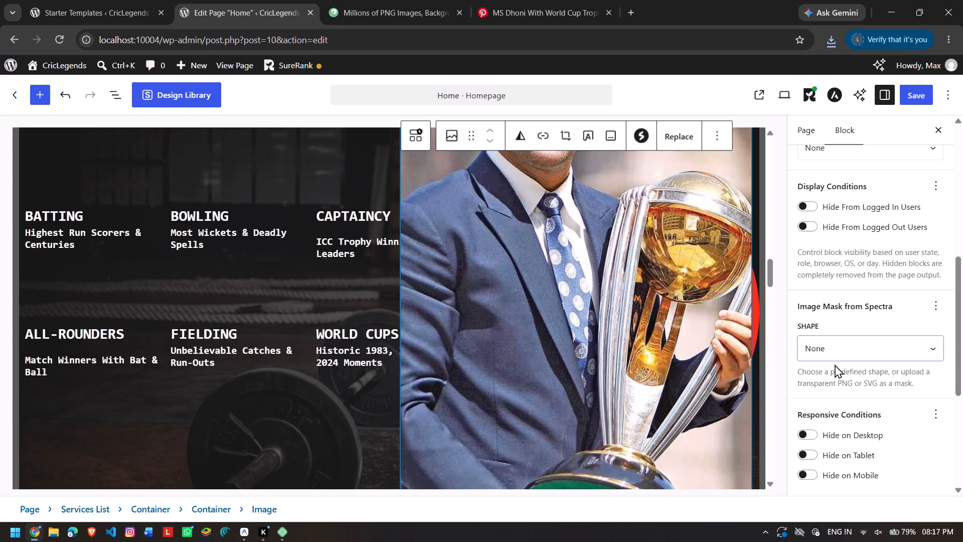
# Set the Dhoni image's mask shape to Custom, using the "ms dhoni with world cup trophy" picture from the media library as the mask.
pyautogui.scroll(-2, 835, 364)
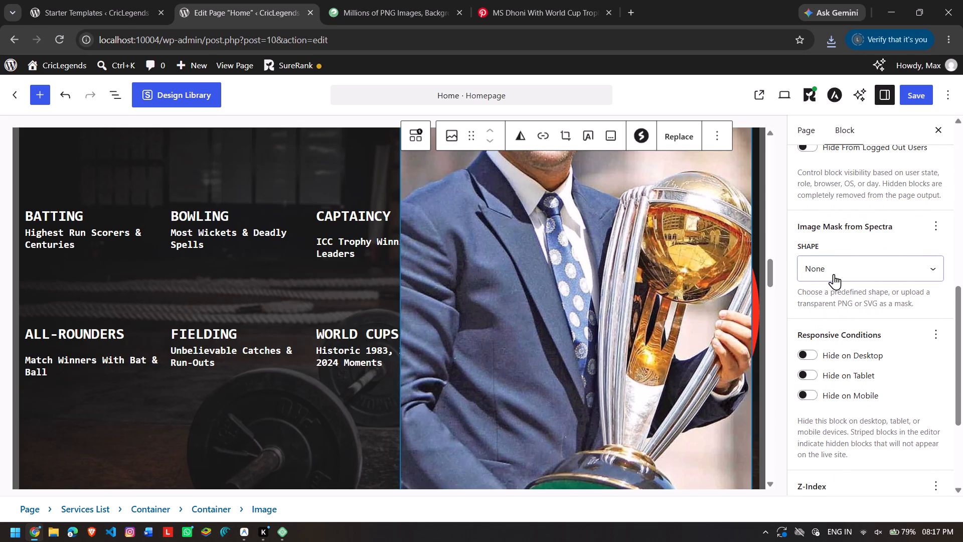
pyautogui.click(834, 274)
pyautogui.click(819, 431)
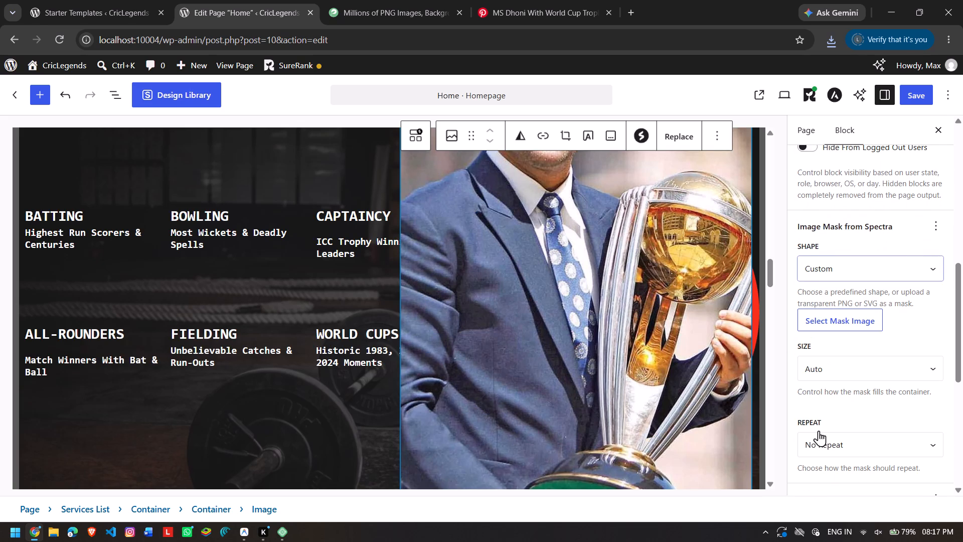
pyautogui.click(826, 311)
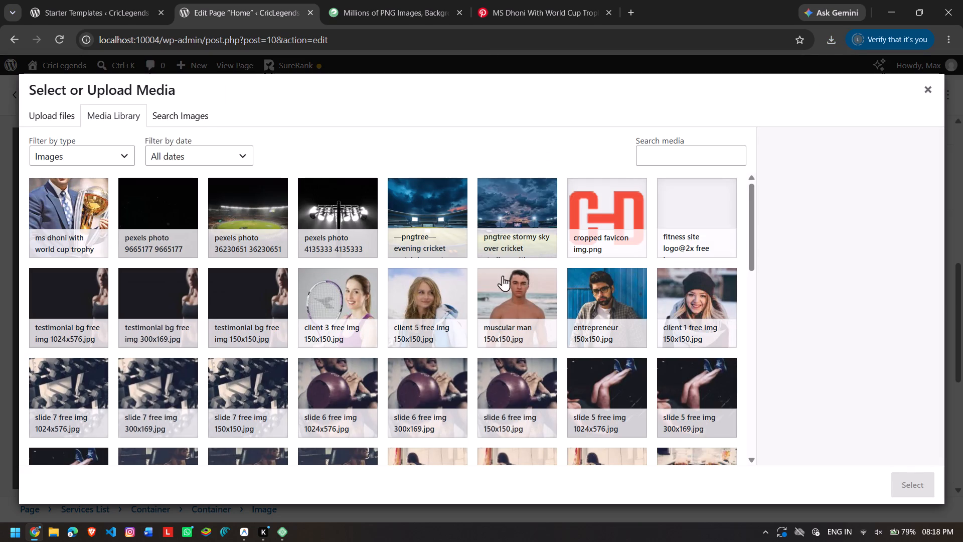
pyautogui.click(53, 229)
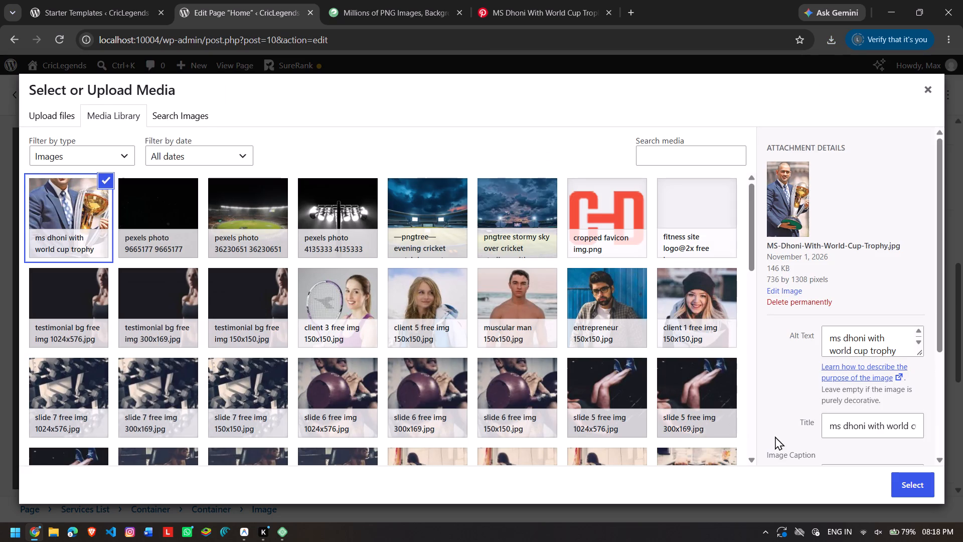
pyautogui.scroll(-3, 862, 363)
pyautogui.scroll(1, 862, 363)
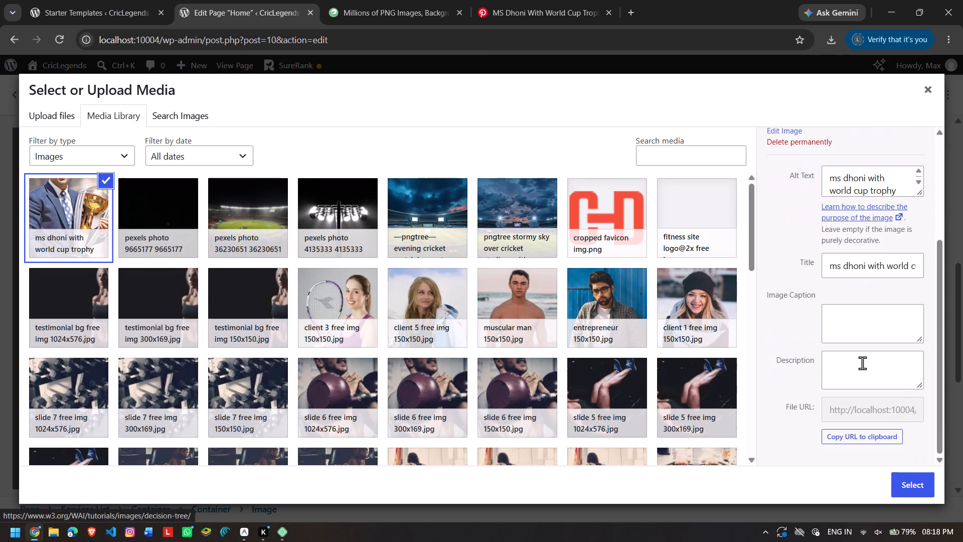
pyautogui.scroll(6, 862, 363)
pyautogui.click(797, 221)
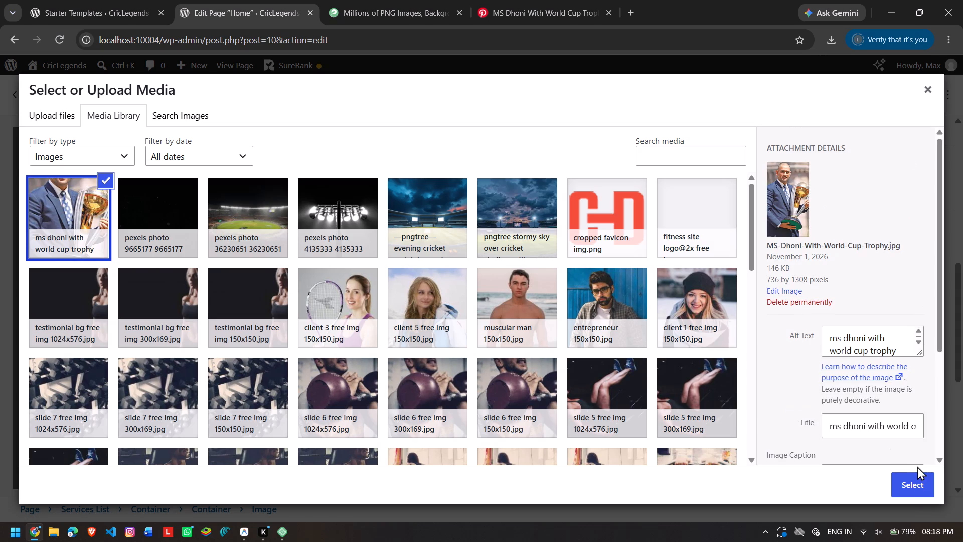
pyautogui.click(914, 491)
pyautogui.scroll(-2, 806, 378)
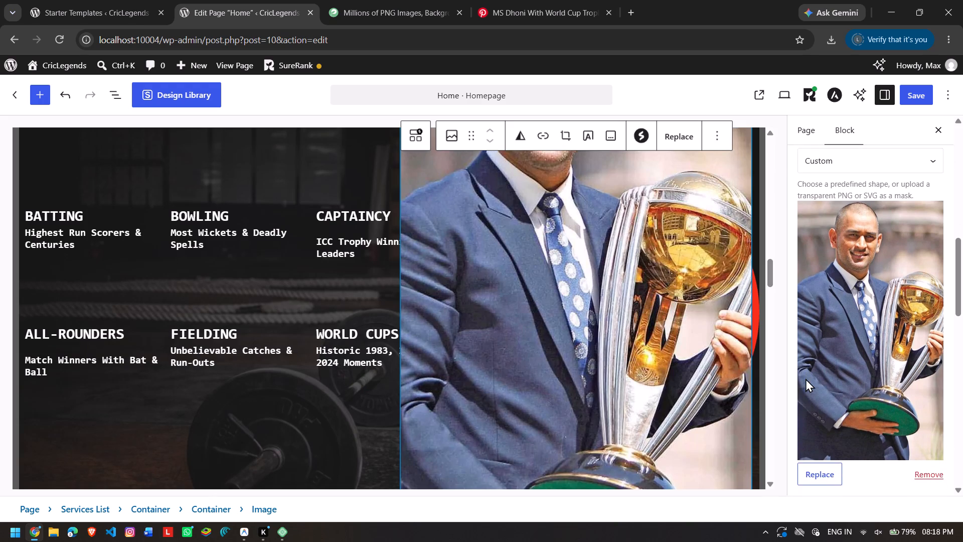
pyautogui.scroll(-4, 806, 378)
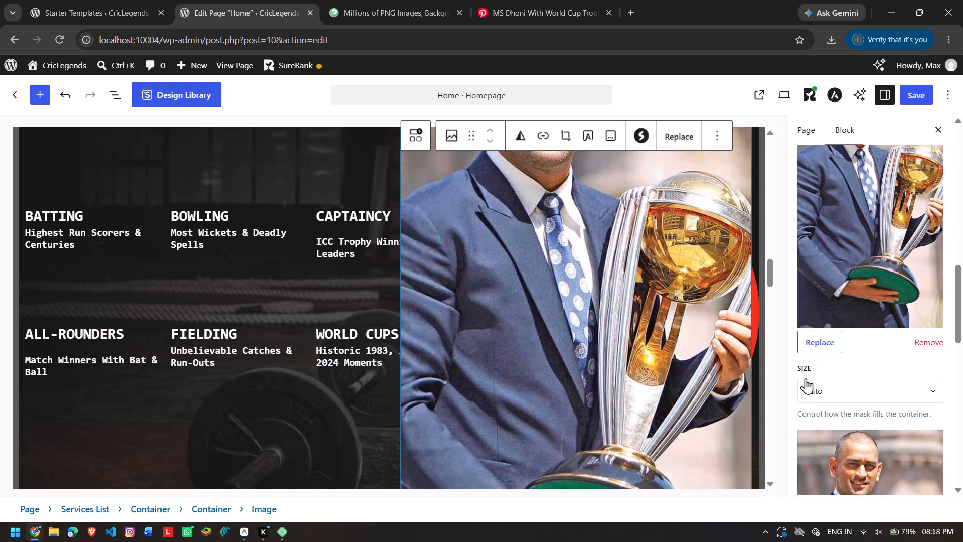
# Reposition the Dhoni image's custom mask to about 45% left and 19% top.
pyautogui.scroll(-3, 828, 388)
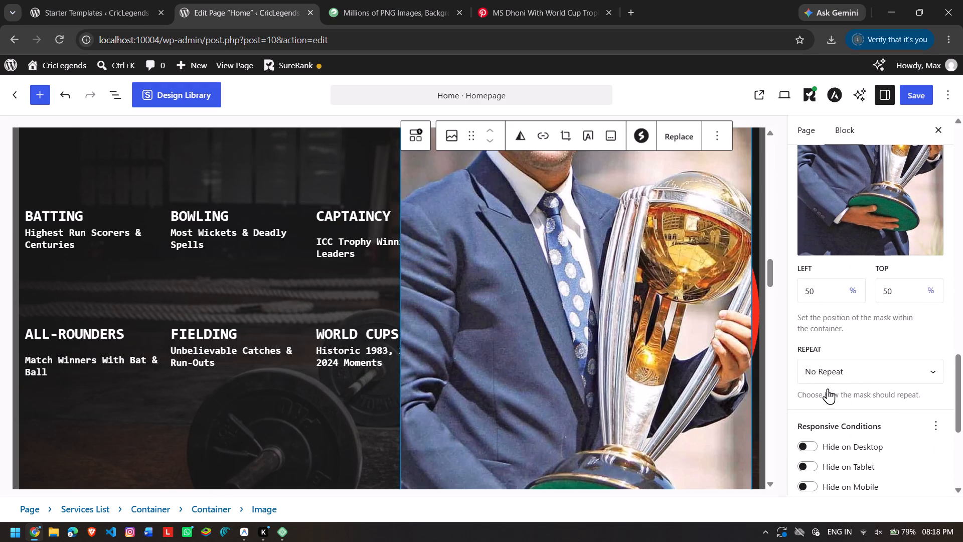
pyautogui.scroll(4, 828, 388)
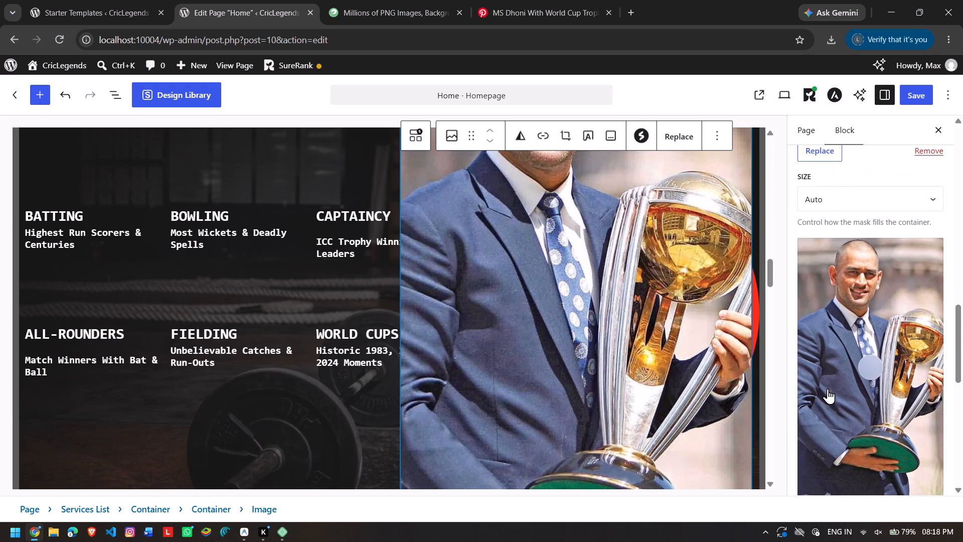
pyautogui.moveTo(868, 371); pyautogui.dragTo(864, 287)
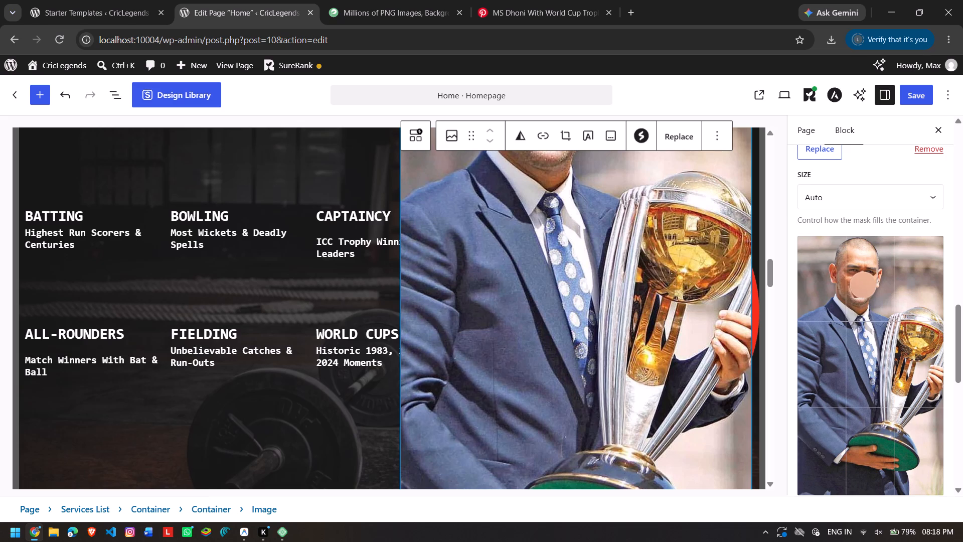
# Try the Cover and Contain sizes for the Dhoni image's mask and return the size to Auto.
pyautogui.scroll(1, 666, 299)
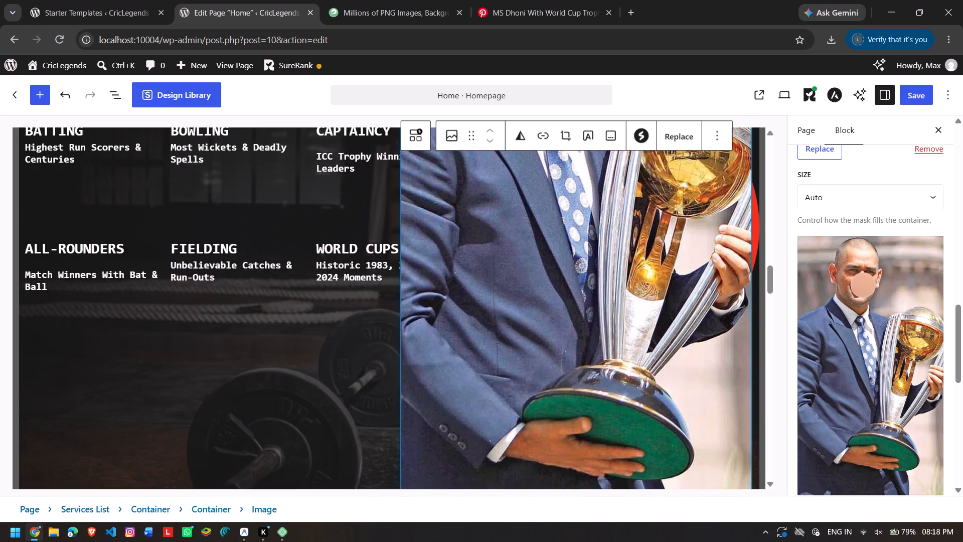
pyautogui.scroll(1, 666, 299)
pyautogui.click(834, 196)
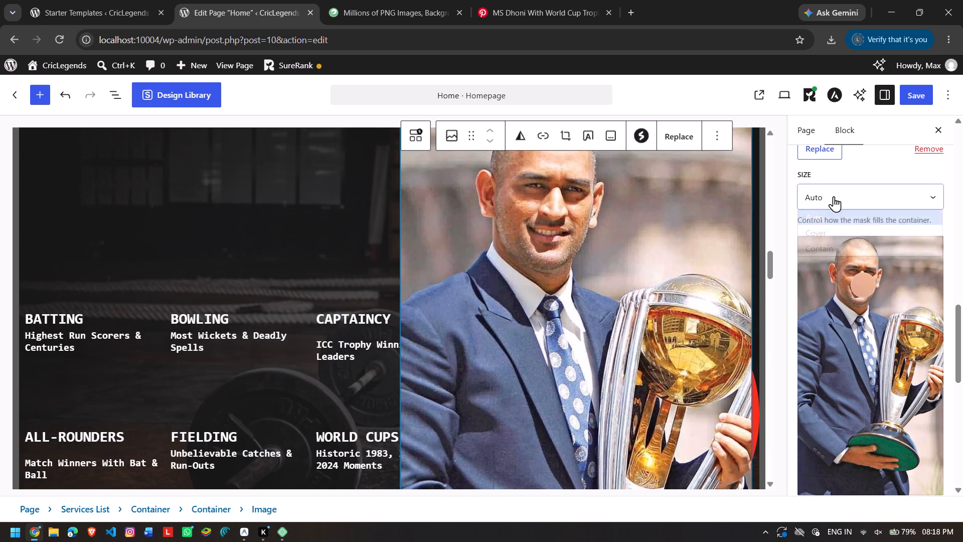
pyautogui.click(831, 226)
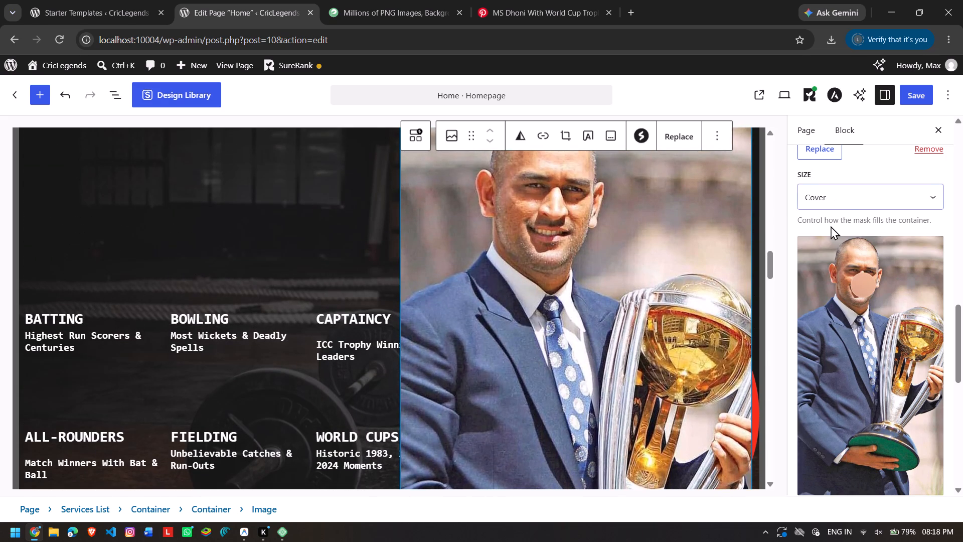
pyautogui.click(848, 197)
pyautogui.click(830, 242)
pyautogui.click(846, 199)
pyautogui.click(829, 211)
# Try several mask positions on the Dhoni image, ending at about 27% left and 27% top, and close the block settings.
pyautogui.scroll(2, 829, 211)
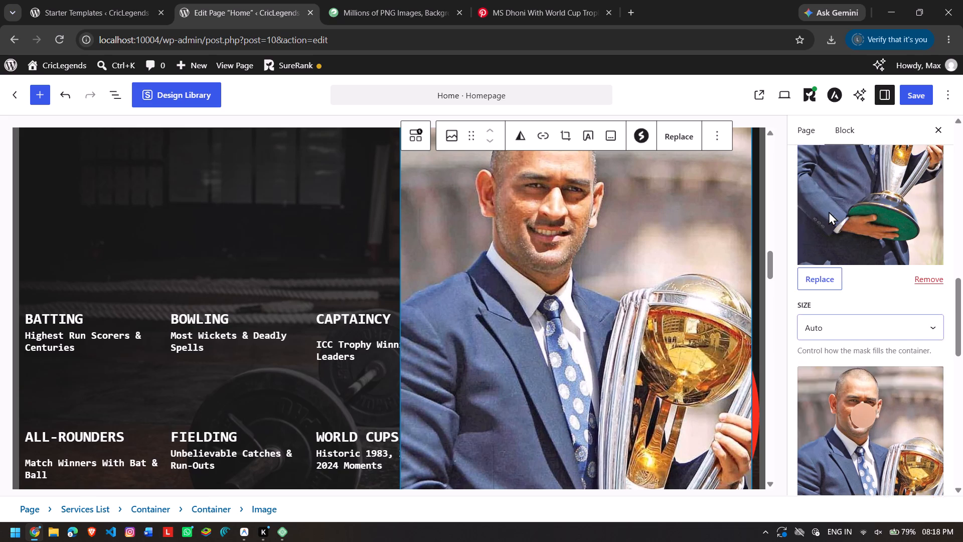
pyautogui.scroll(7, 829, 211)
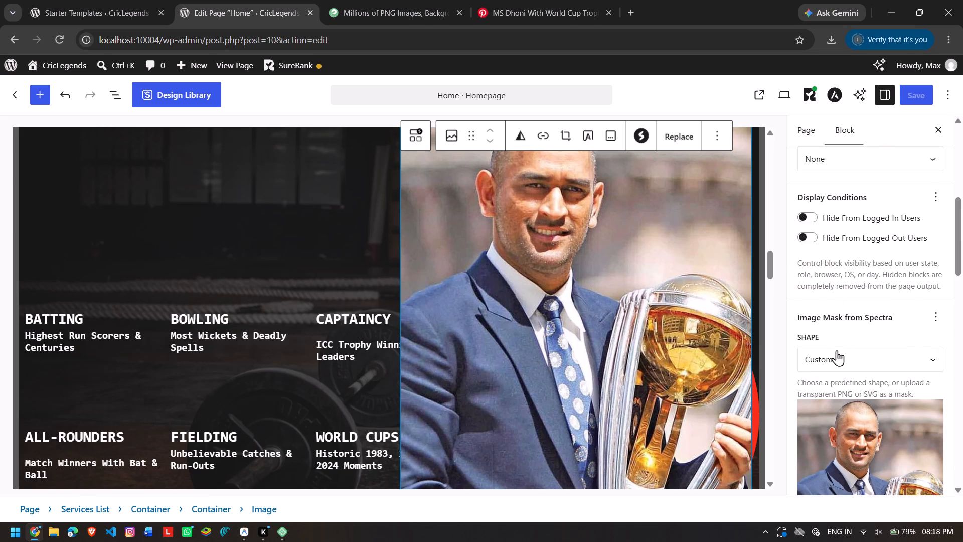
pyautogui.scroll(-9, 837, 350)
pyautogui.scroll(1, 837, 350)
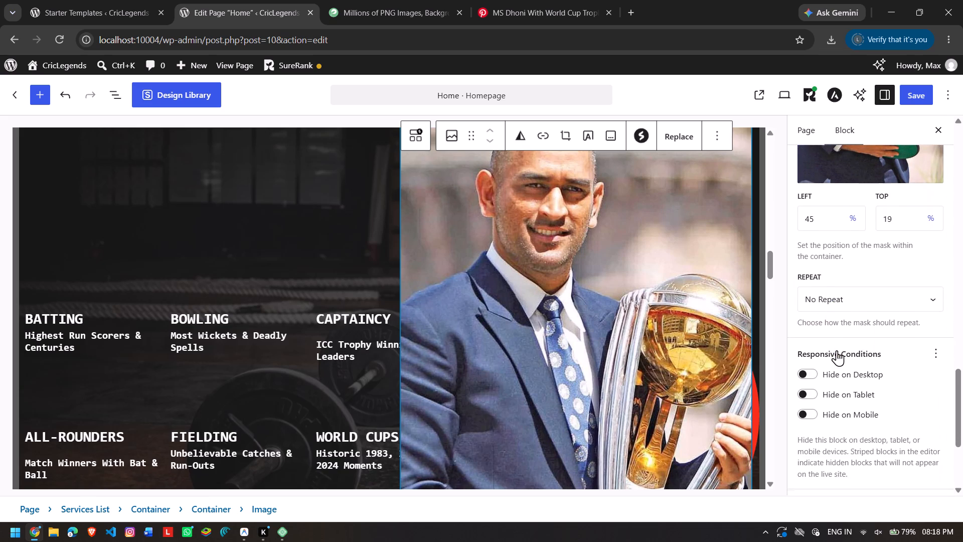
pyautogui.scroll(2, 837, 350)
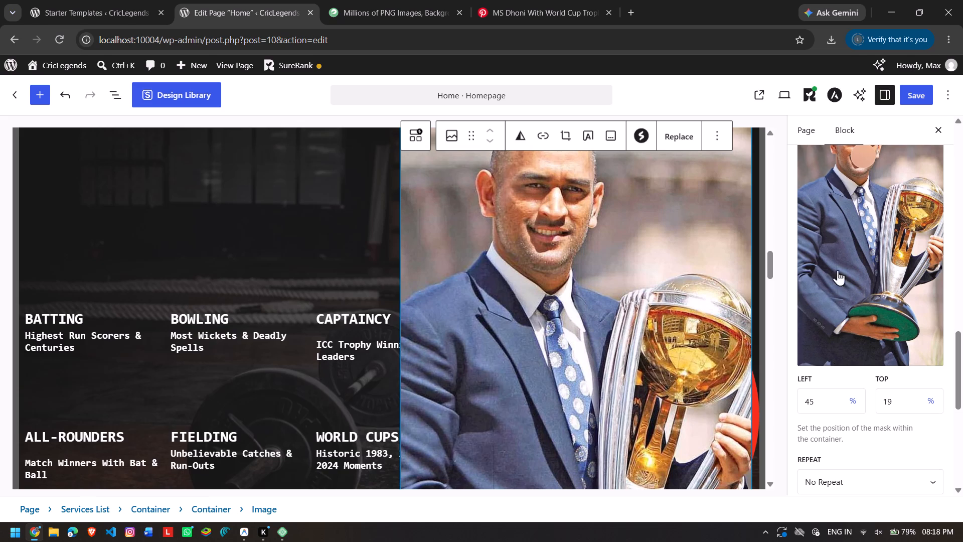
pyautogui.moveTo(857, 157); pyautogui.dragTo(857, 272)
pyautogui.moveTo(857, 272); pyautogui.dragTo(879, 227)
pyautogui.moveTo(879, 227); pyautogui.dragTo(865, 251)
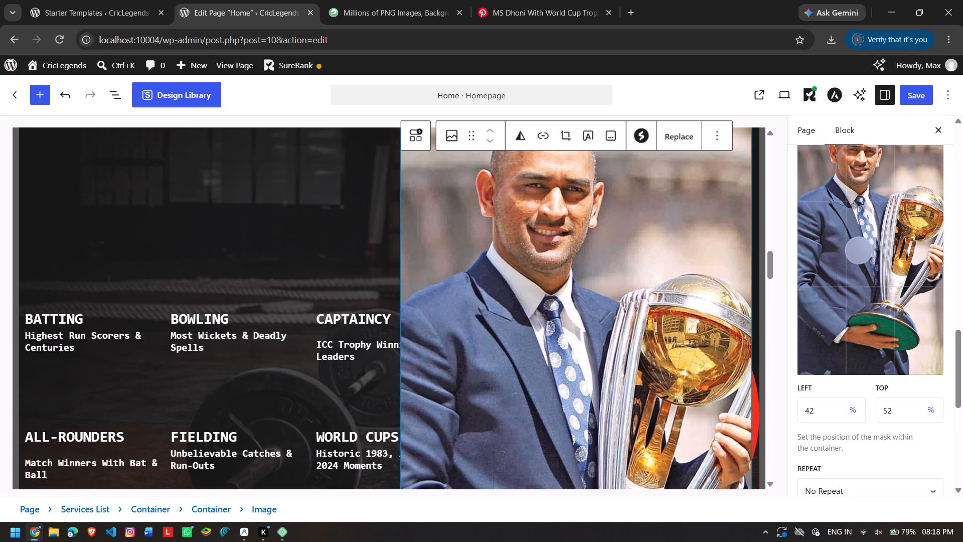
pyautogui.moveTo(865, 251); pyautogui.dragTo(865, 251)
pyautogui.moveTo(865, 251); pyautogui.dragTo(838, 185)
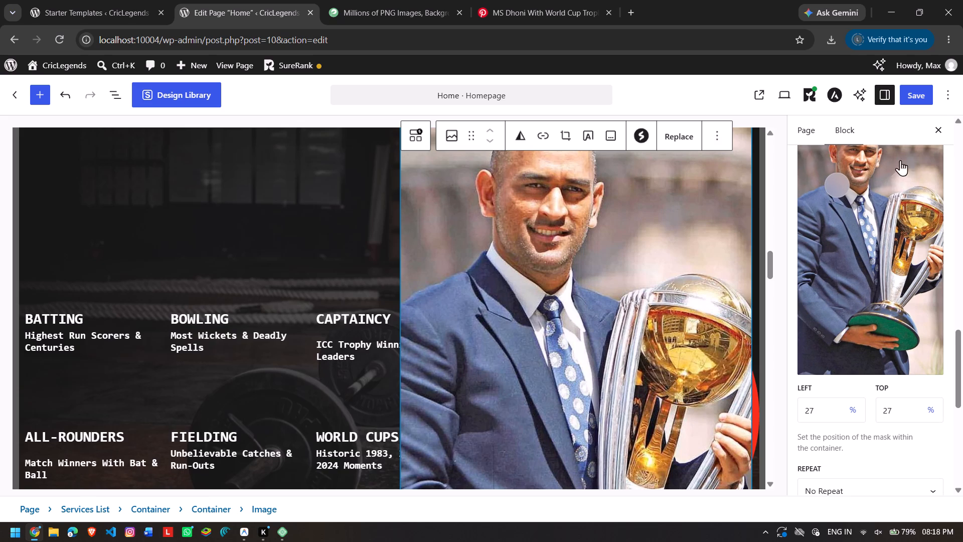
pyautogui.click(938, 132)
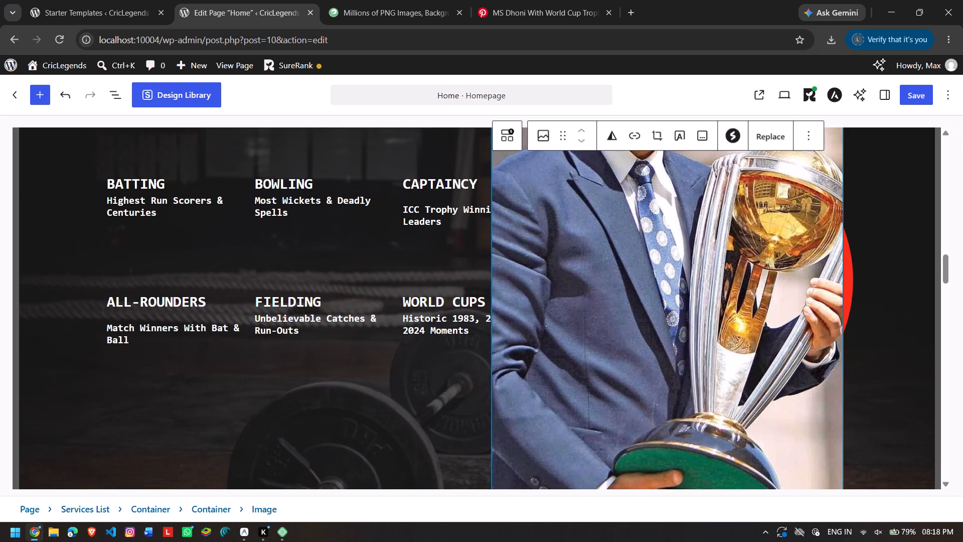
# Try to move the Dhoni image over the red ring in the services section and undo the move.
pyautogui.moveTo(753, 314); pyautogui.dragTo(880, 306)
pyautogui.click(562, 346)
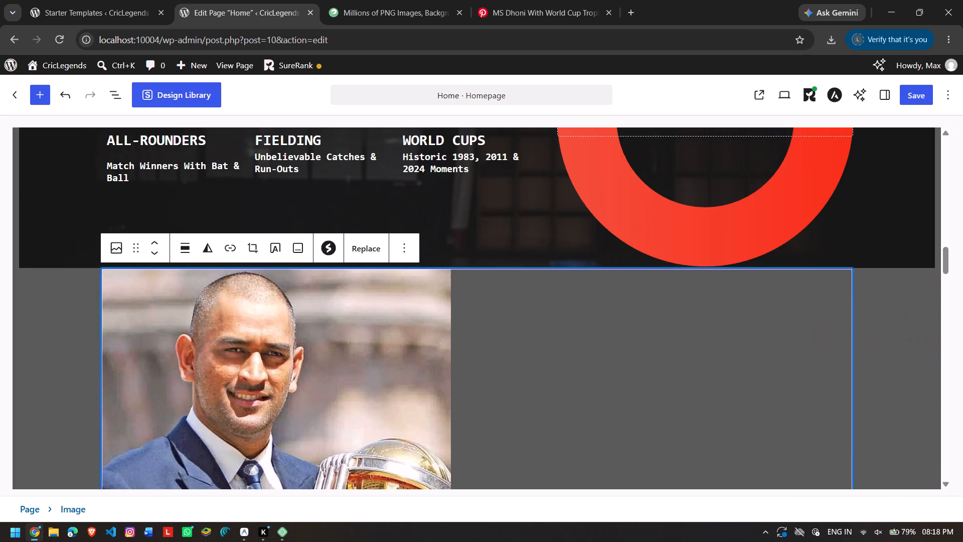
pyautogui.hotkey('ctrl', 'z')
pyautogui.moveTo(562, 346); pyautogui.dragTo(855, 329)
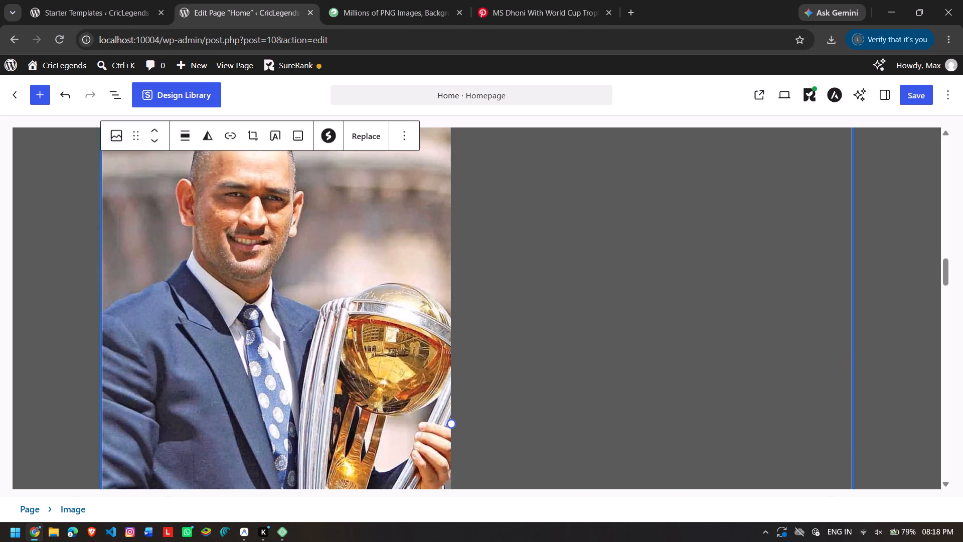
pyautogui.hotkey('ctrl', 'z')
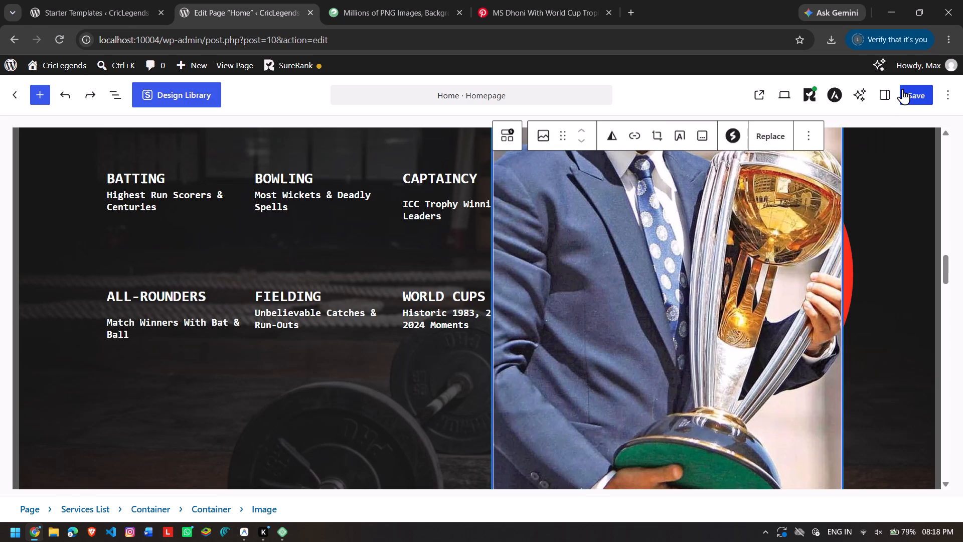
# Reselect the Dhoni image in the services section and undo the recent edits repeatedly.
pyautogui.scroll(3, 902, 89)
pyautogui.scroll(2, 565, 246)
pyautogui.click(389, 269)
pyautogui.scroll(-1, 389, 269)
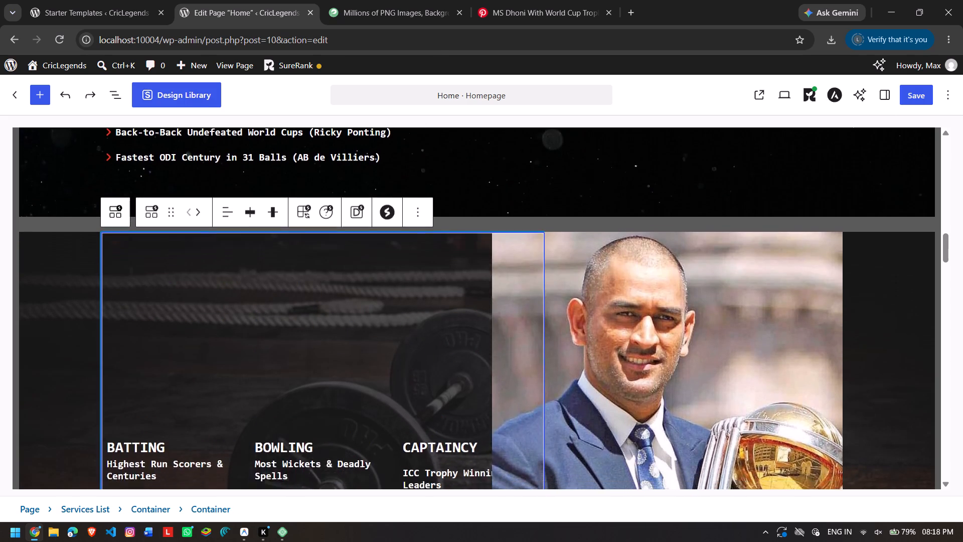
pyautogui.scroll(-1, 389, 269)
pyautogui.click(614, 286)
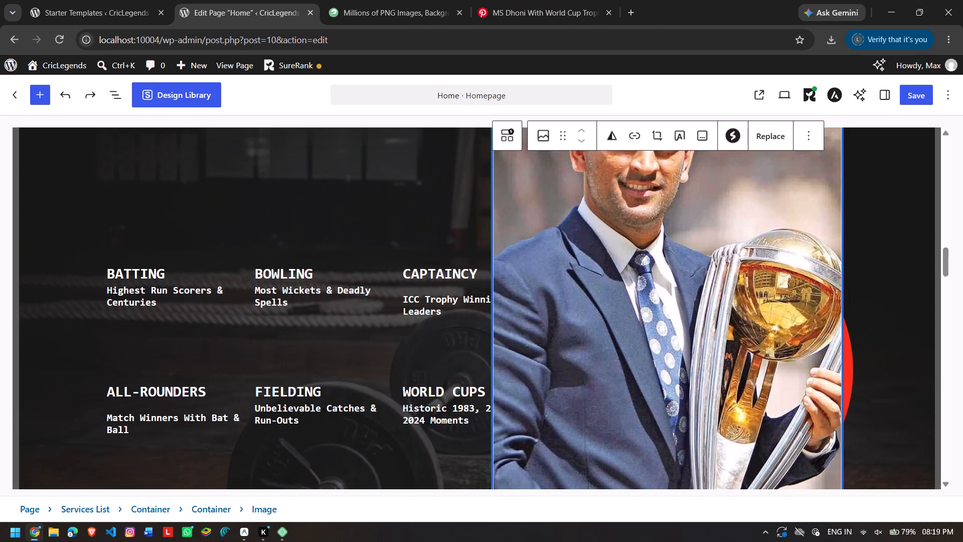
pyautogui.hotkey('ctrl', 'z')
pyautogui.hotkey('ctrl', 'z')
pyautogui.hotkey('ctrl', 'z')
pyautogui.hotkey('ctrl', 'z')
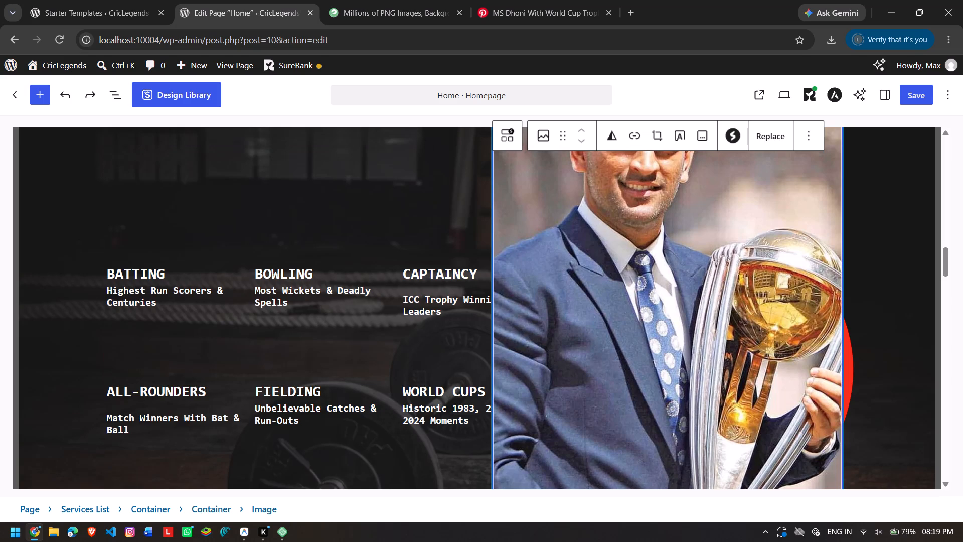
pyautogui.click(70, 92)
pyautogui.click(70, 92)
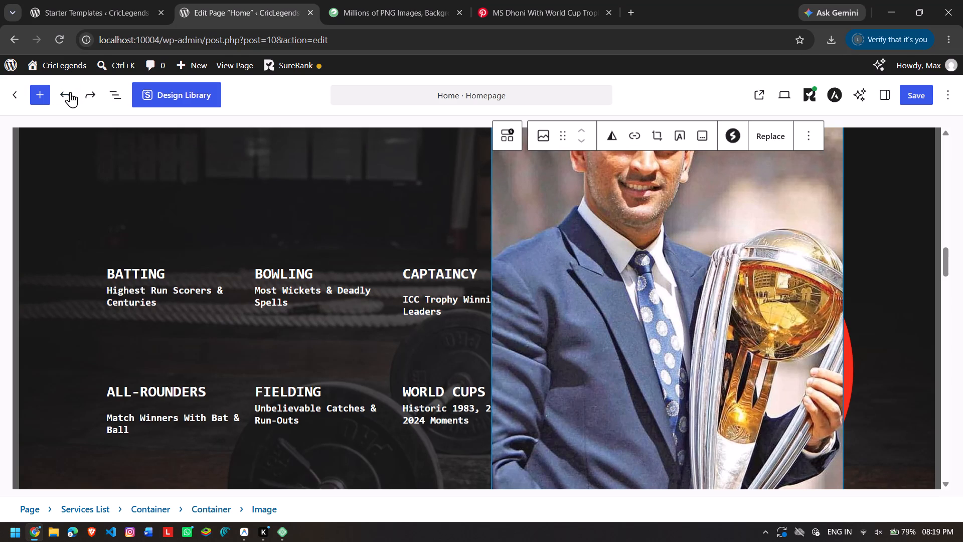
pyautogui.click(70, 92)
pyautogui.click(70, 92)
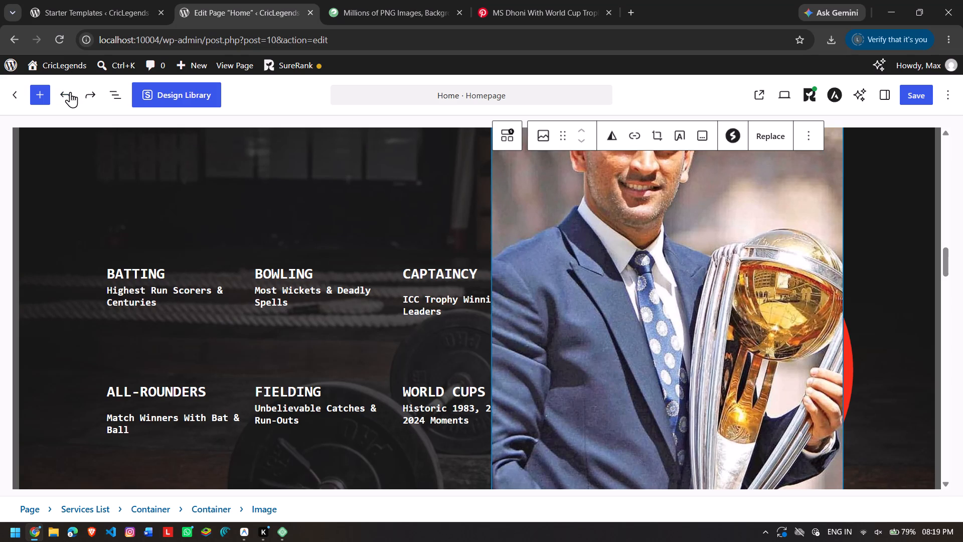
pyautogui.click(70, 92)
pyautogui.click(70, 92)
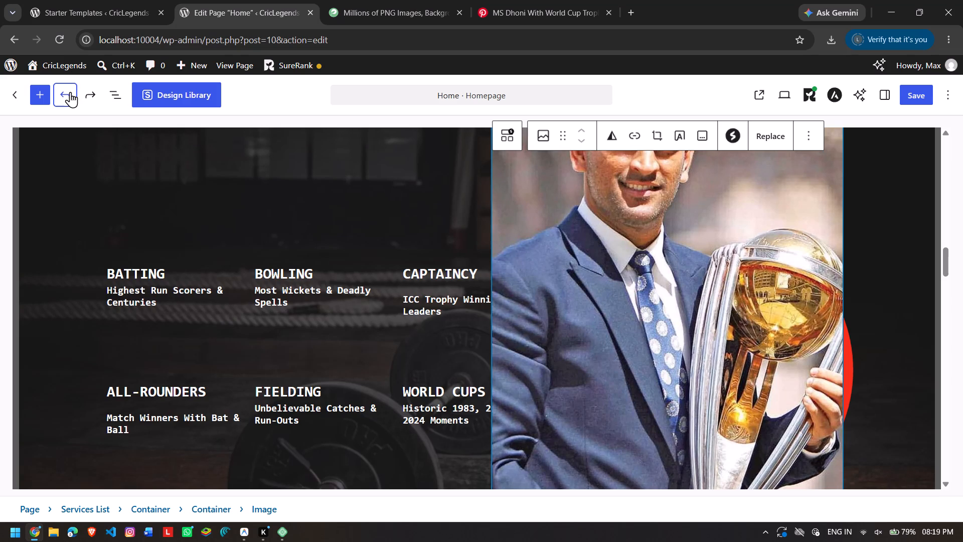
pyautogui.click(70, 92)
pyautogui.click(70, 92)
# Delete the Dhoni image block from the services section.
pyautogui.click(814, 139)
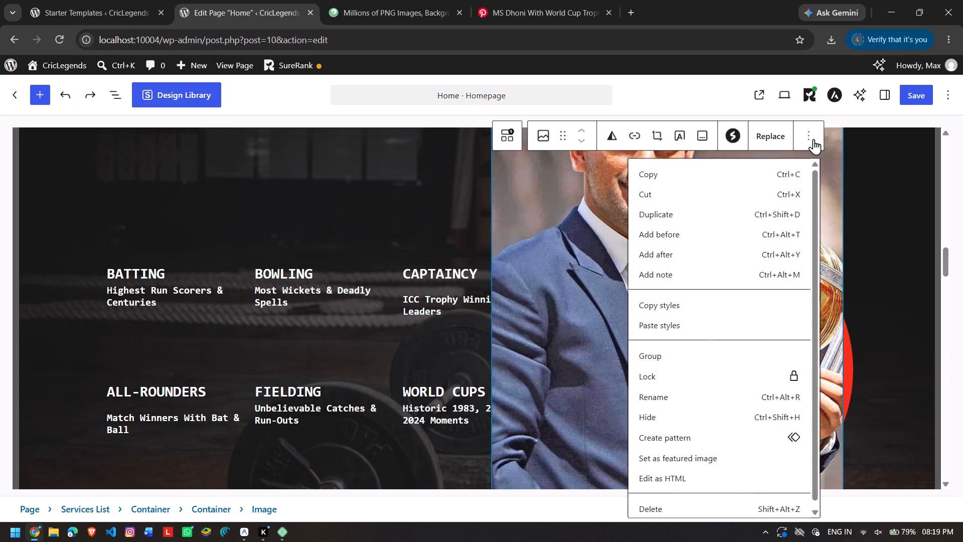
pyautogui.click(683, 504)
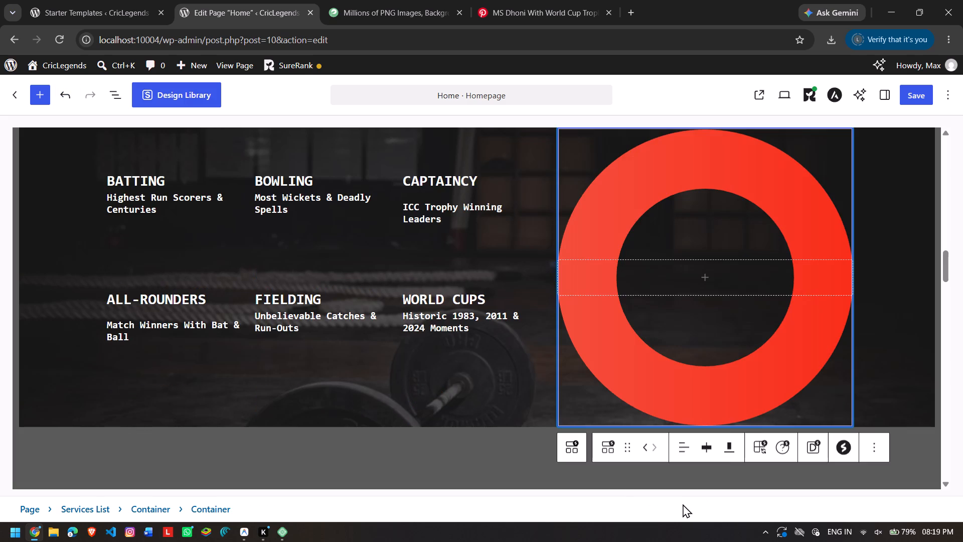
# Delete the container holding the red ring from the services section.
pyautogui.click(889, 450)
pyautogui.click(880, 450)
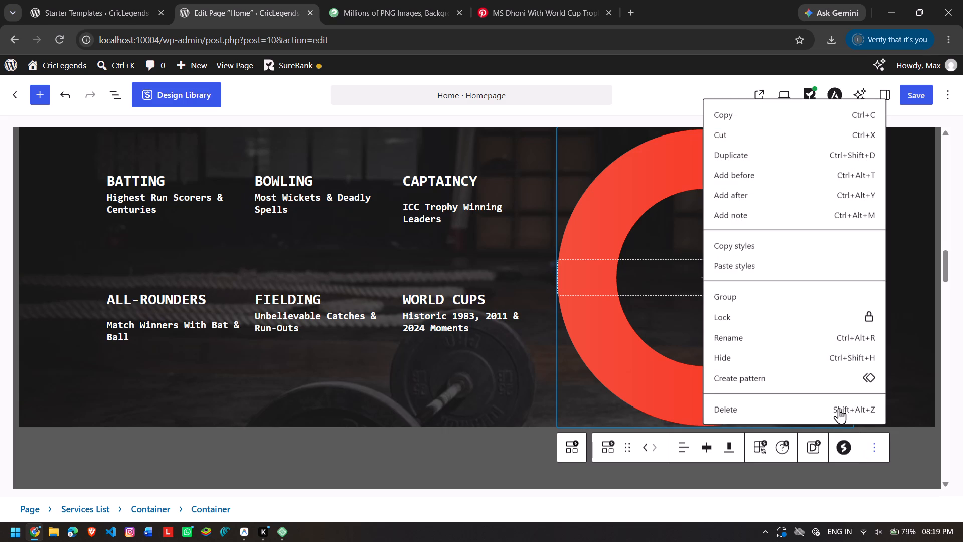
pyautogui.click(839, 408)
# Change the Services List container's layout to a single full-width column.
pyautogui.scroll(-1, 744, 316)
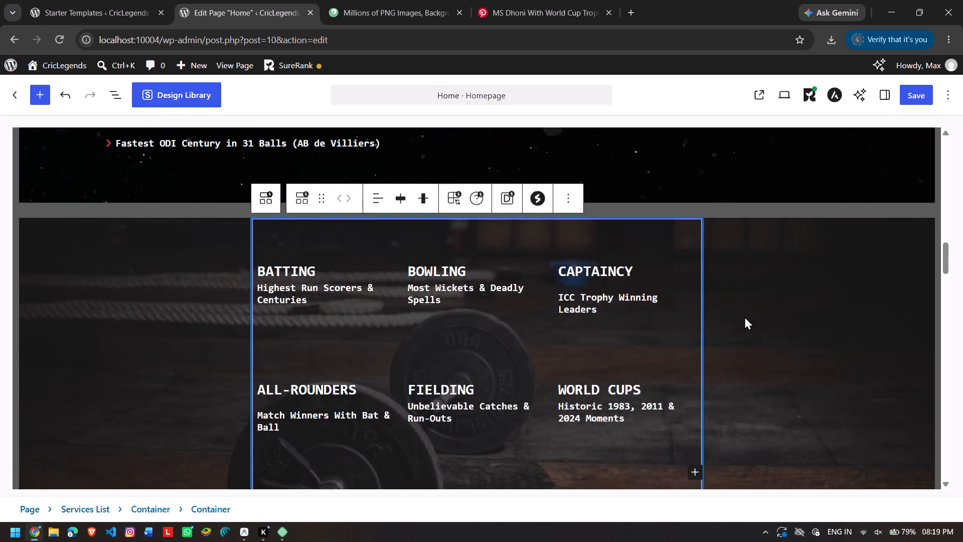
pyautogui.scroll(-1, 744, 316)
pyautogui.click(858, 308)
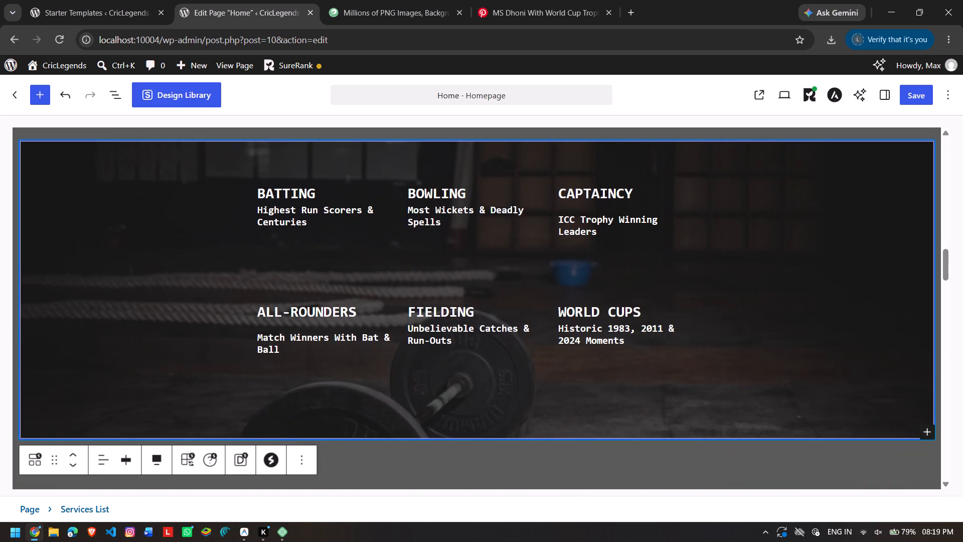
pyautogui.click(314, 458)
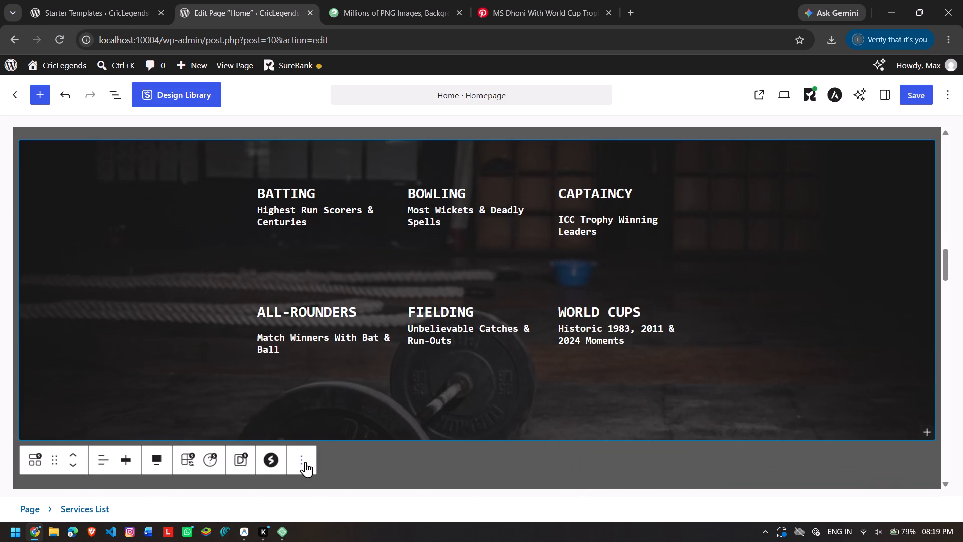
pyautogui.click(305, 462)
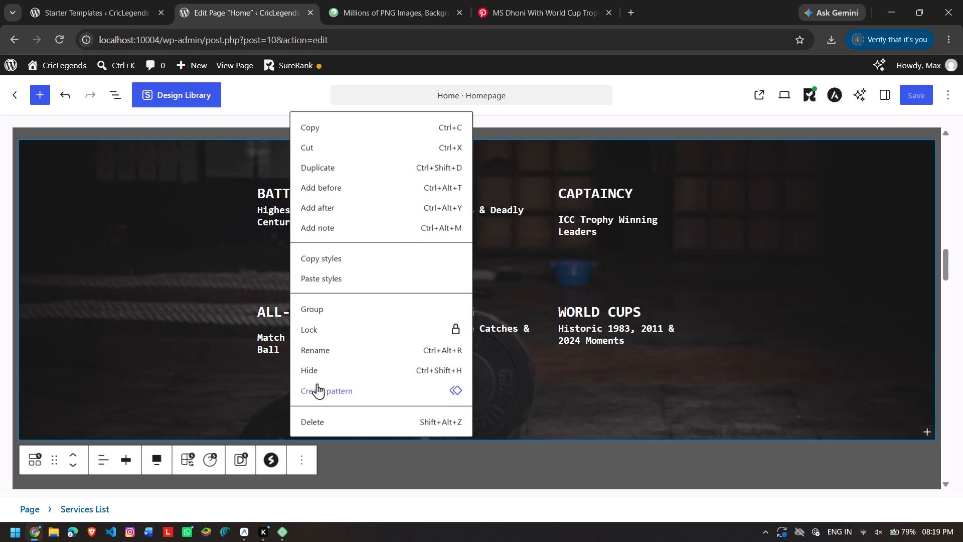
pyautogui.click(205, 359)
pyautogui.click(76, 342)
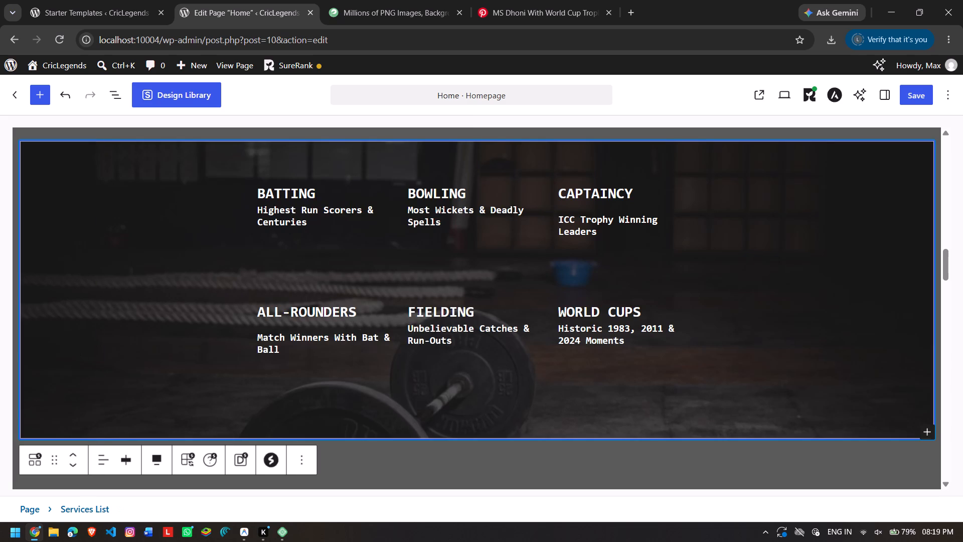
pyautogui.click(305, 471)
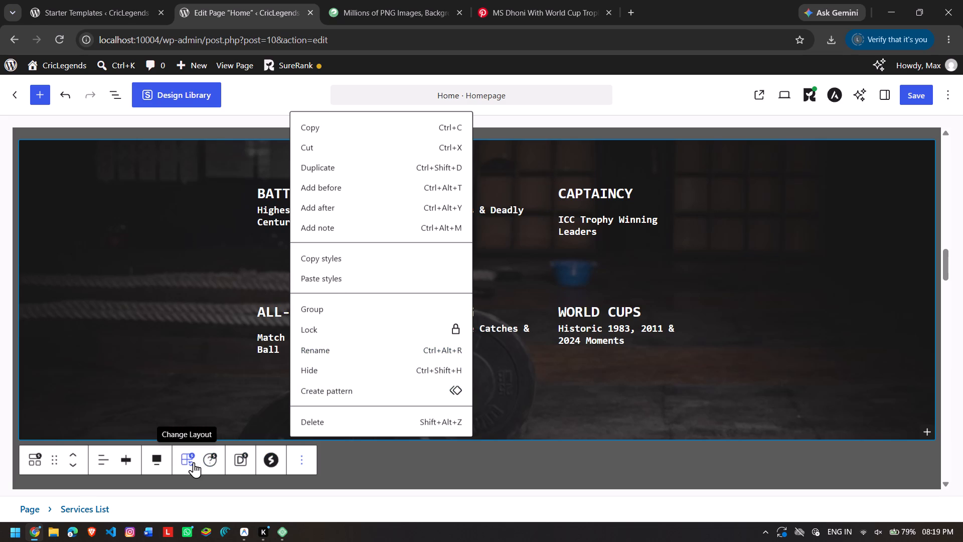
pyautogui.click(217, 463)
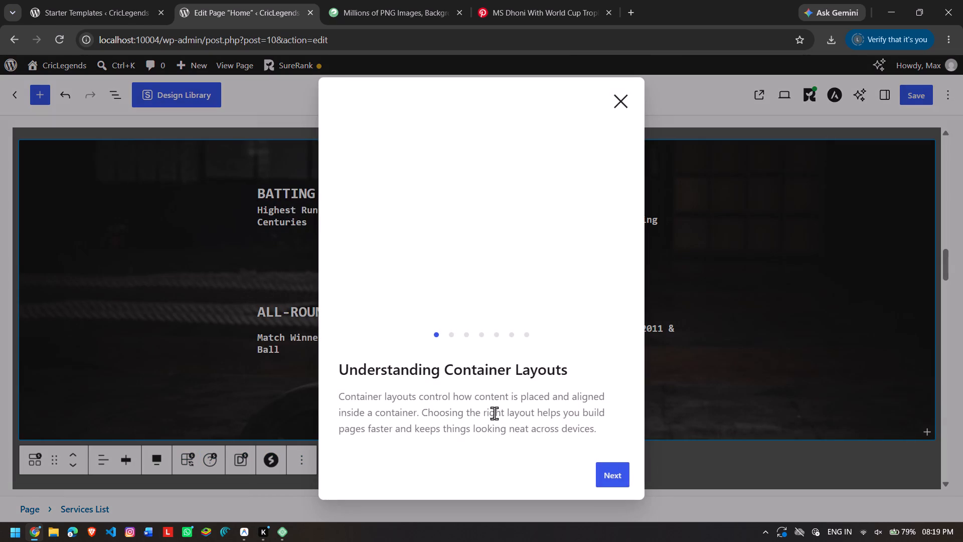
pyautogui.click(626, 97)
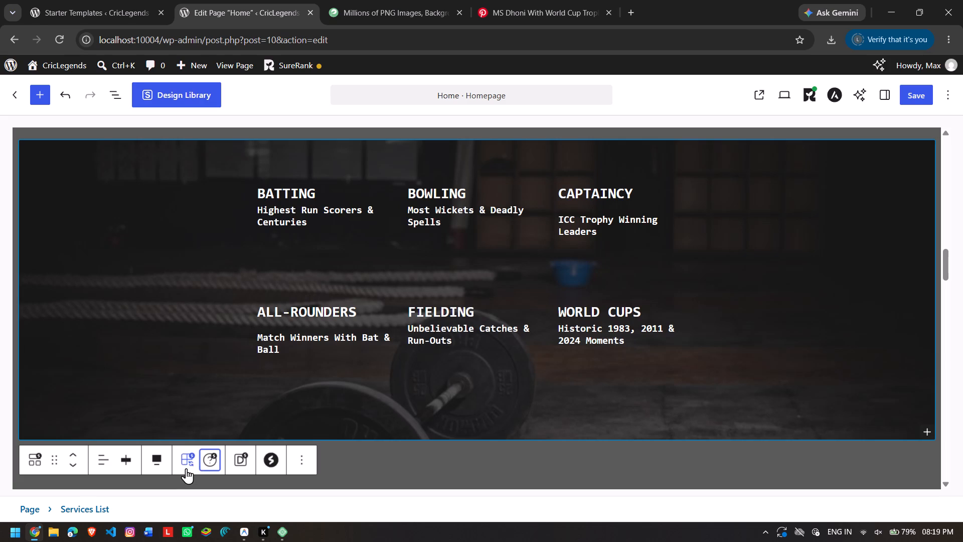
pyautogui.click(186, 468)
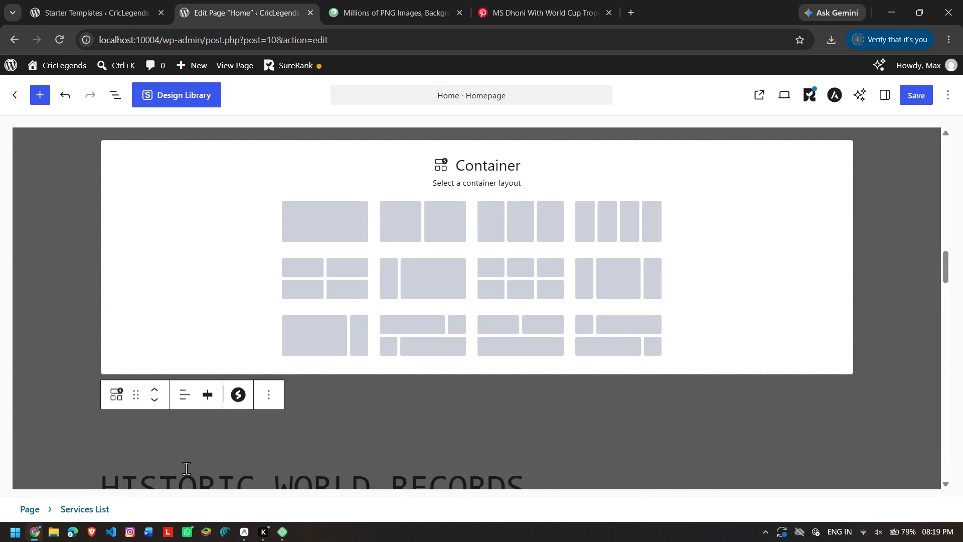
pyautogui.click(342, 231)
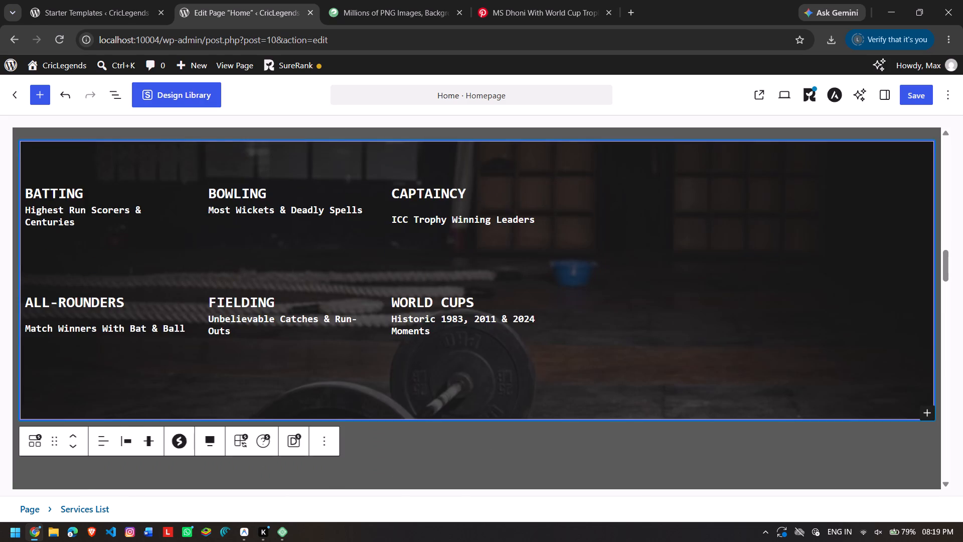
# Add an empty block directly after the Services List container.
pyautogui.hscroll(2, 304, 292)
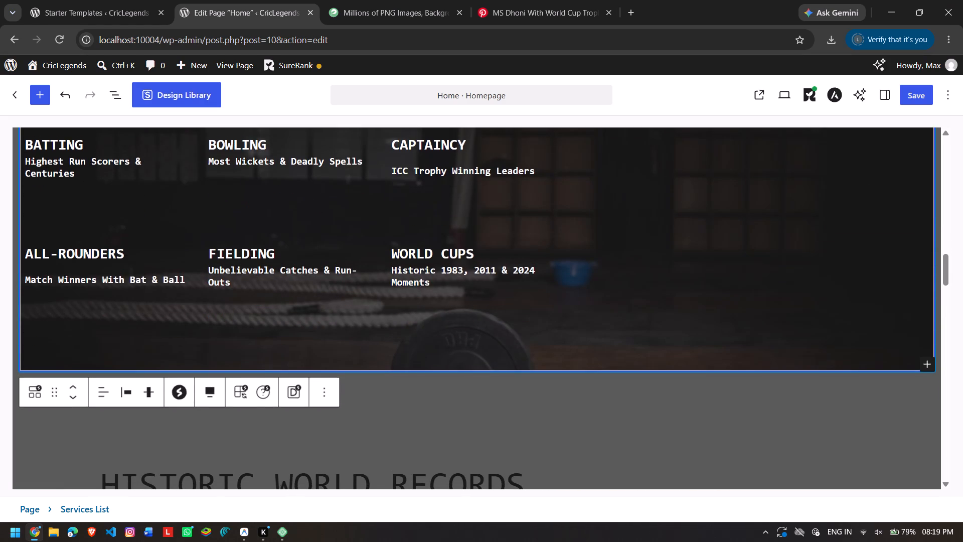
pyautogui.hscroll(1, 304, 292)
pyautogui.click(708, 281)
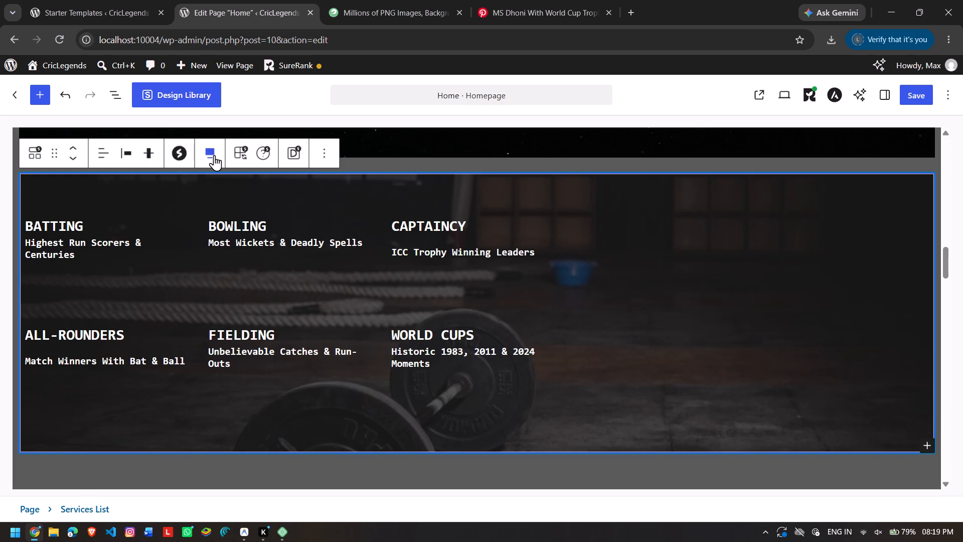
pyautogui.click(322, 160)
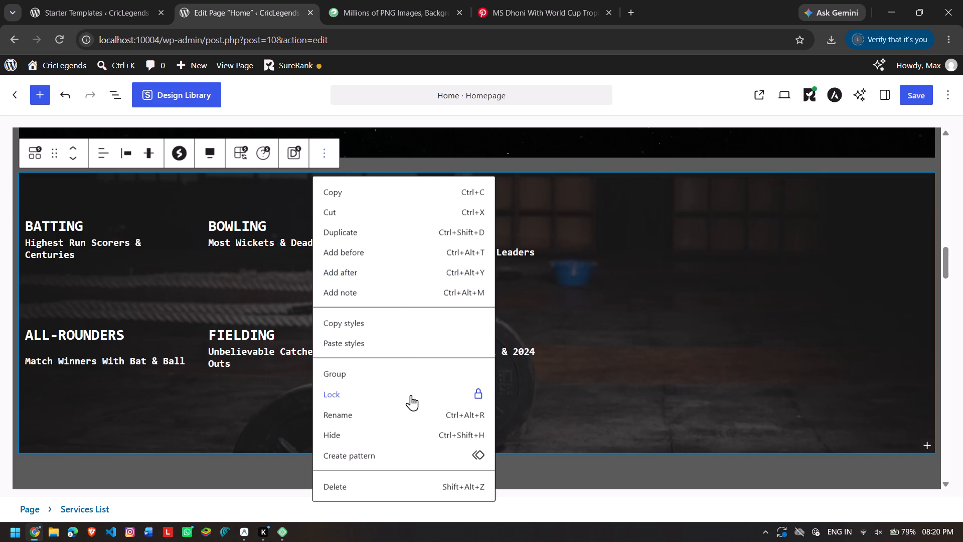
pyautogui.scroll(-1, 415, 417)
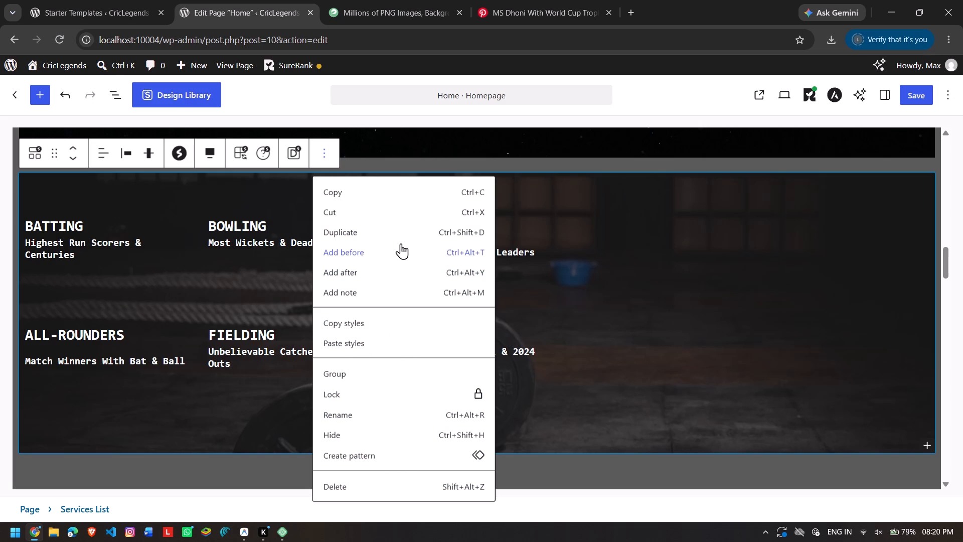
pyautogui.click(396, 267)
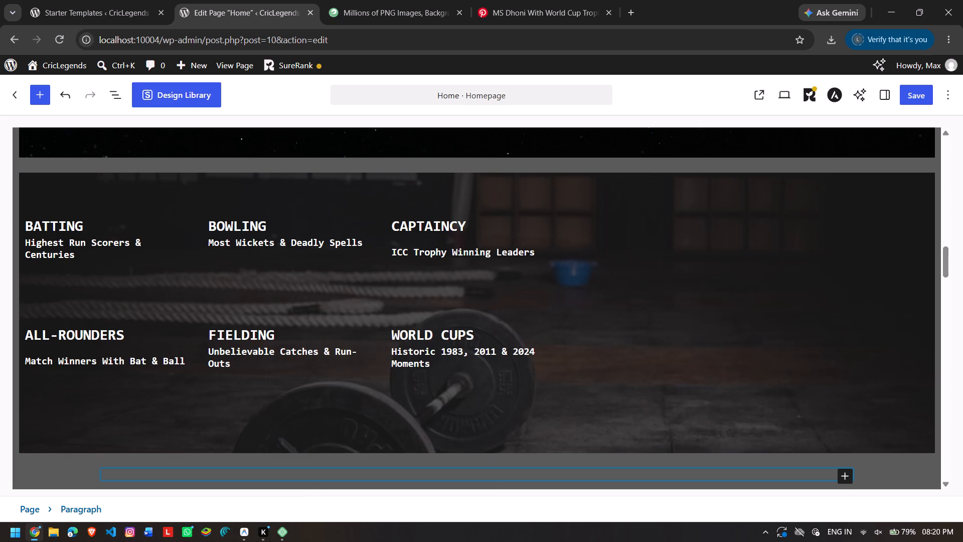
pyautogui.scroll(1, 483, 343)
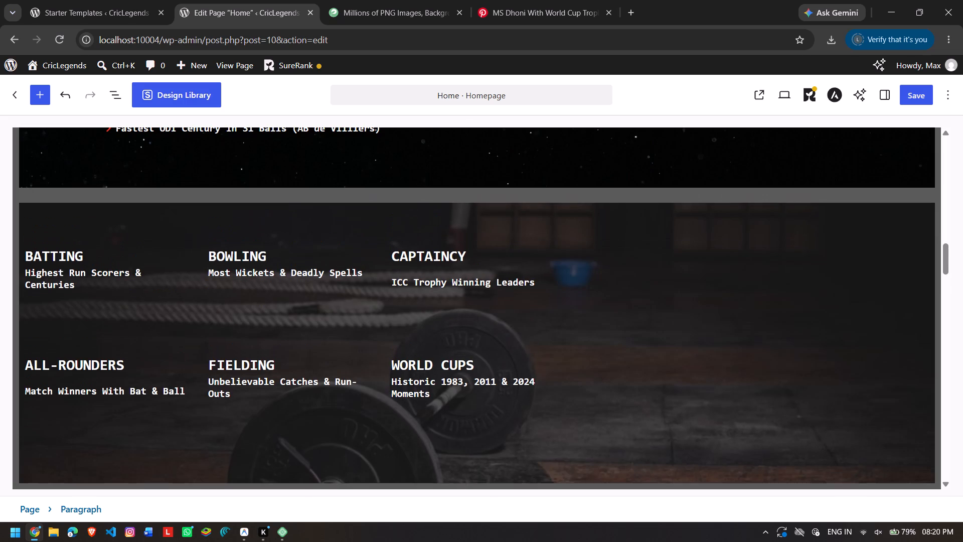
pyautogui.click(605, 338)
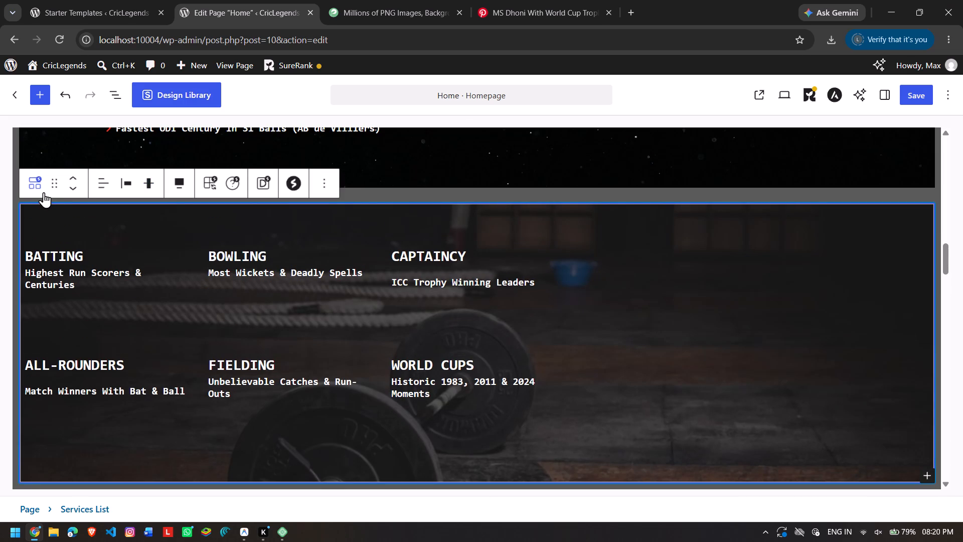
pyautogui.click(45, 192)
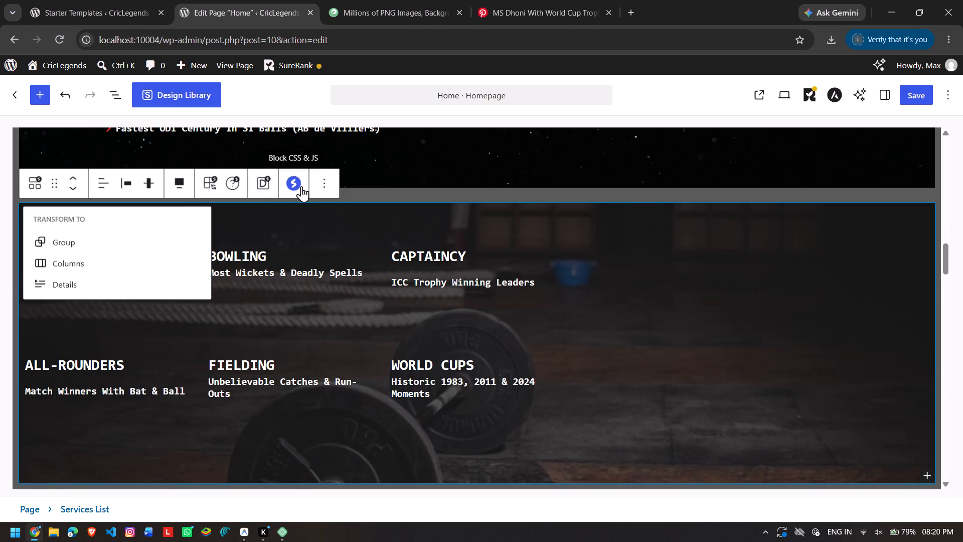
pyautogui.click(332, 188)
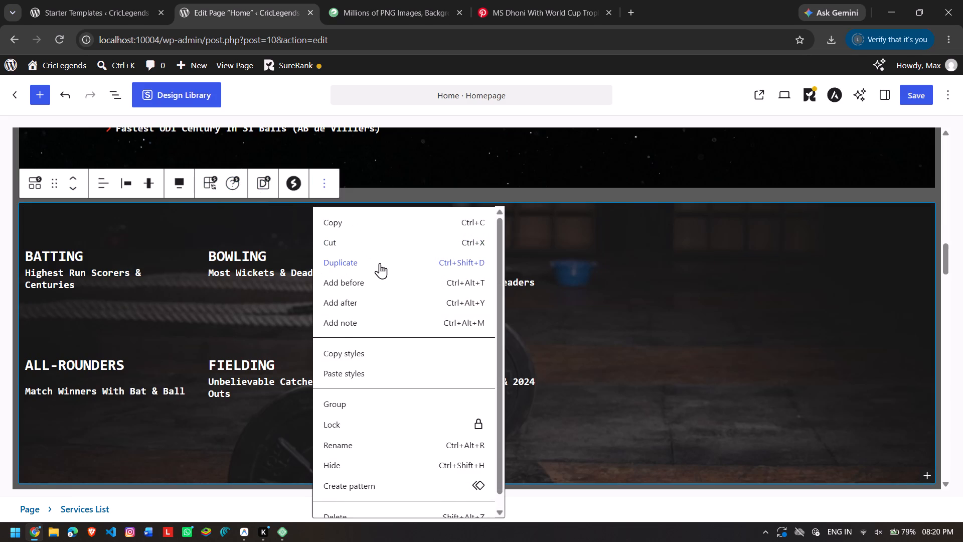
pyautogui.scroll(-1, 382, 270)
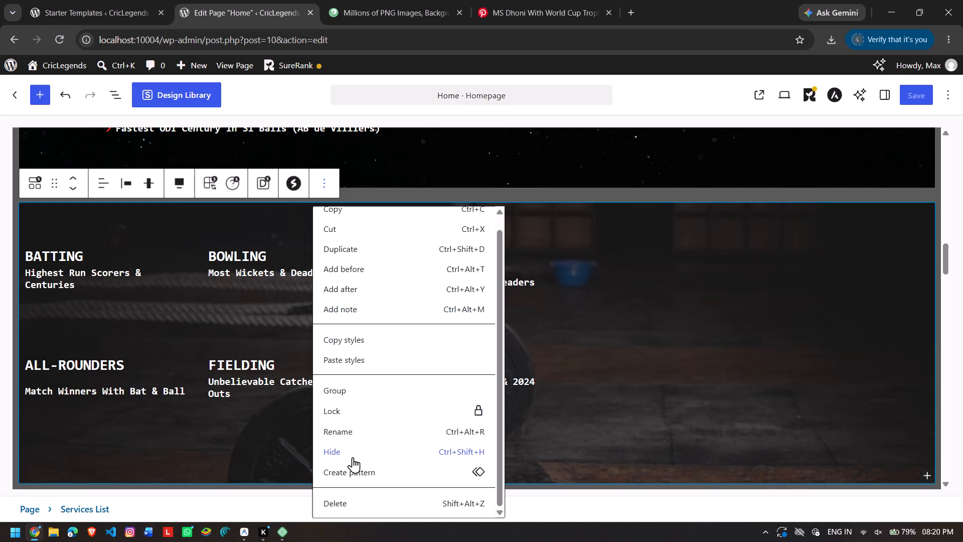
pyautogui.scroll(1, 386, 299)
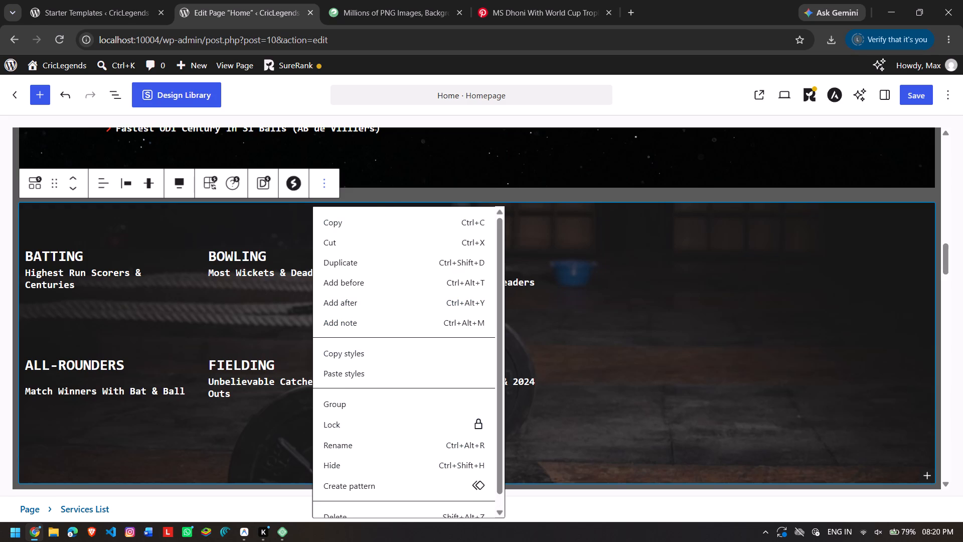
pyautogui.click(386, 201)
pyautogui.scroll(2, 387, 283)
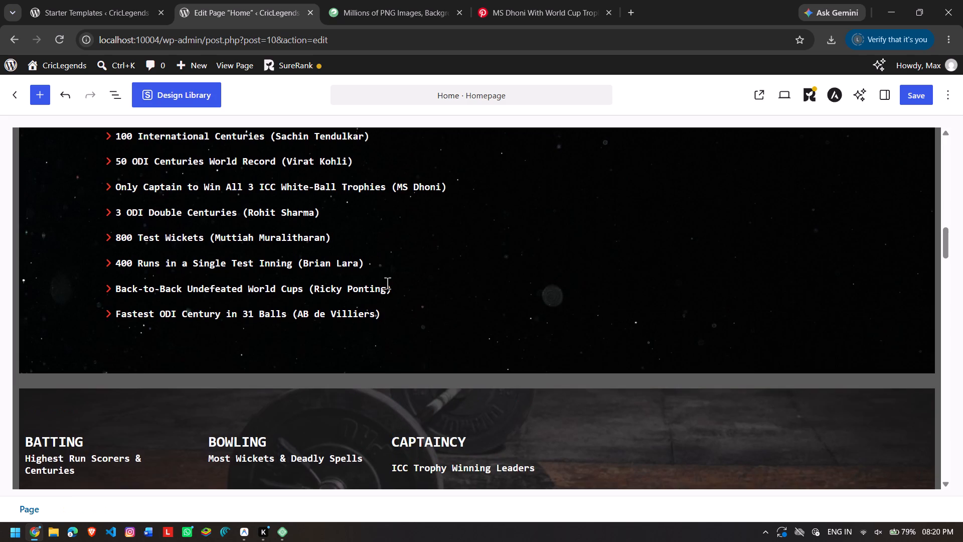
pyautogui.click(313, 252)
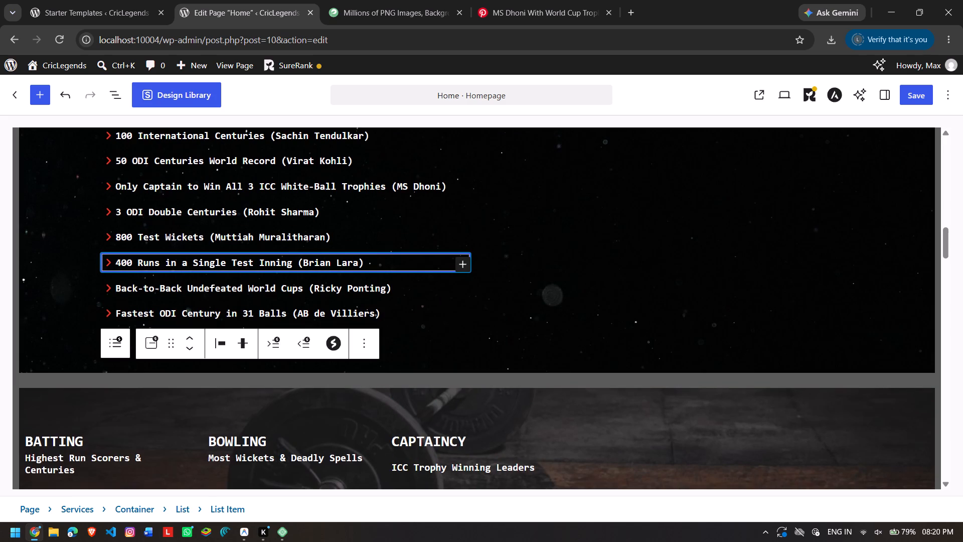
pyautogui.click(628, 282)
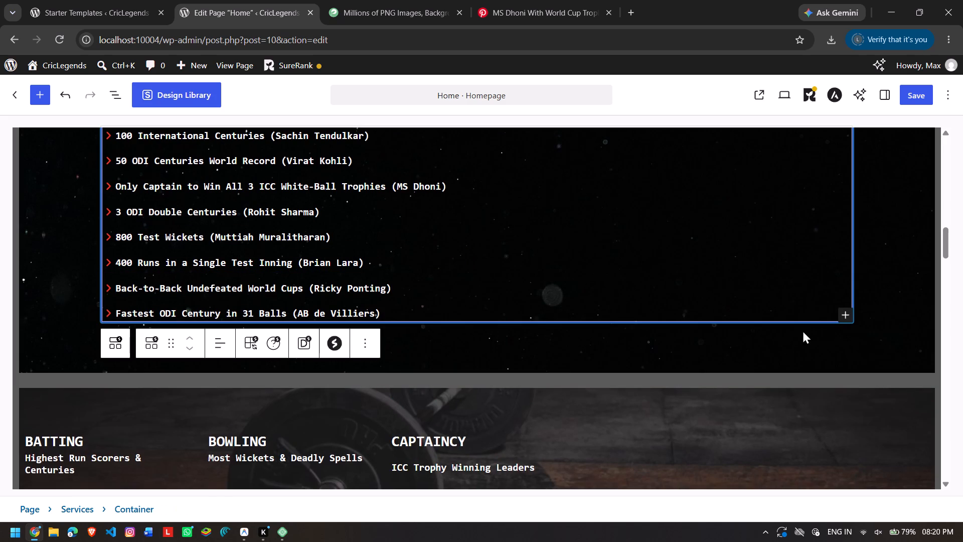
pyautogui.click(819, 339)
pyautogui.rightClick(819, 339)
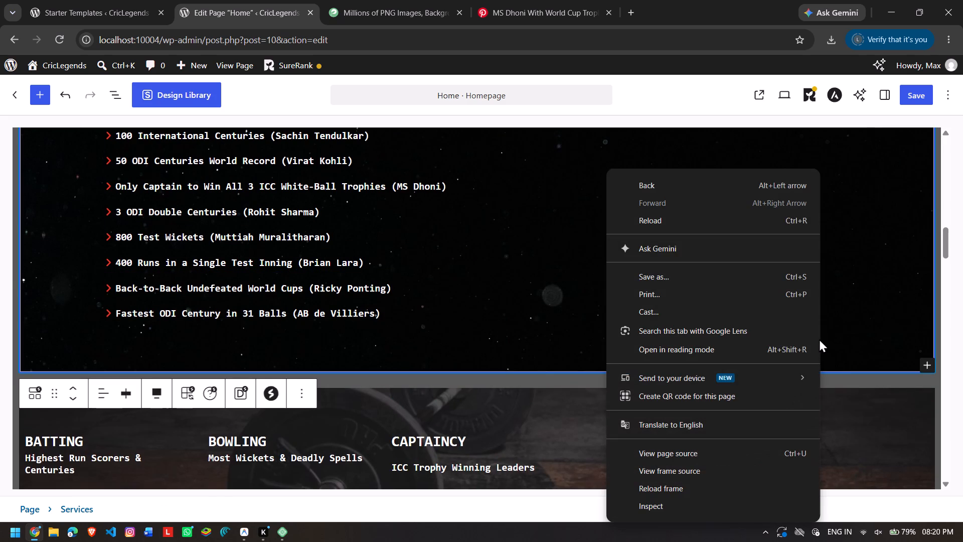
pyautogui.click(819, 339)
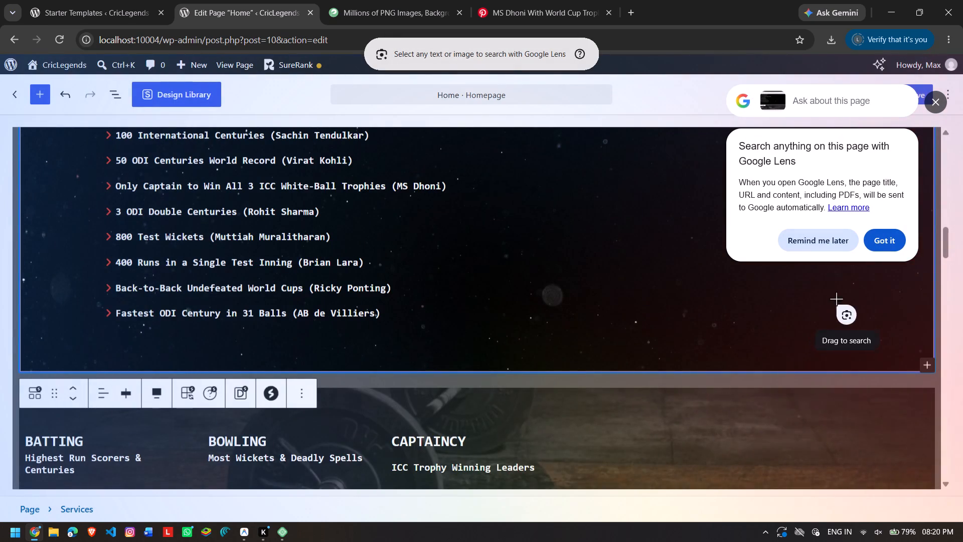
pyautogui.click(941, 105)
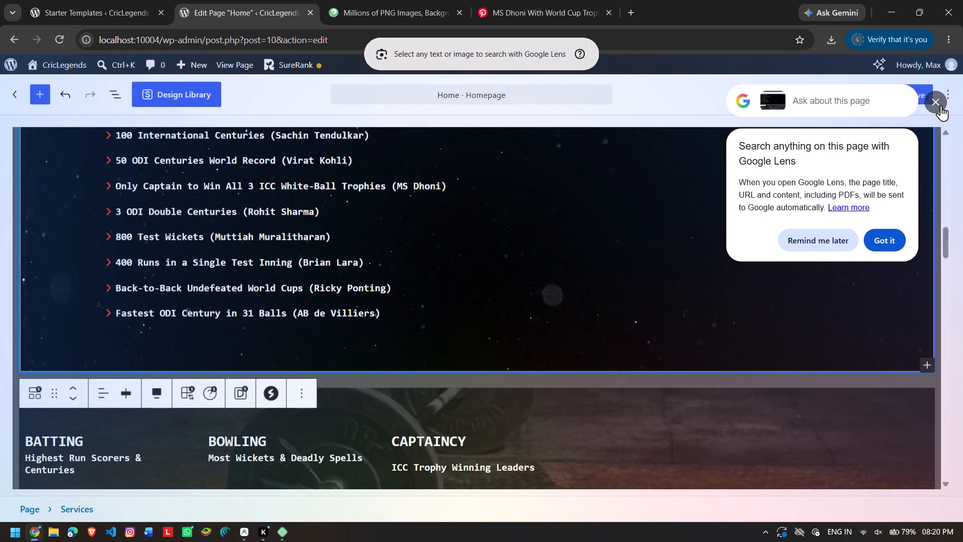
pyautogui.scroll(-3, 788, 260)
# Open the media picker to replace the Services List container's barbell background image.
pyautogui.click(784, 303)
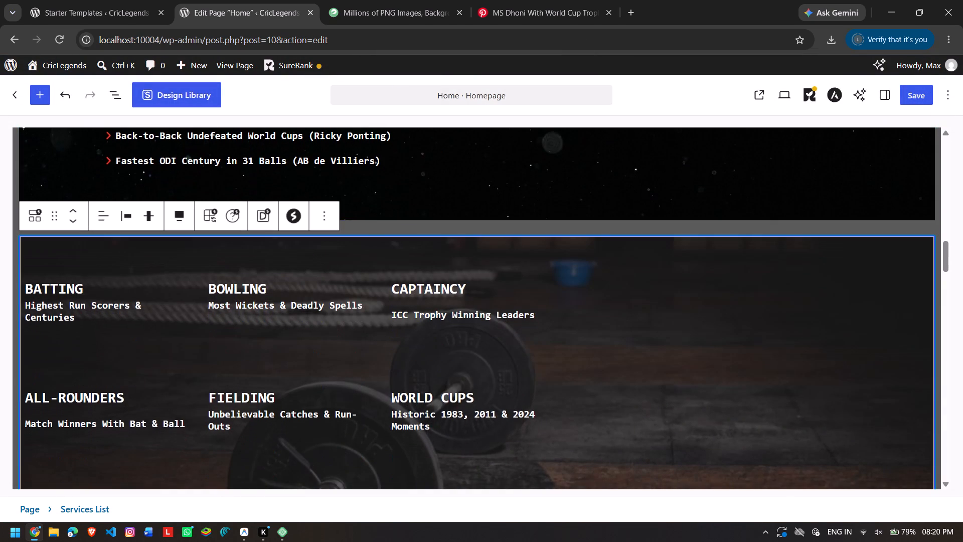
pyautogui.rightClick(784, 303)
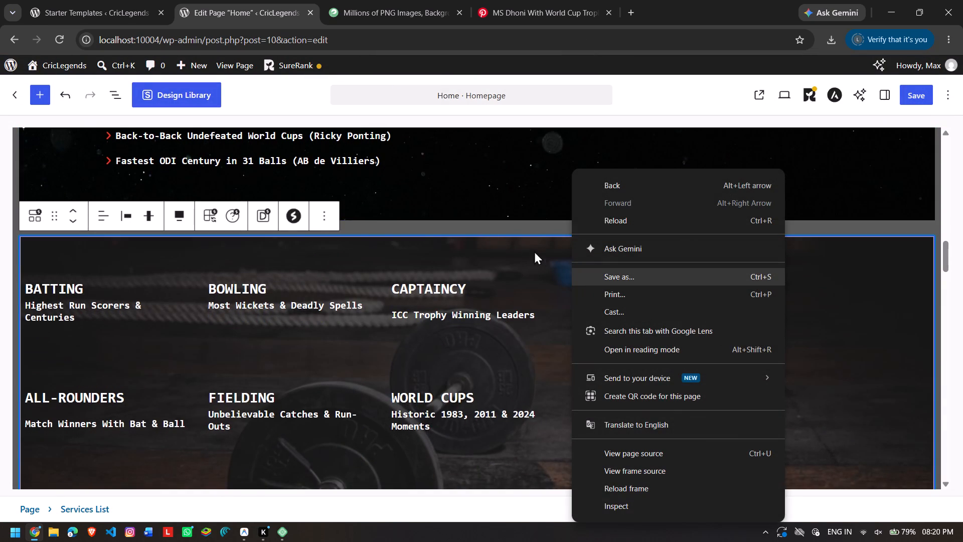
pyautogui.click(323, 212)
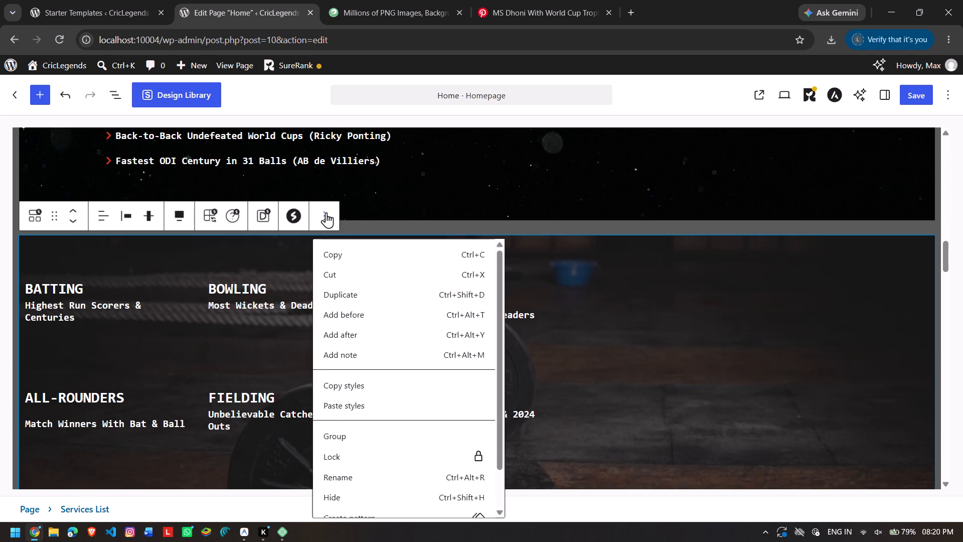
pyautogui.click(631, 299)
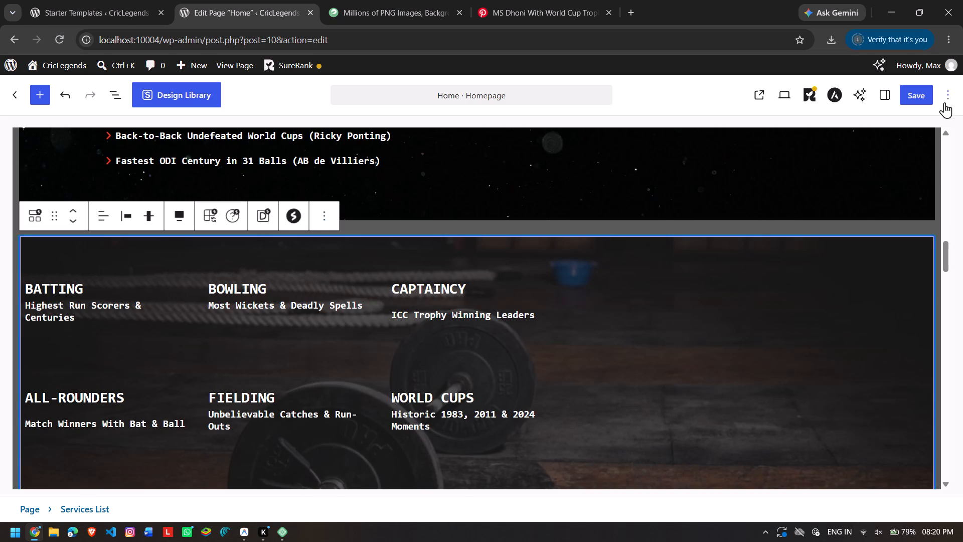
pyautogui.click(950, 97)
pyautogui.click(950, 97)
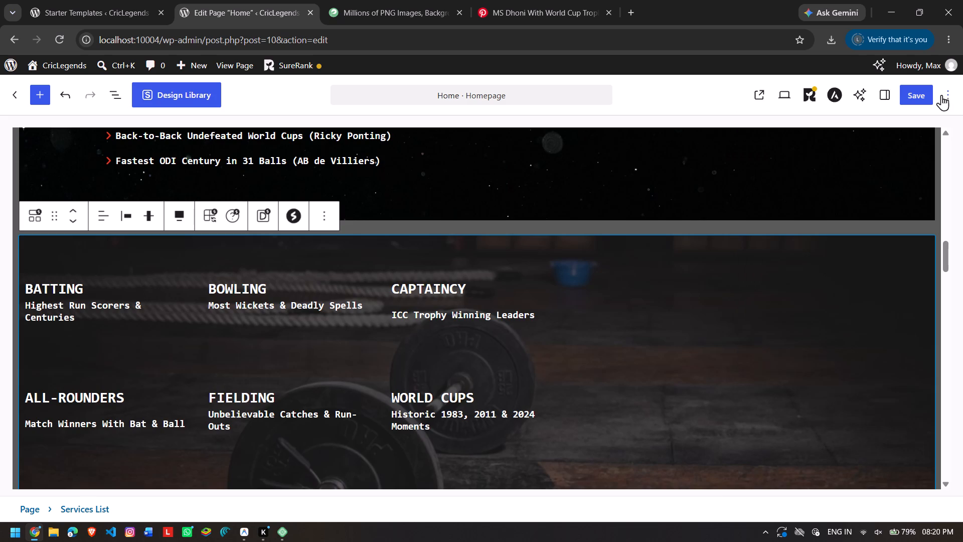
pyautogui.click(883, 90)
pyautogui.scroll(-1, 706, 317)
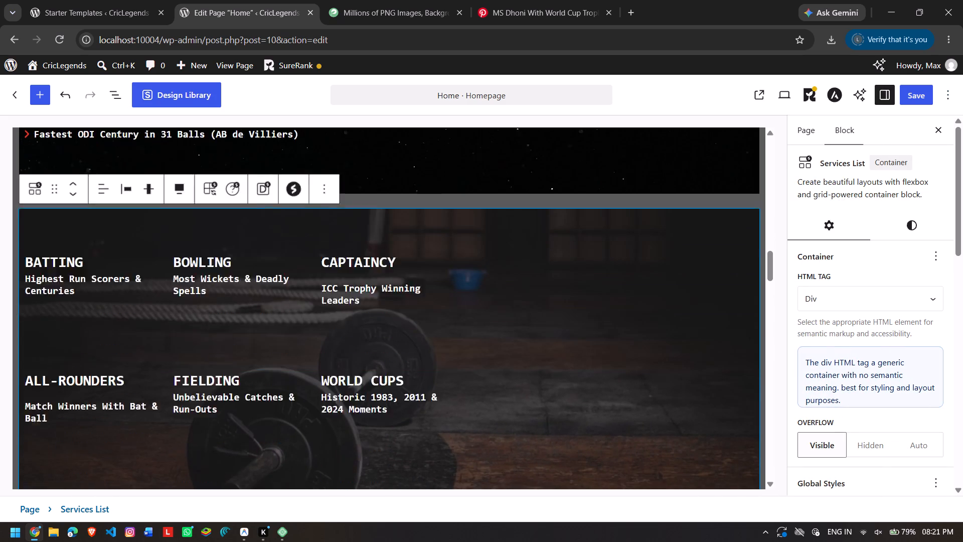
pyautogui.scroll(-2, 706, 317)
pyautogui.click(920, 229)
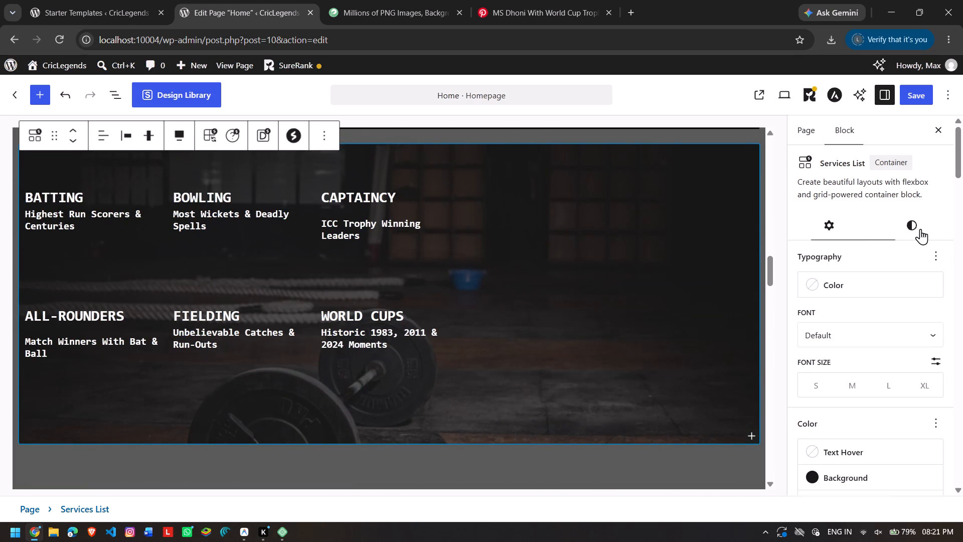
pyautogui.scroll(-4, 869, 327)
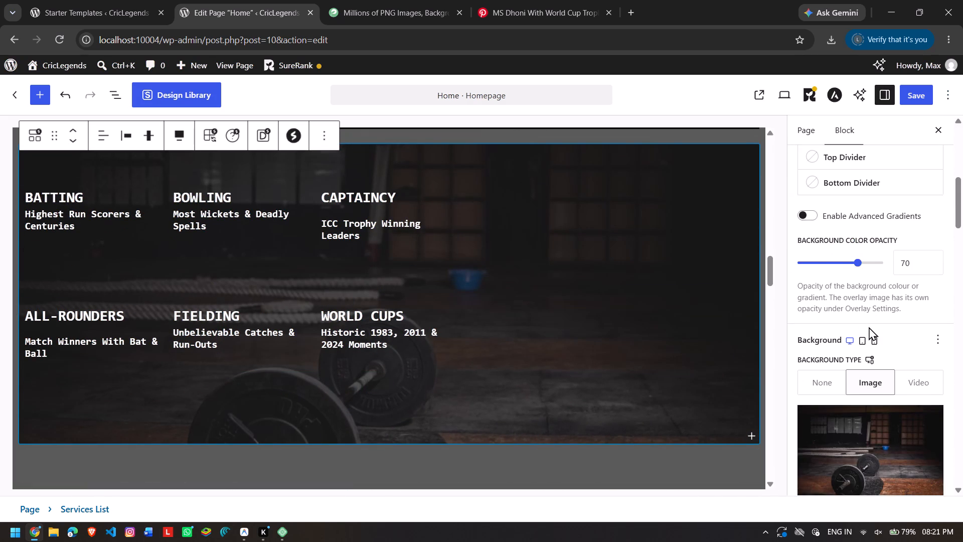
pyautogui.scroll(-2, 869, 327)
pyautogui.click(821, 403)
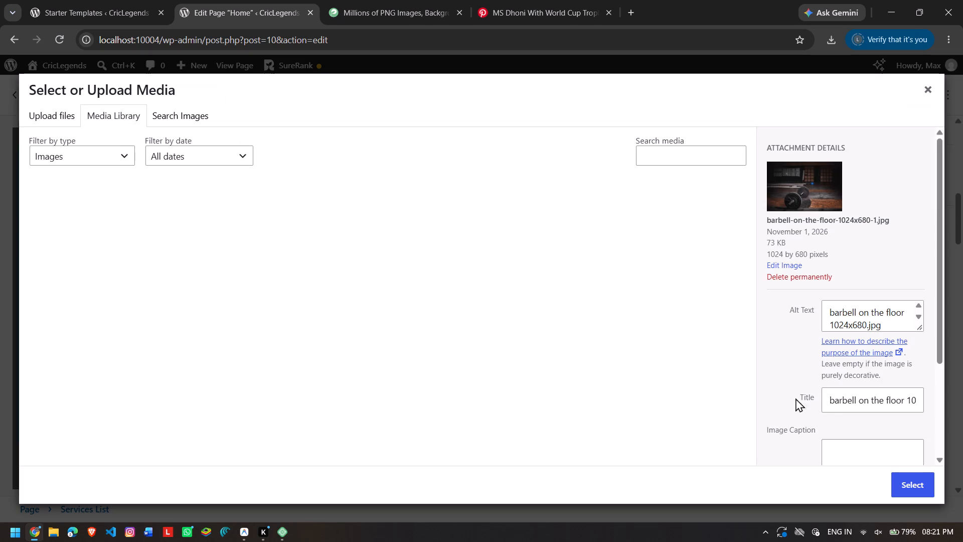
# Search the stock images for "cricket ball" and insert the red ball on a black background as the Services List background.
pyautogui.click(173, 112)
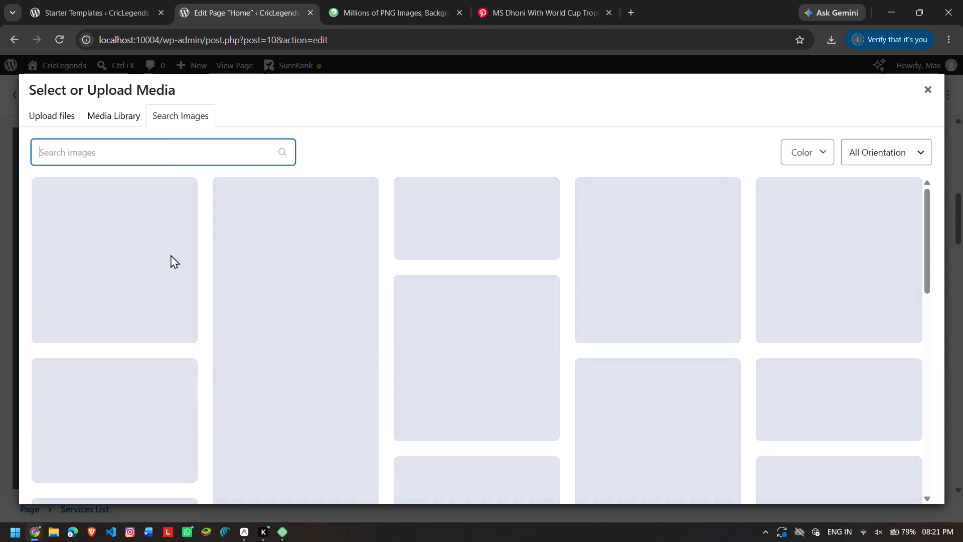
pyautogui.write('ball')
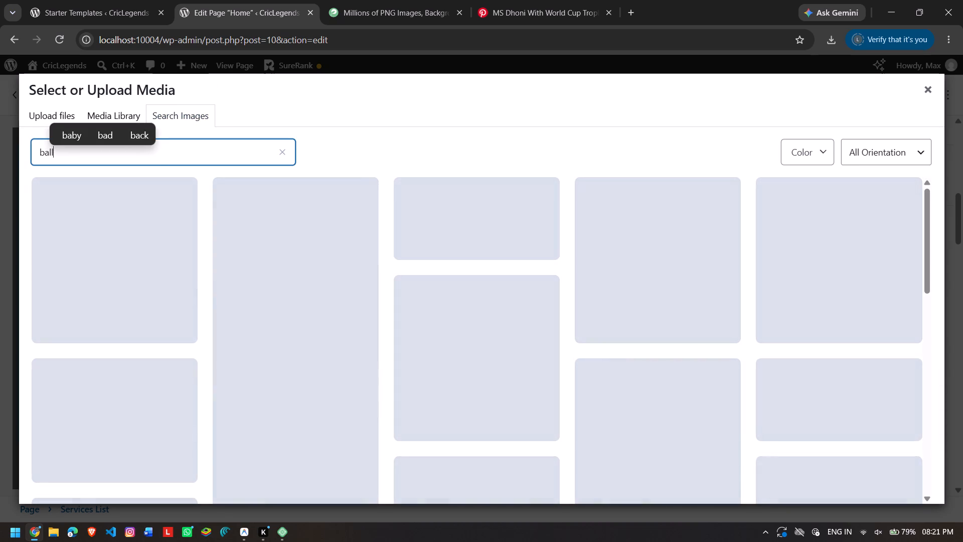
pyautogui.press('BackSpace')
pyautogui.press('BackSpace')
pyautogui.press('BackSpace')
pyautogui.press('BackSpace')
pyautogui.press('BackSpace')
pyautogui.write('cricket ball')
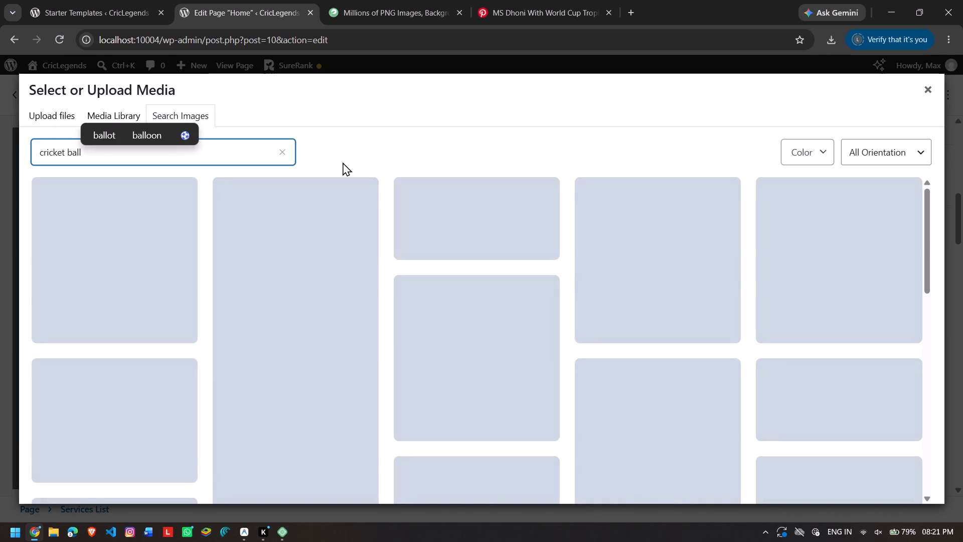
pyautogui.scroll(-1, 329, 192)
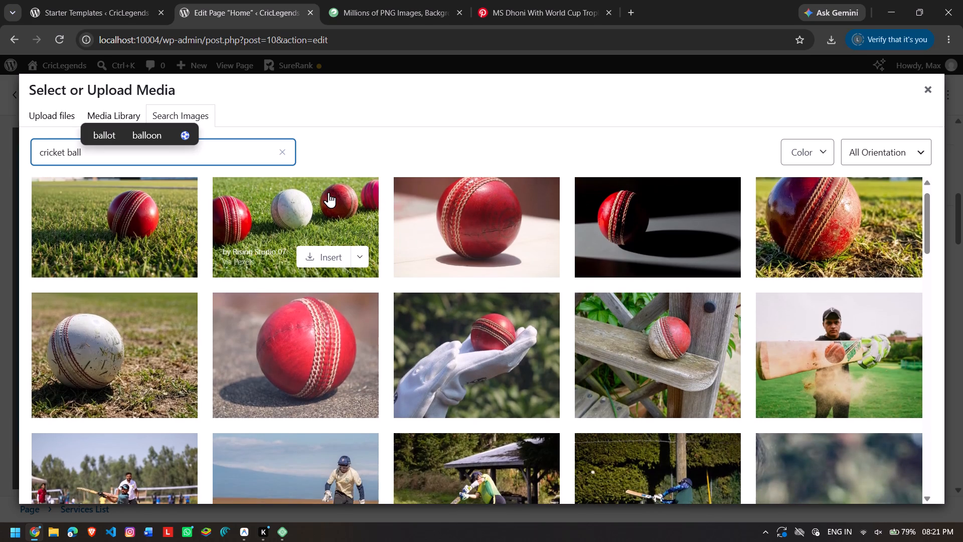
pyautogui.scroll(-2, 329, 192)
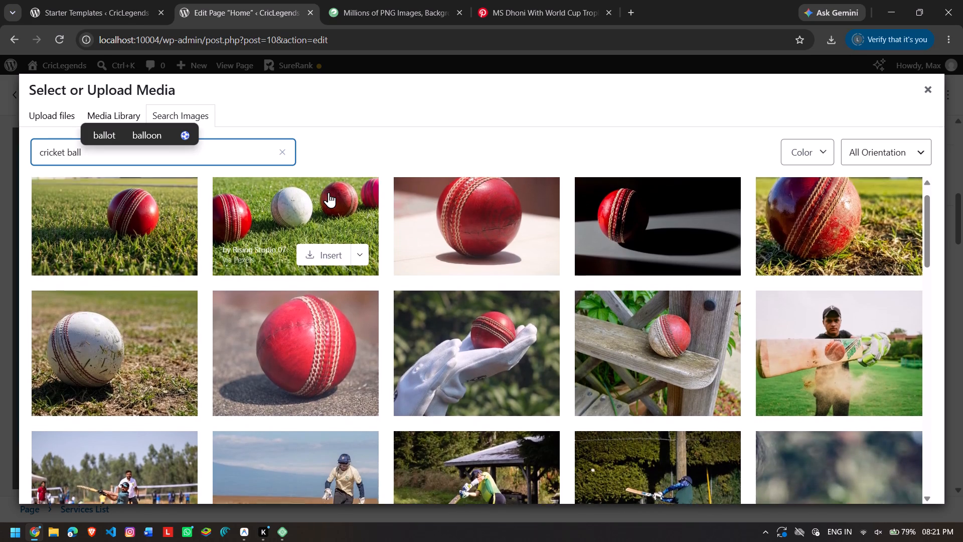
pyautogui.scroll(-1, 329, 192)
pyautogui.scroll(1, 329, 192)
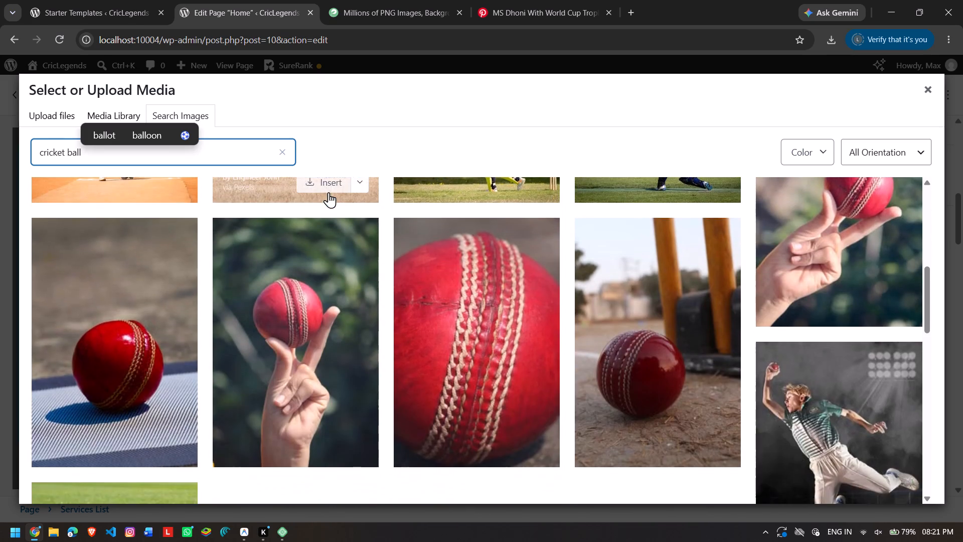
pyautogui.scroll(2, 329, 192)
pyautogui.click(691, 288)
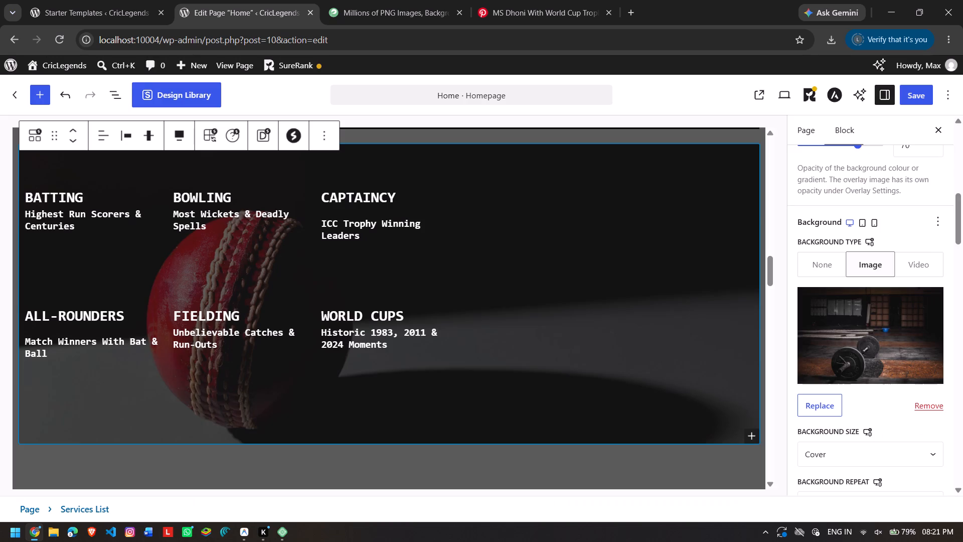
# Open the media picker to replace the background image of the "100 International Centuries" card in the Historic World Records section.
pyautogui.scroll(-6, 477, 268)
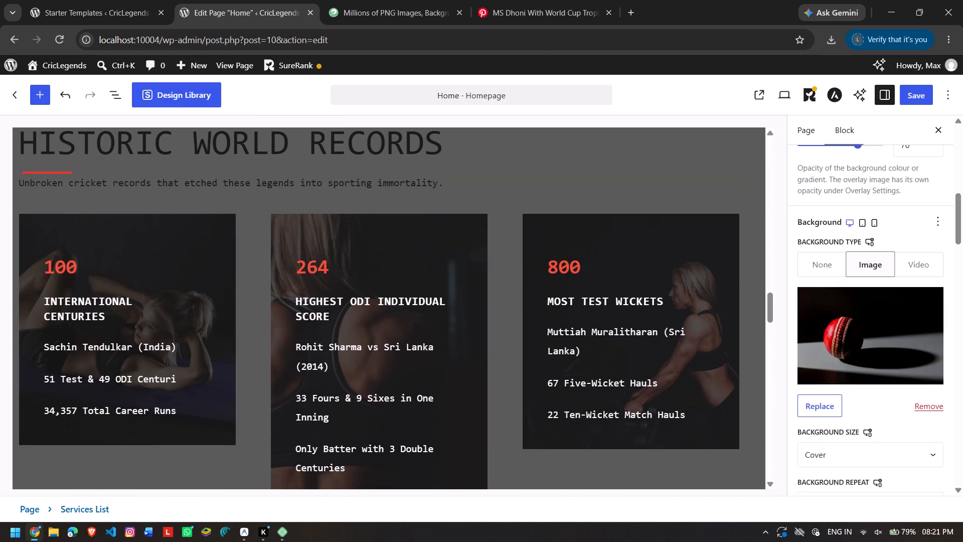
pyautogui.hscroll(1, 477, 268)
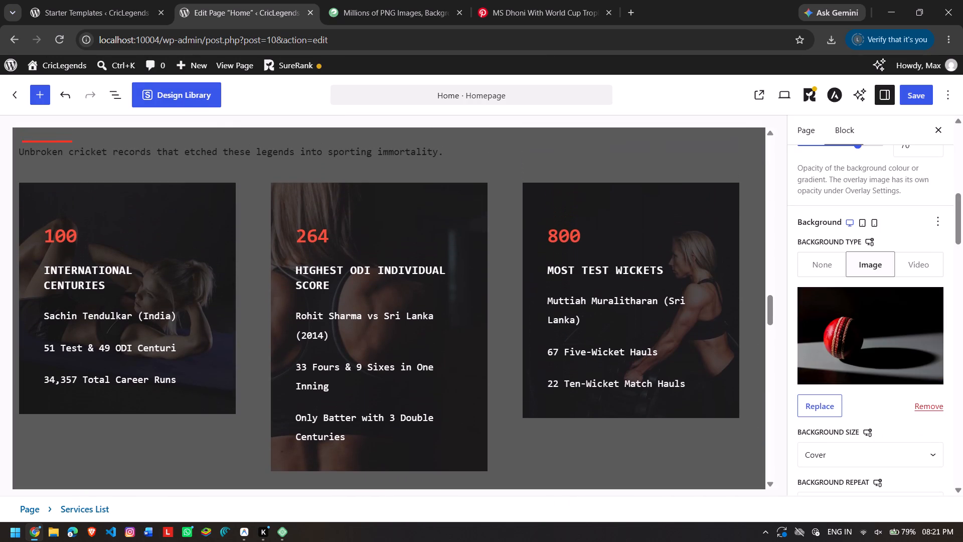
pyautogui.click(218, 271)
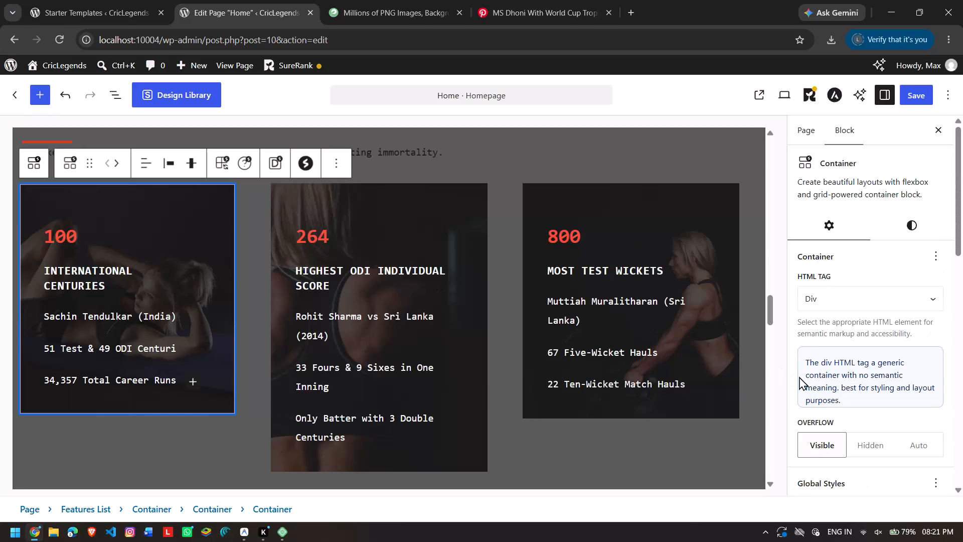
pyautogui.scroll(-8, 848, 338)
pyautogui.scroll(4, 848, 338)
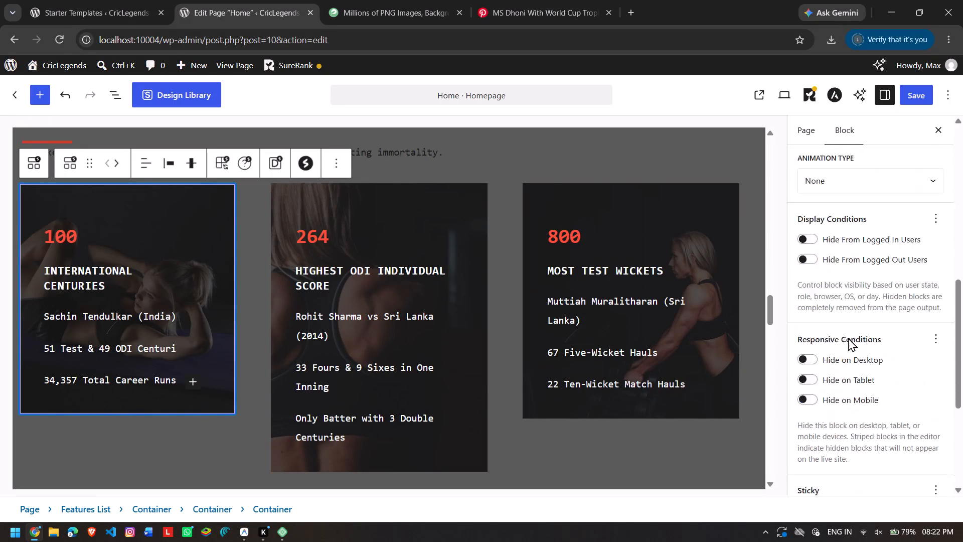
pyautogui.scroll(2, 848, 338)
pyautogui.click(911, 153)
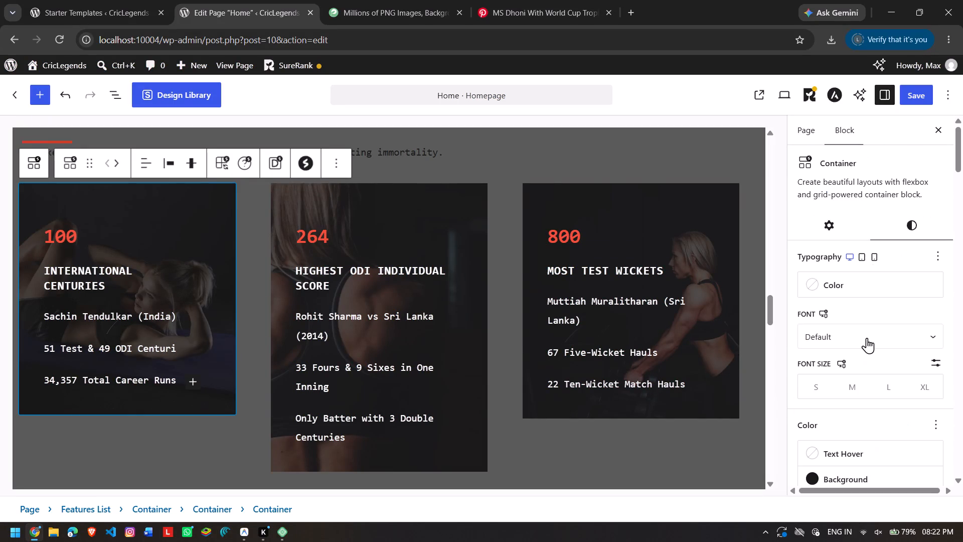
pyautogui.scroll(-6, 867, 338)
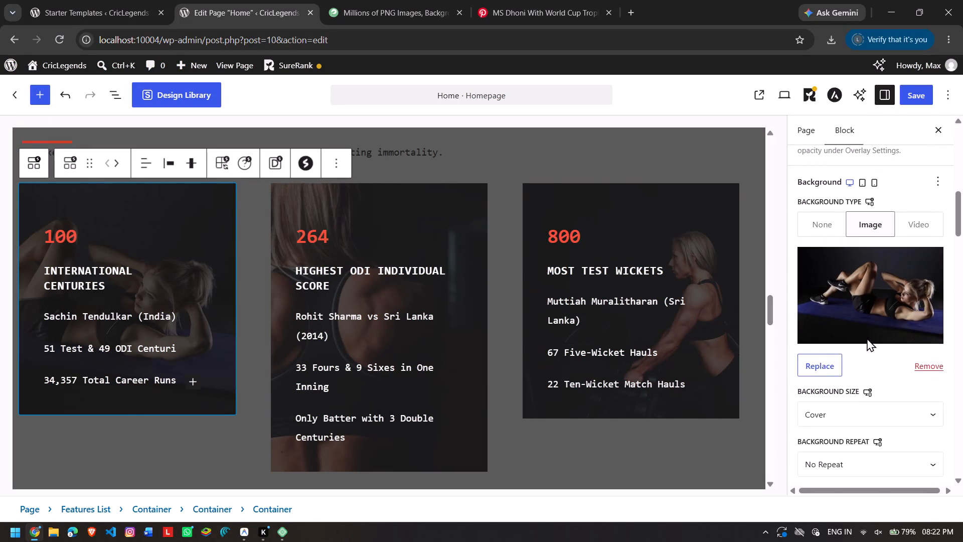
pyautogui.click(822, 359)
# Search the stock images for "sachin tendulkar" and look through them for a card background.
pyautogui.click(187, 117)
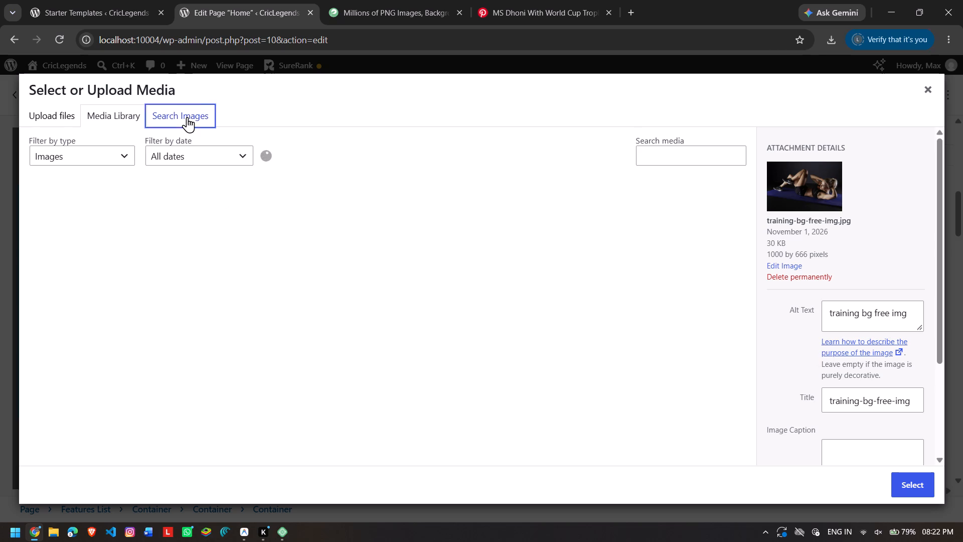
pyautogui.write('sachin tendulkar')
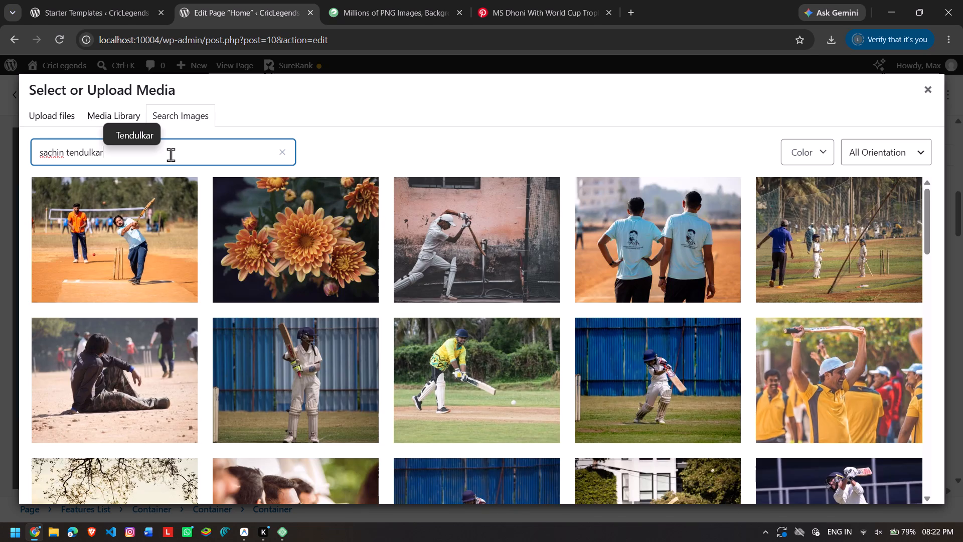
pyautogui.scroll(-3, 587, 192)
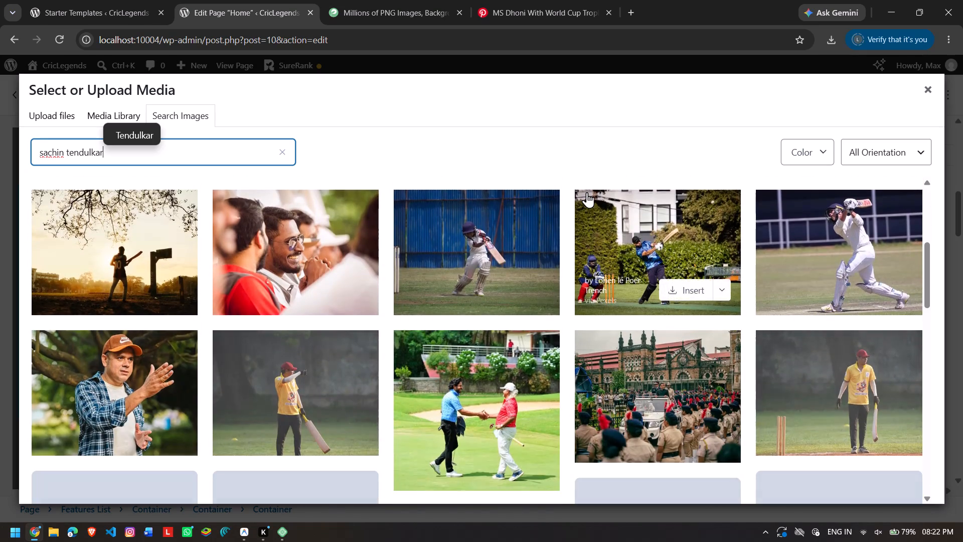
pyautogui.scroll(-3, 587, 192)
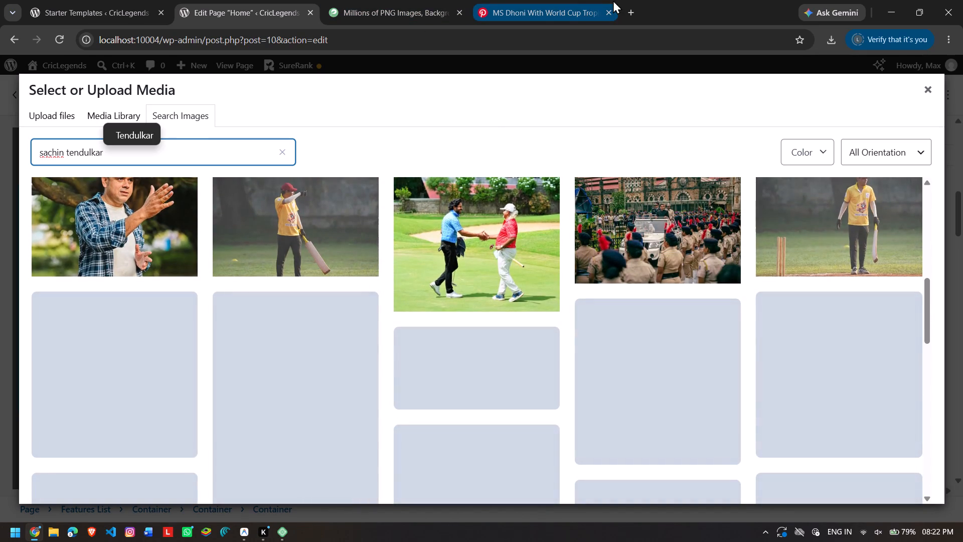
# Search Google for "sachin tendulkar" in a new browser tab and look through the page for usable pictures.
pyautogui.click(631, 4)
pyautogui.write('sacghi')
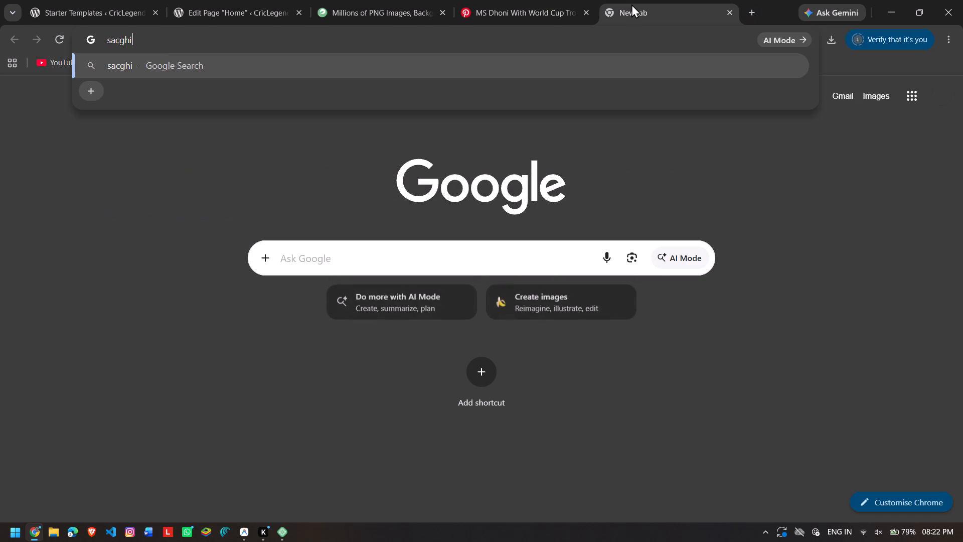
pyautogui.press('BackSpace')
pyautogui.press('BackSpace')
pyautogui.press('BackSpace')
pyautogui.write('hin')
pyautogui.press('space')
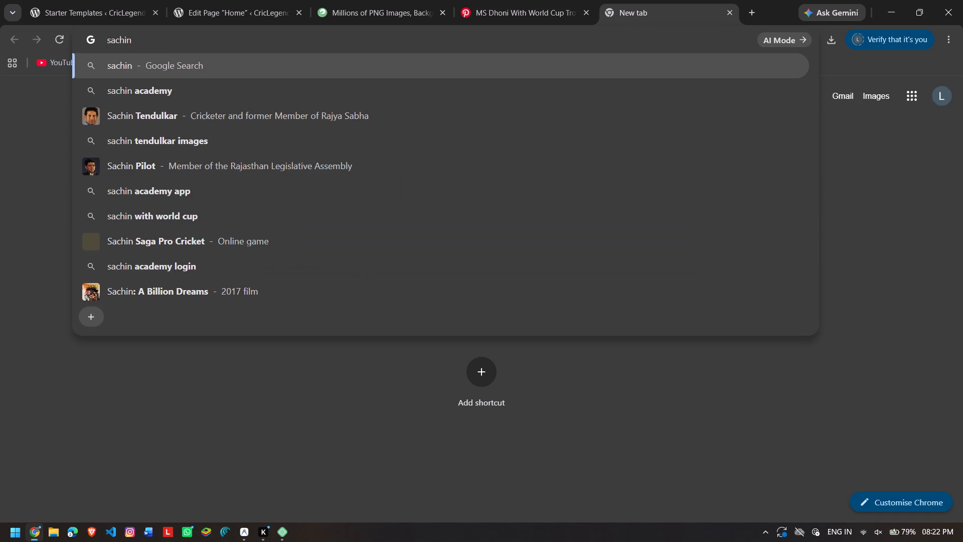
pyautogui.click(499, 123)
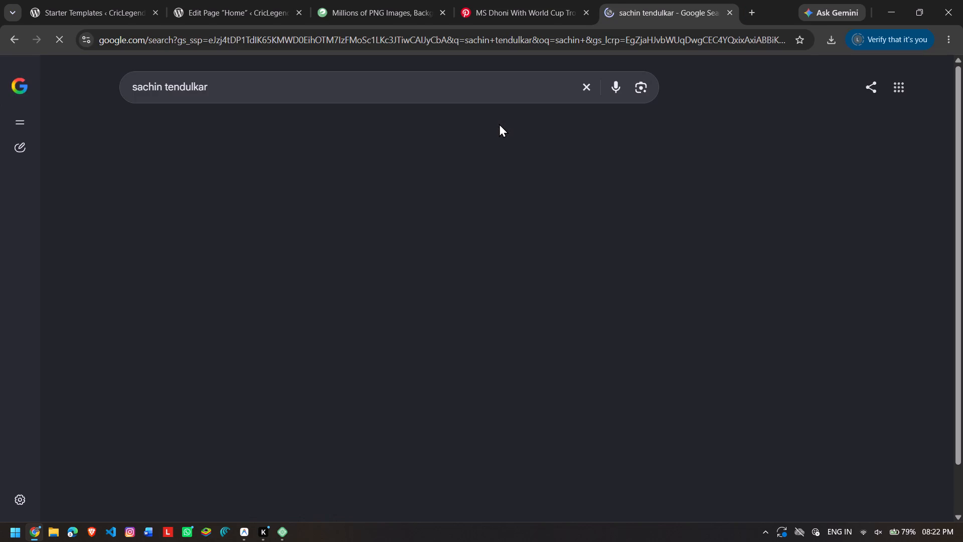
pyautogui.scroll(-2, 172, 403)
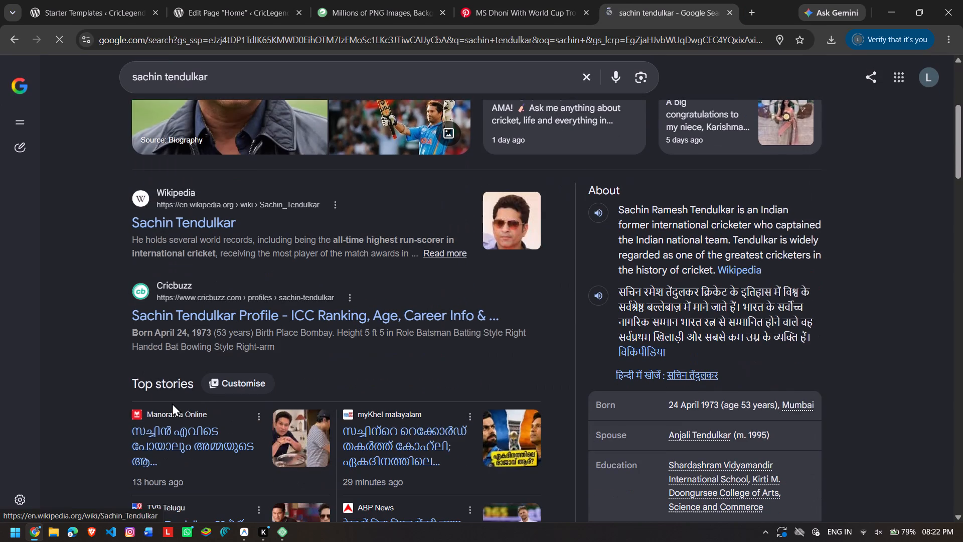
pyautogui.scroll(-5, 189, 347)
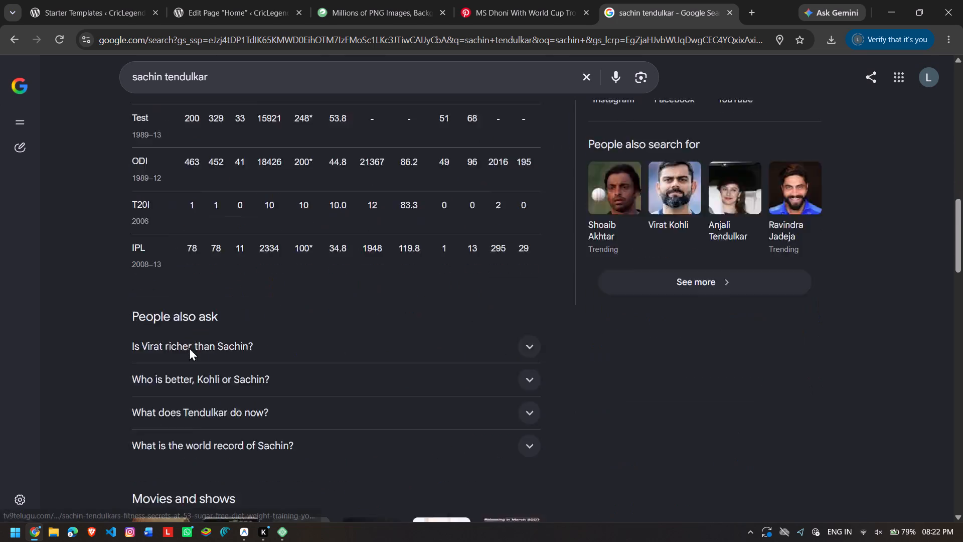
pyautogui.scroll(-2, 189, 347)
pyautogui.scroll(5, 189, 347)
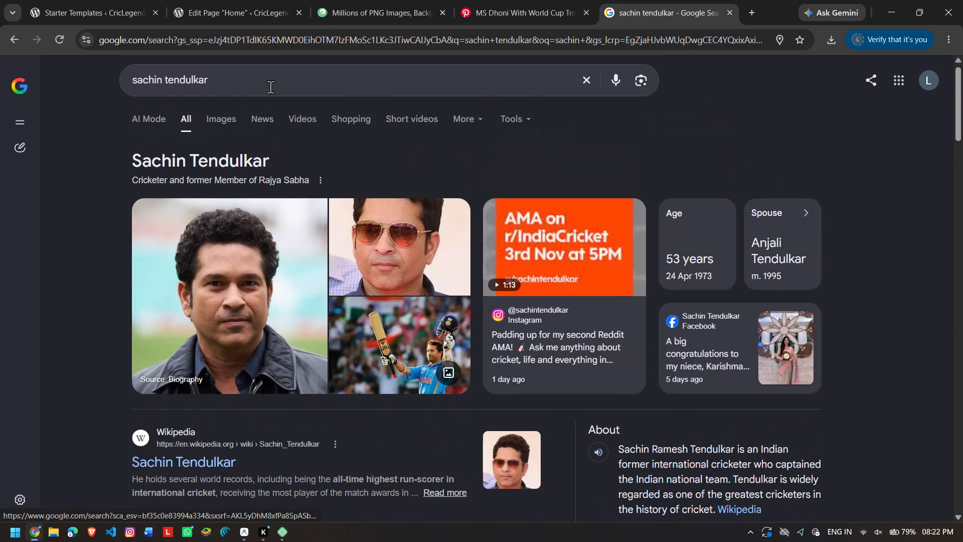
# Extend the Google search to "sachin tendulkar image" and open the Pinterest collection of Sachin Tendulkar pictures from the results.
pyautogui.click(270, 82)
pyautogui.press('space')
pyautogui.write('u')
pyautogui.press('BackSpace')
pyautogui.write('image')
pyautogui.press('Return')
pyautogui.scroll(-2, 155, 263)
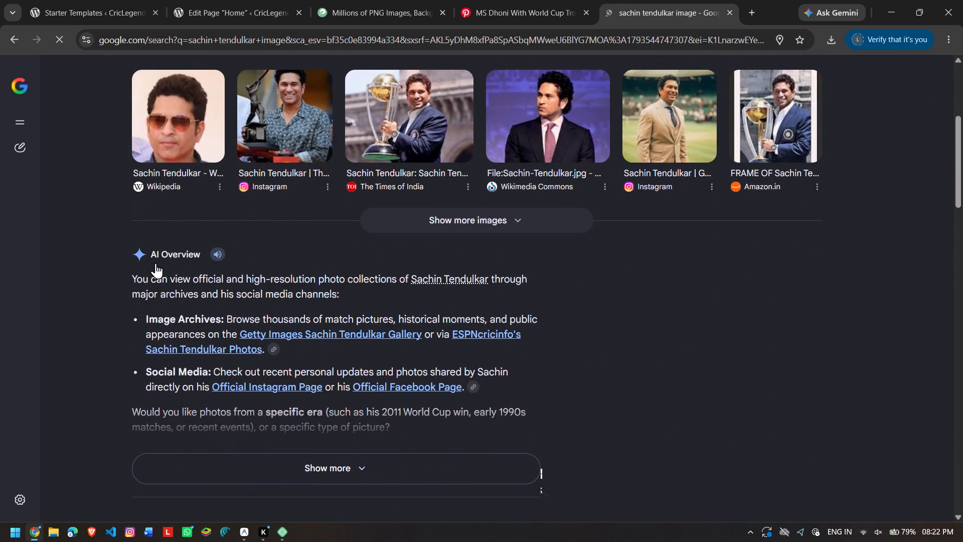
pyautogui.scroll(-3, 155, 263)
pyautogui.click(163, 395)
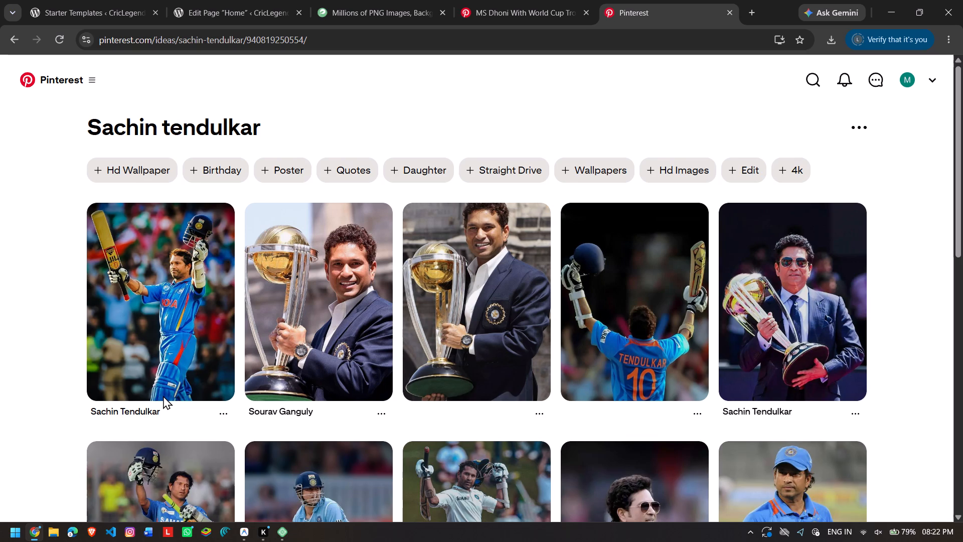
# Look through the Sachin Tendulkar pins and download the "Sourav Ganguly" picture of him in a dark blazer holding the World Cup trophy.
pyautogui.scroll(-5, 163, 395)
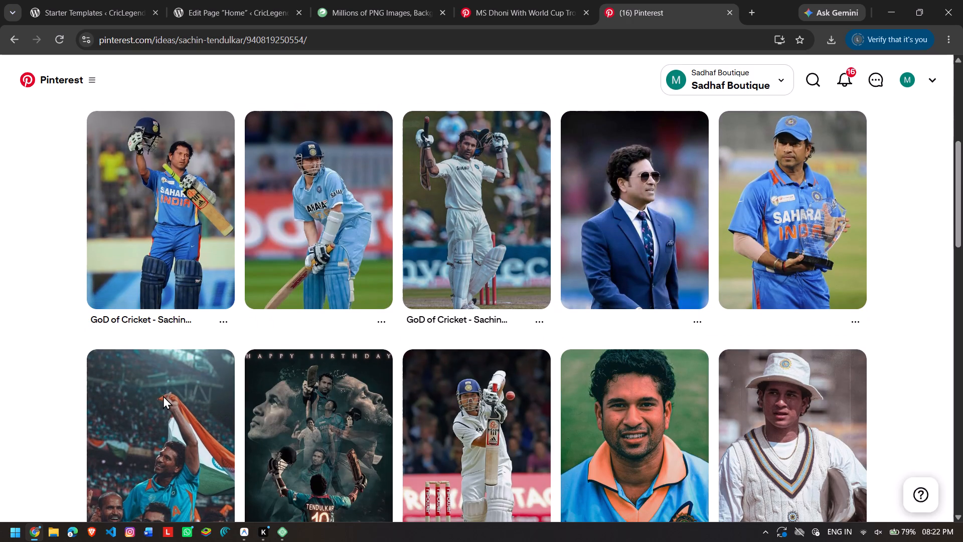
pyautogui.scroll(-2, 163, 395)
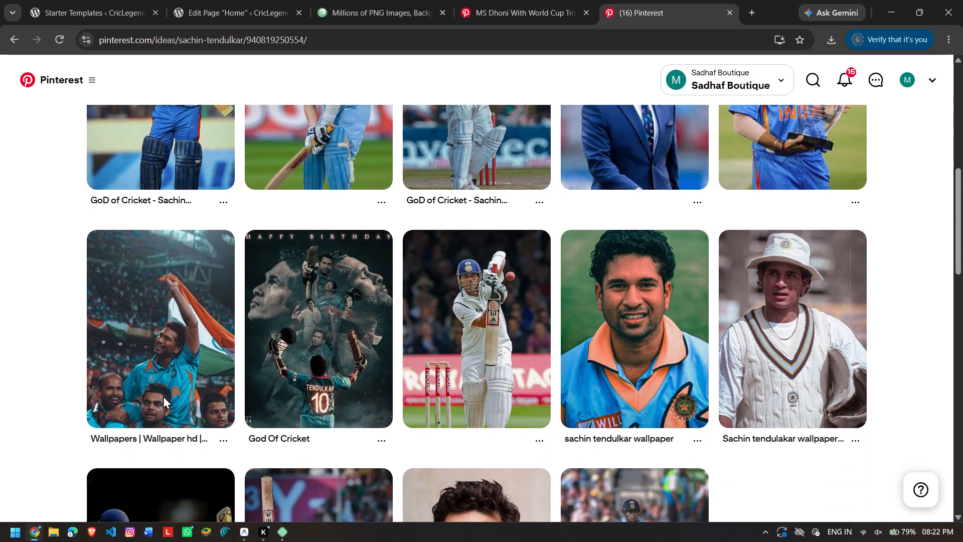
pyautogui.scroll(1, 163, 395)
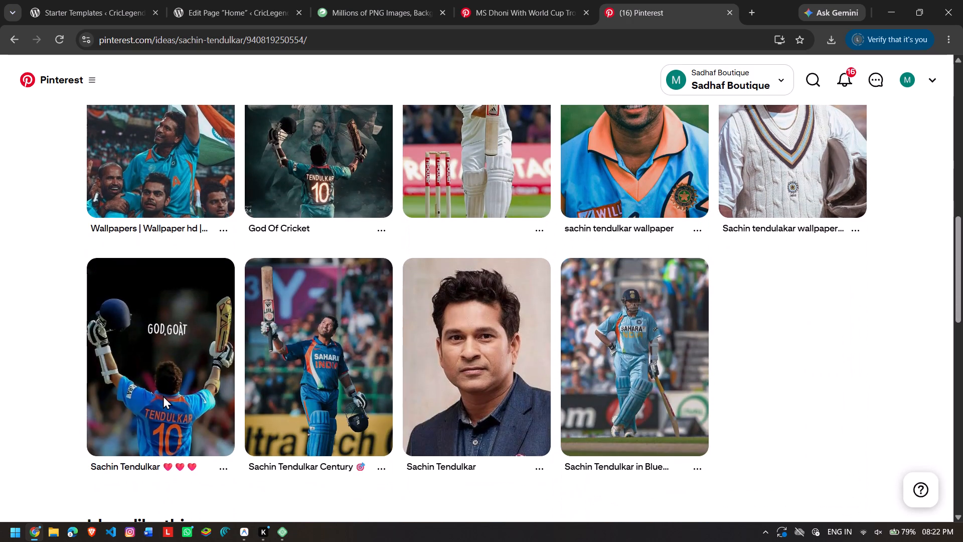
pyautogui.scroll(3, 163, 395)
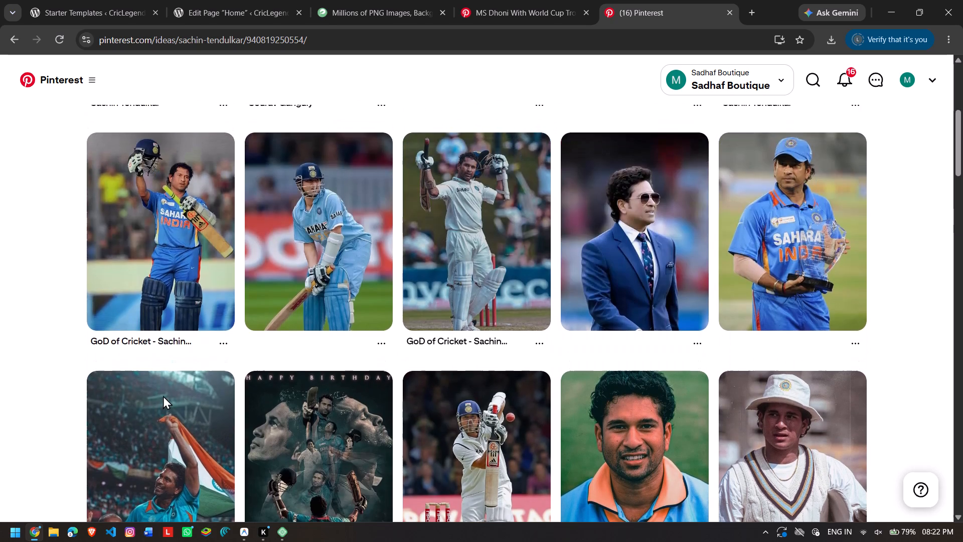
pyautogui.scroll(6, 163, 395)
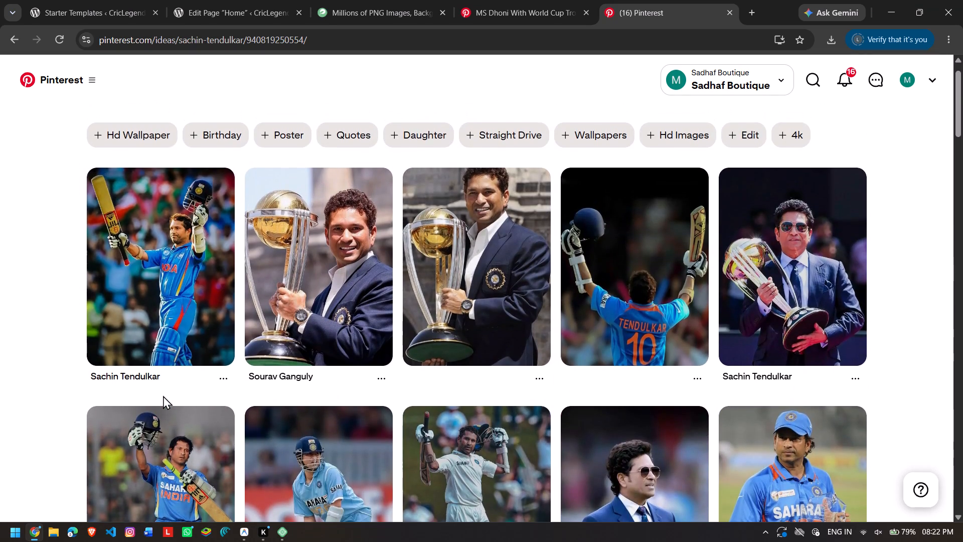
pyautogui.scroll(-2, 163, 395)
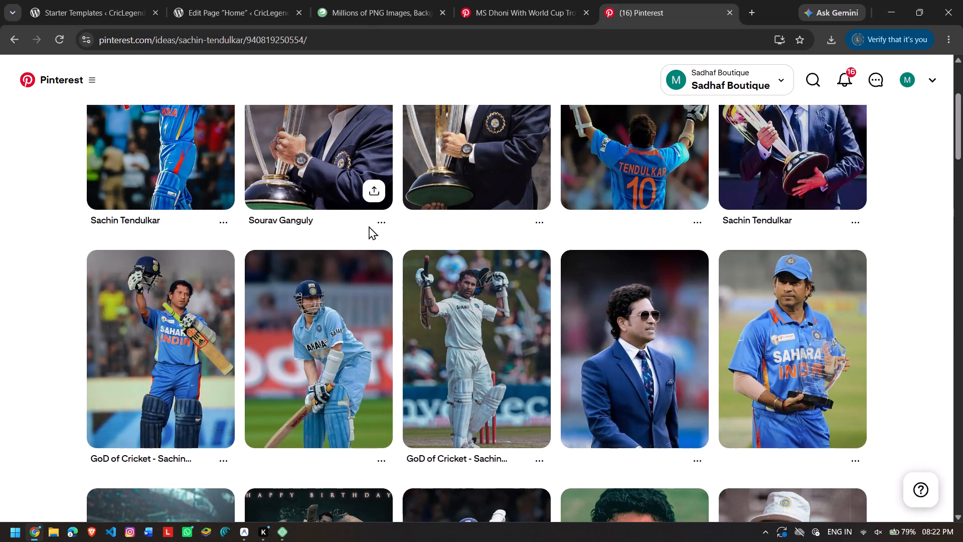
pyautogui.click(377, 220)
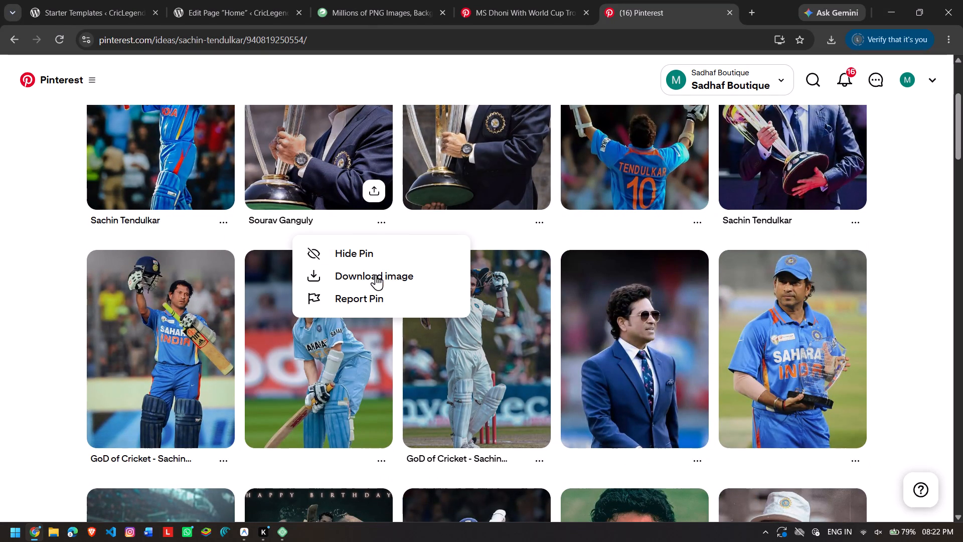
pyautogui.click(376, 275)
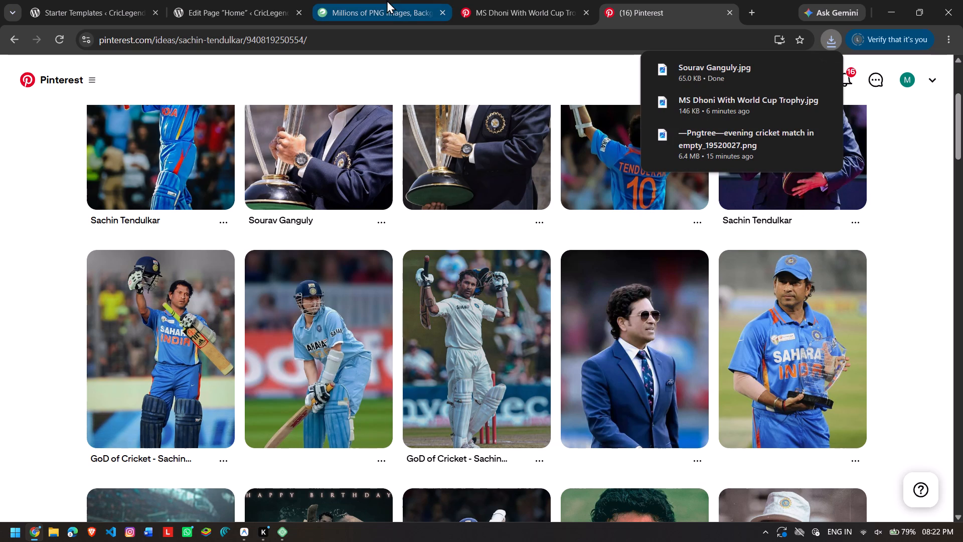
pyautogui.scroll(2, 340, 164)
# Return to the home page editor, upload the Sourav Ganguly image and set it as the "100 International Centuries" card's background.
pyautogui.click(381, 0)
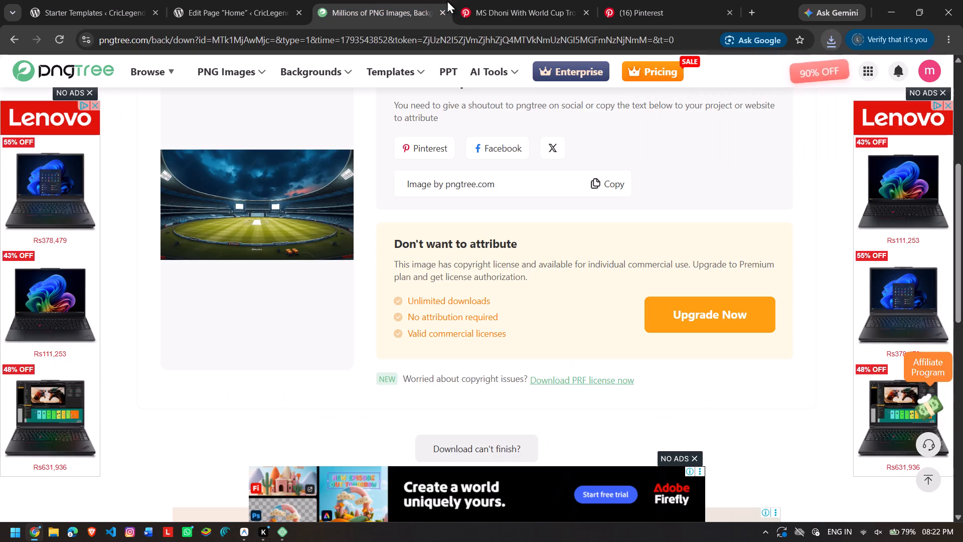
pyautogui.click(271, 0)
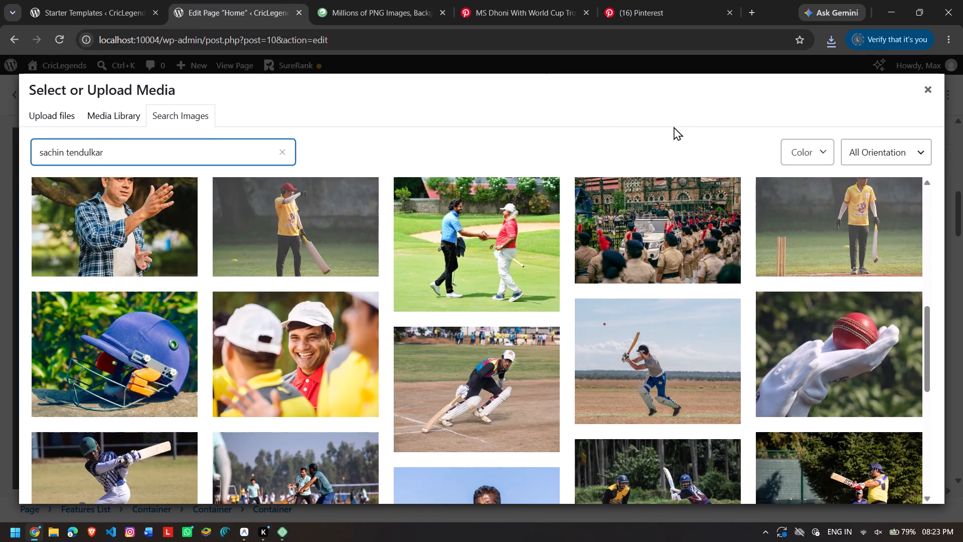
pyautogui.click(109, 118)
pyautogui.click(58, 107)
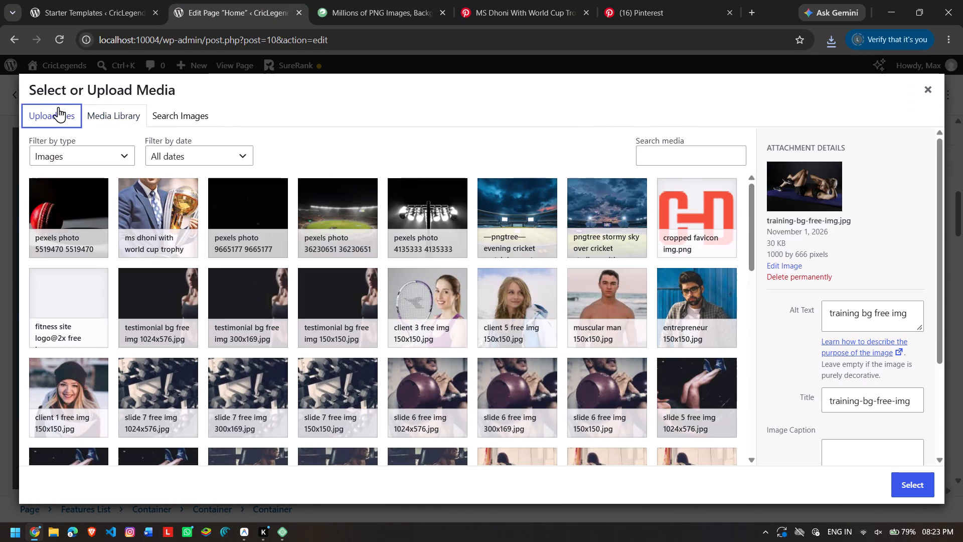
pyautogui.click(498, 297)
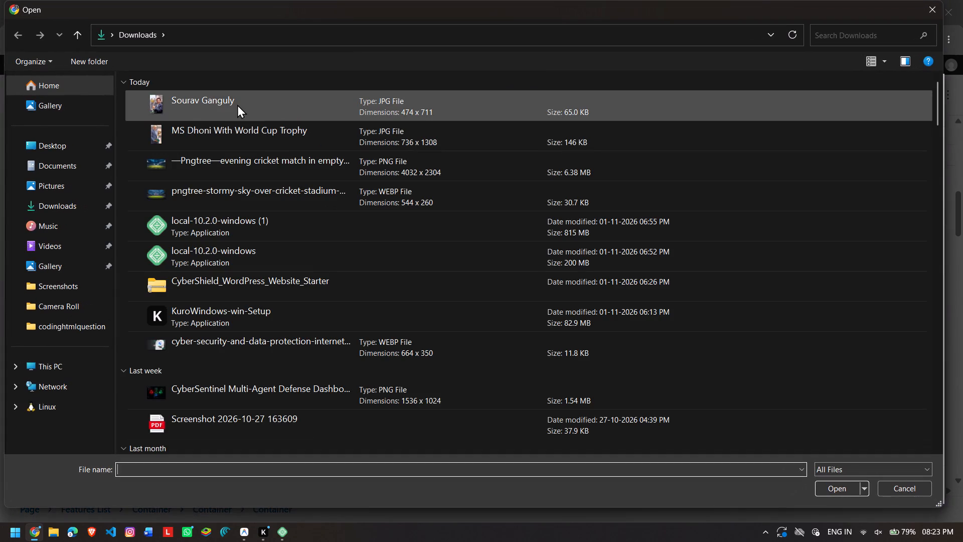
pyautogui.doubleClick(237, 104)
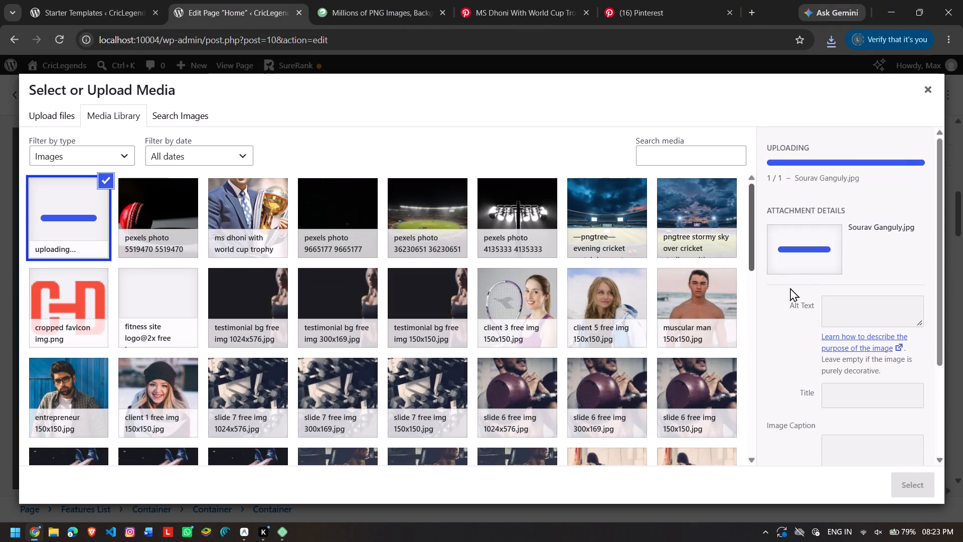
pyautogui.scroll(-4, 790, 289)
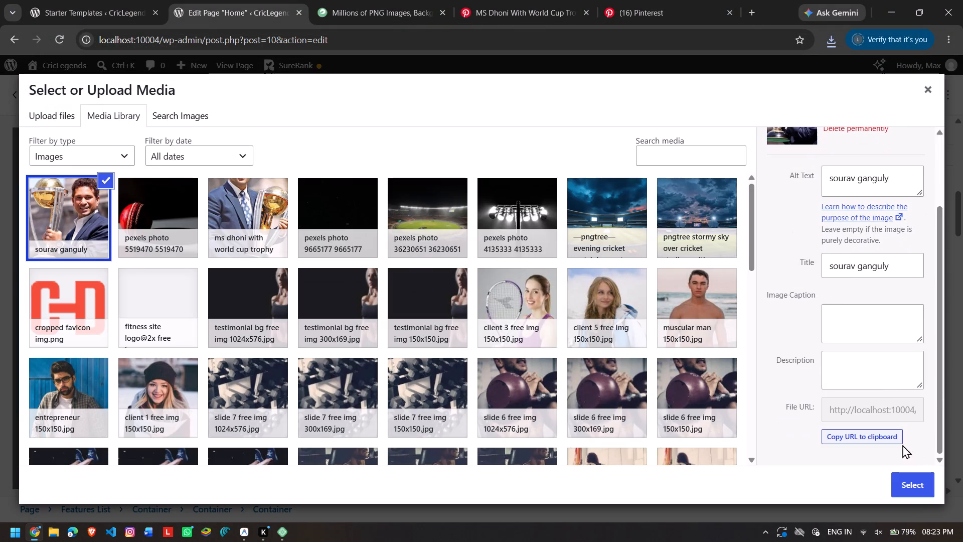
pyautogui.click(908, 481)
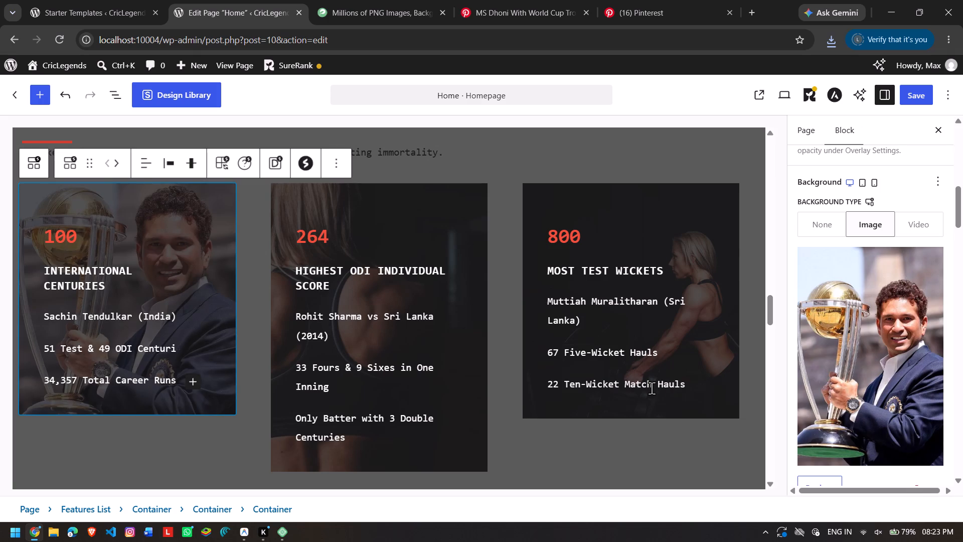
# For the "264 Highest ODI Individual Score" card, search Pinterest for "rohit sharma 264" and download the "Daddy Hundred" picture.
pyautogui.click(451, 350)
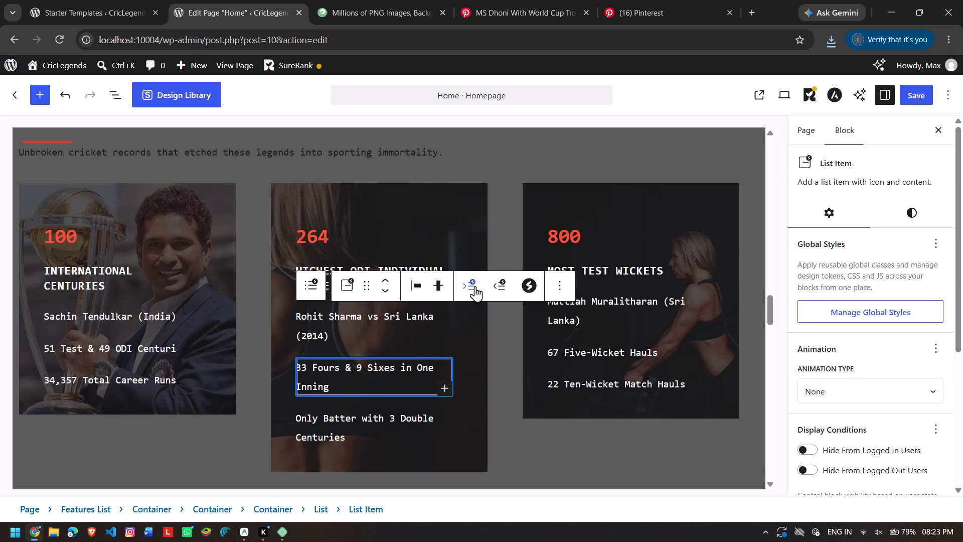
pyautogui.click(459, 199)
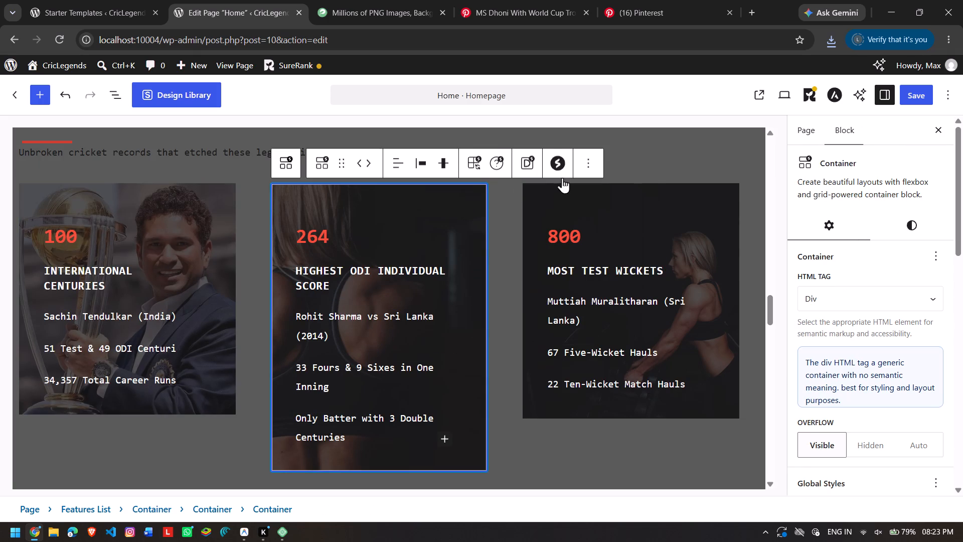
pyautogui.click(717, 2)
pyautogui.scroll(8, 356, 187)
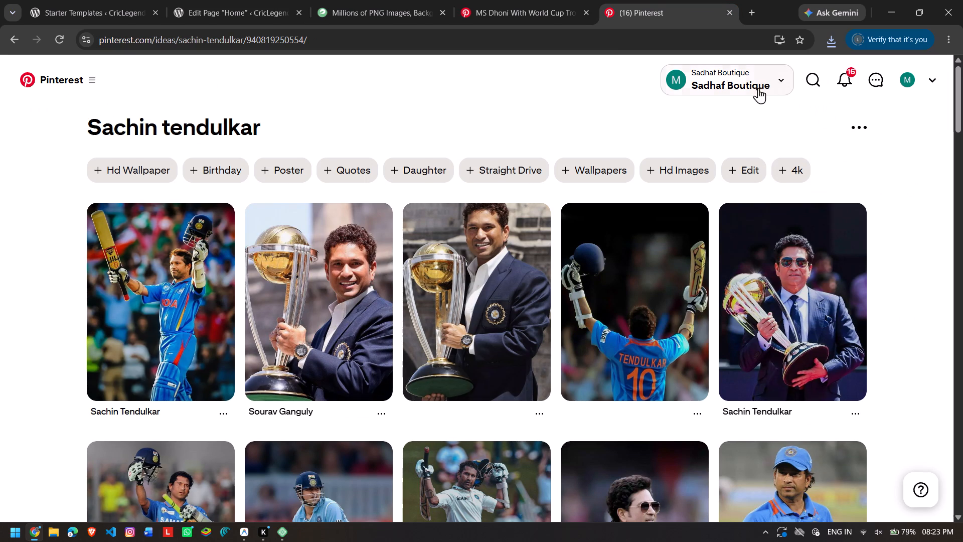
pyautogui.click(821, 83)
pyautogui.write('rohit sharma 264')
pyautogui.press('Return')
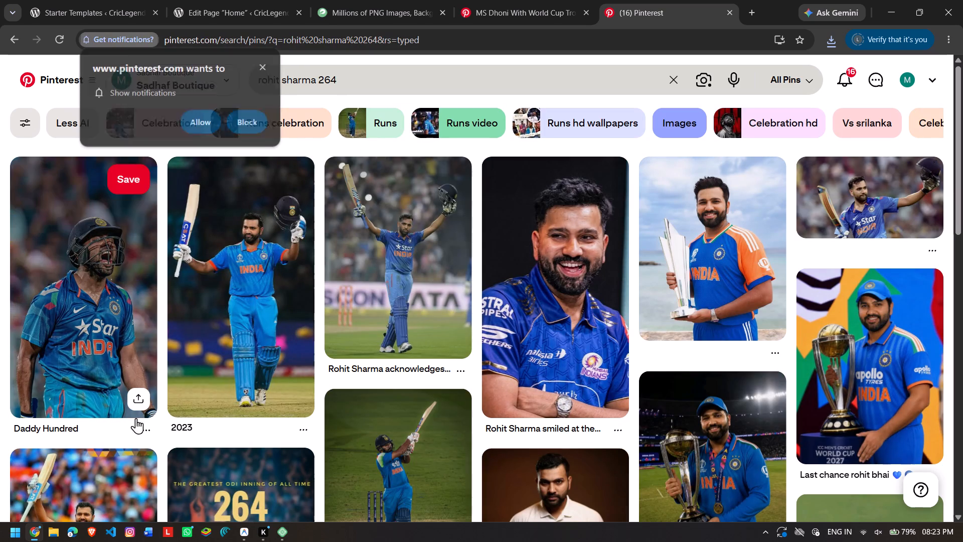
pyautogui.click(146, 426)
pyautogui.click(155, 379)
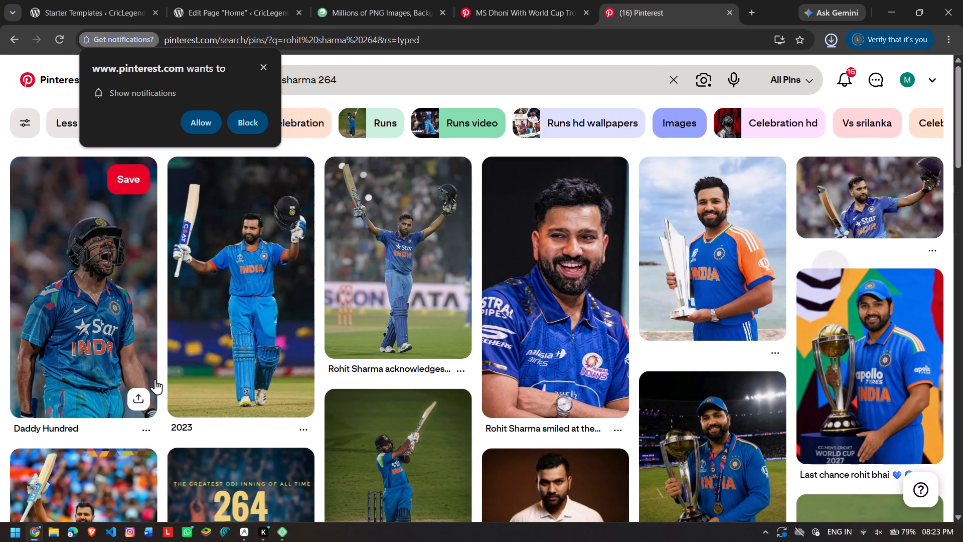
# Replace the background image of the "264 Highest ODI Individual Score" card in the page editor with the uploaded Daddy Hundred picture.
pyautogui.click(246, 0)
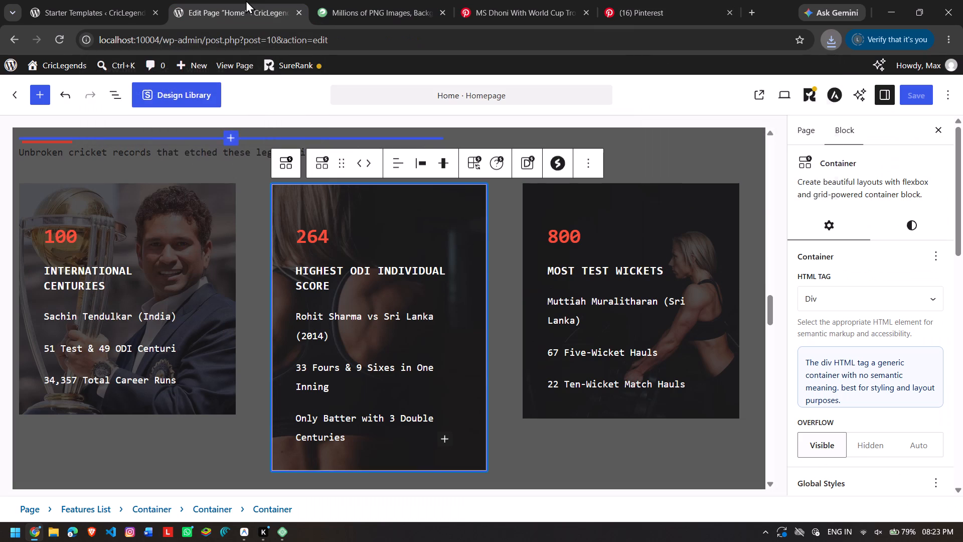
pyautogui.click(924, 224)
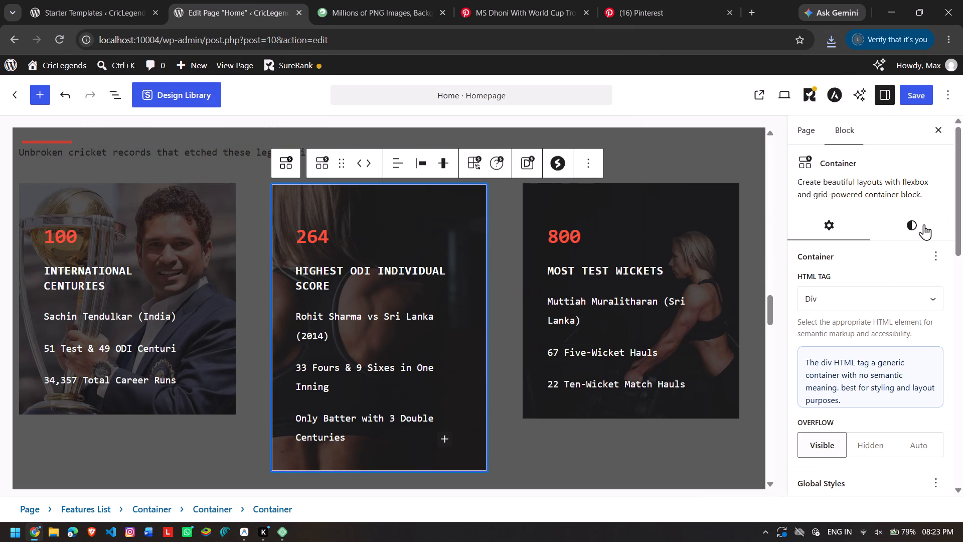
pyautogui.scroll(-6, 924, 224)
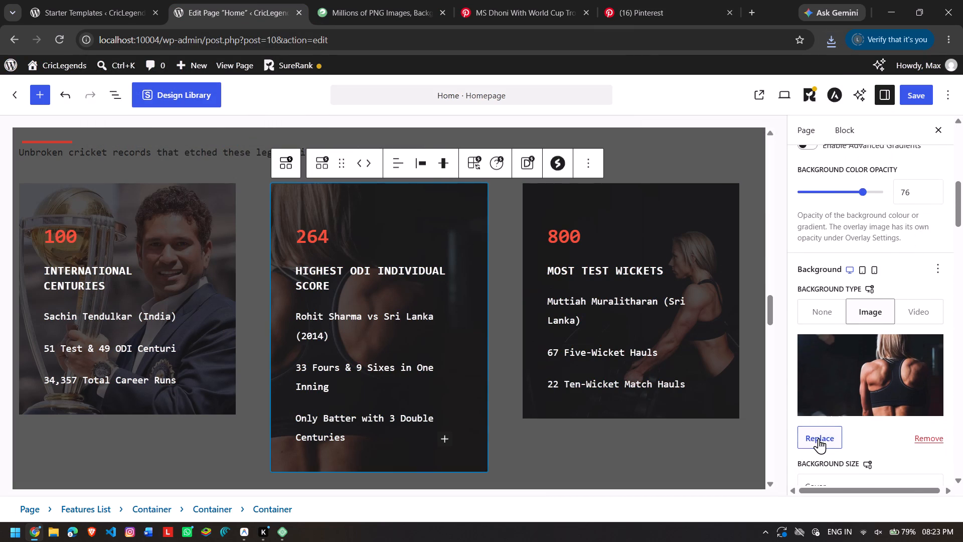
pyautogui.click(819, 438)
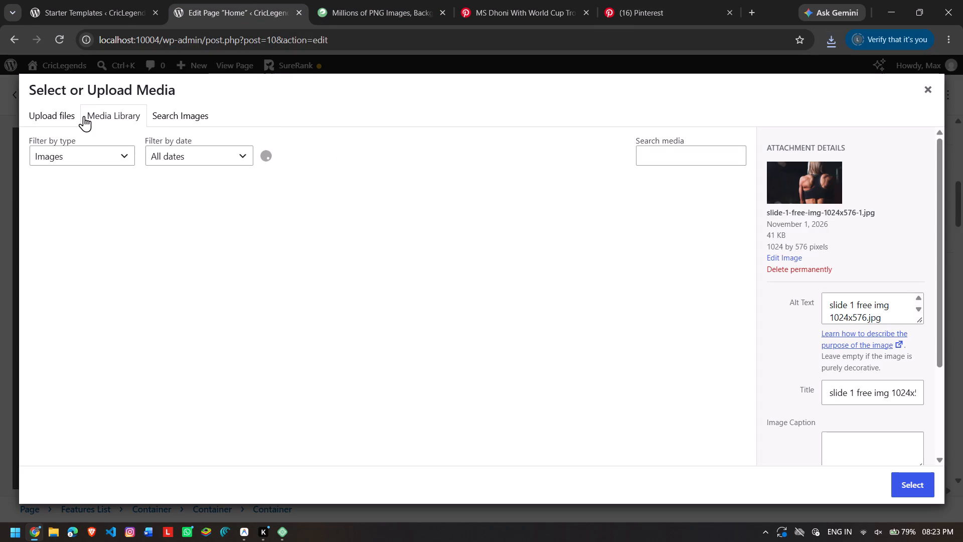
pyautogui.click(61, 113)
pyautogui.click(485, 290)
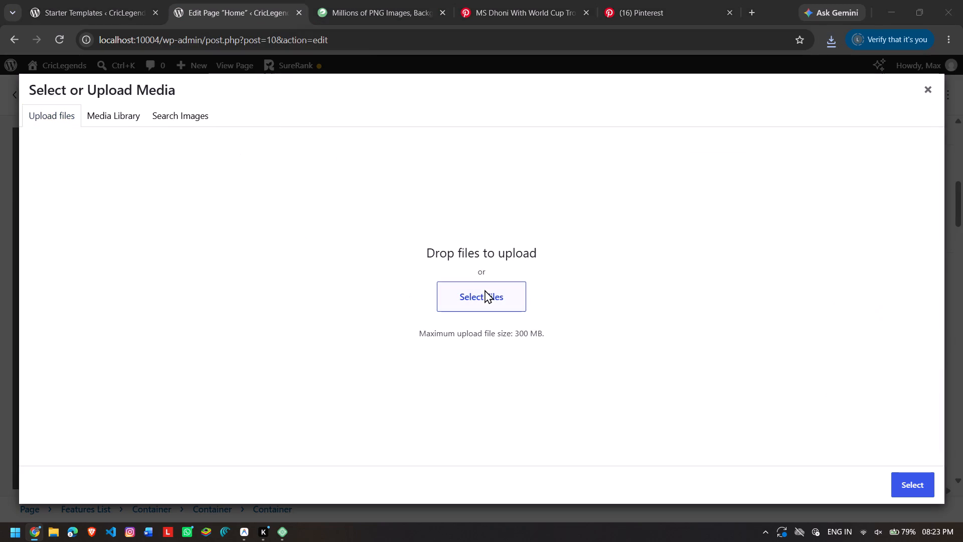
pyautogui.doubleClick(207, 106)
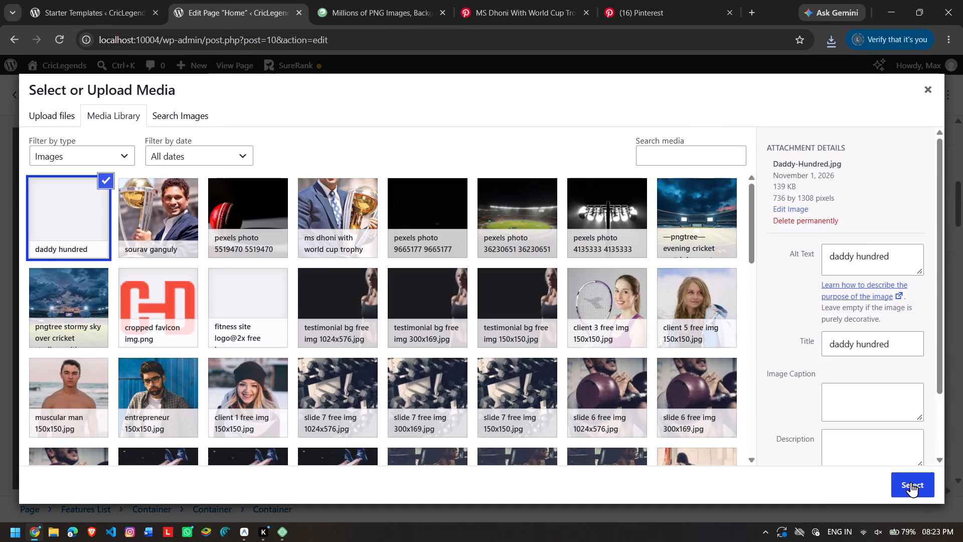
pyautogui.click(912, 483)
pyautogui.click(734, 379)
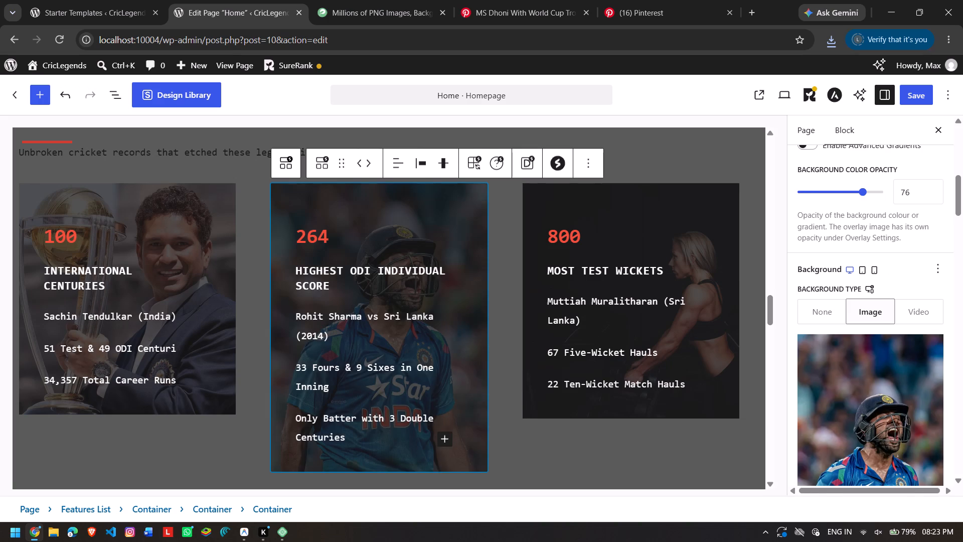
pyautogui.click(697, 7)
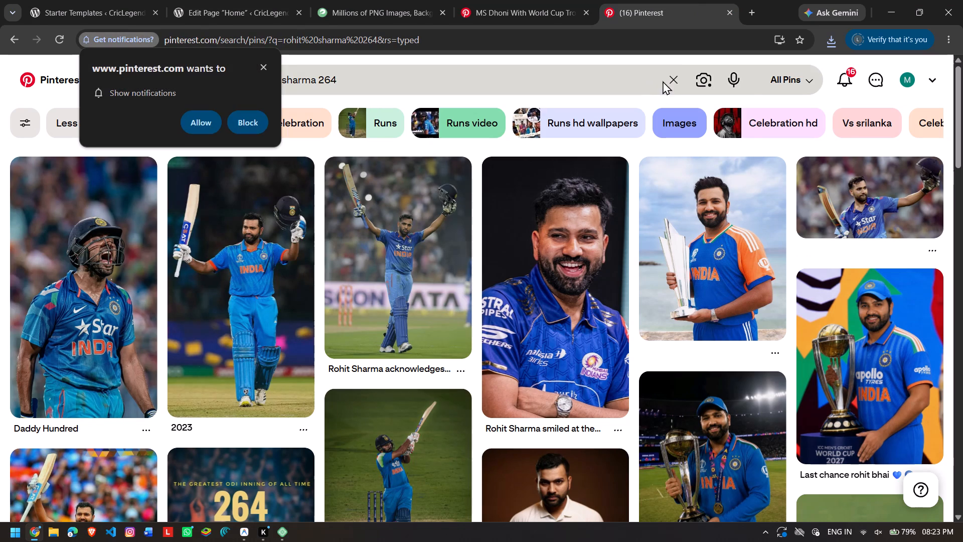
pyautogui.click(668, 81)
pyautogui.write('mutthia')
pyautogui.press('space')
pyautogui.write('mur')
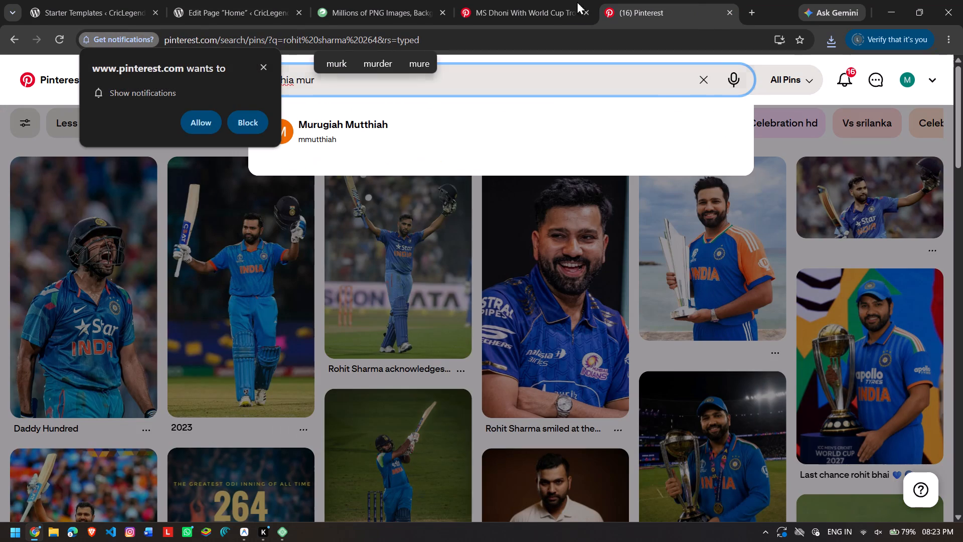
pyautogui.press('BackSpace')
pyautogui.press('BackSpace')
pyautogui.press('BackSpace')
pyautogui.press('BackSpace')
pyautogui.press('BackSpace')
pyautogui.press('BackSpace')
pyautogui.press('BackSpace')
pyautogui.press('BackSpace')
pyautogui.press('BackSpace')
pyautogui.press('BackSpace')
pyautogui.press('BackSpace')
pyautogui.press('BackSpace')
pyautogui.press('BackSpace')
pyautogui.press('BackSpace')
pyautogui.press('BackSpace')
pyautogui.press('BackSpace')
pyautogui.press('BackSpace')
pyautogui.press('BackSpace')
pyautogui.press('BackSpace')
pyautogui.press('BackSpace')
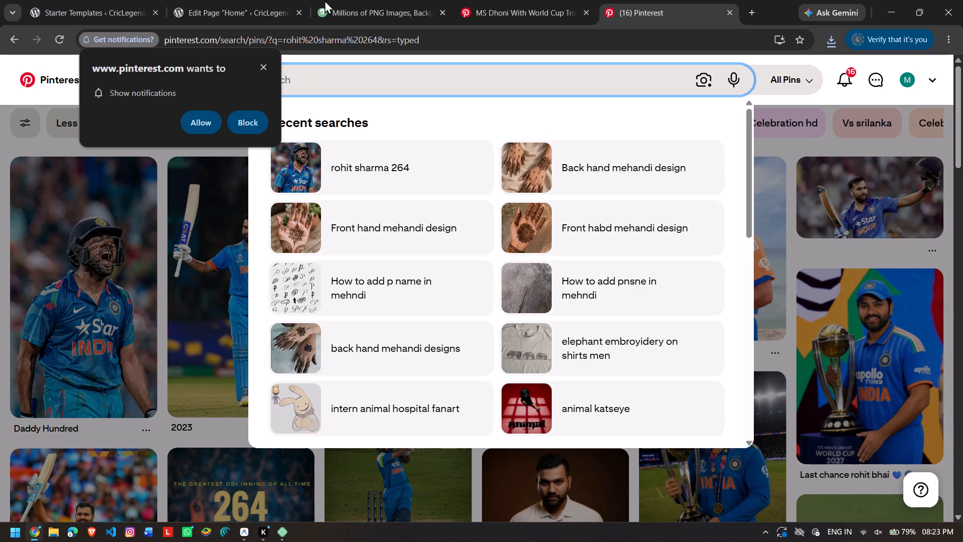
# For the "800 Most Test Wickets" card, search Pinterest for "muthhai muralidharan" and download the "Muttiah Muralitharan bagged..." picture of him pointing.
pyautogui.click(109, 0)
pyautogui.click(205, 0)
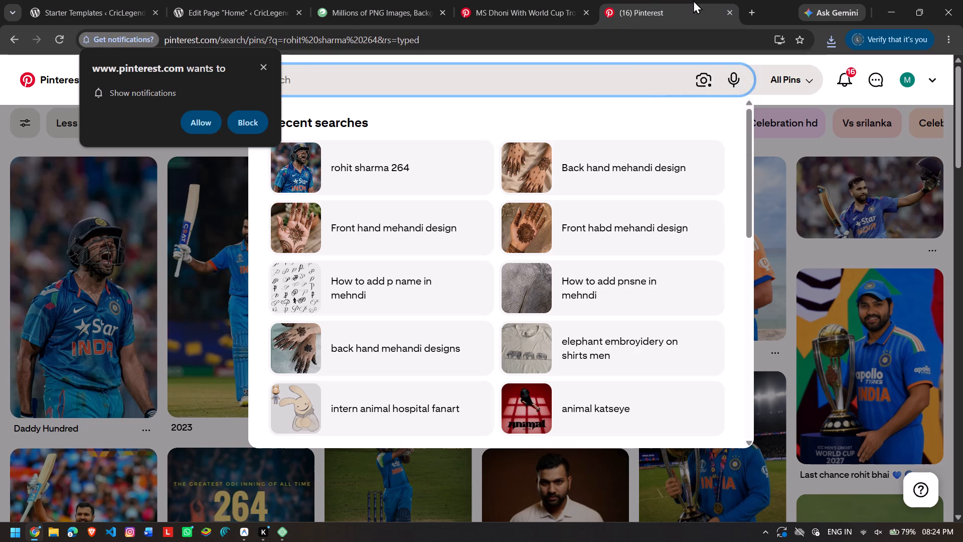
pyautogui.write('mi')
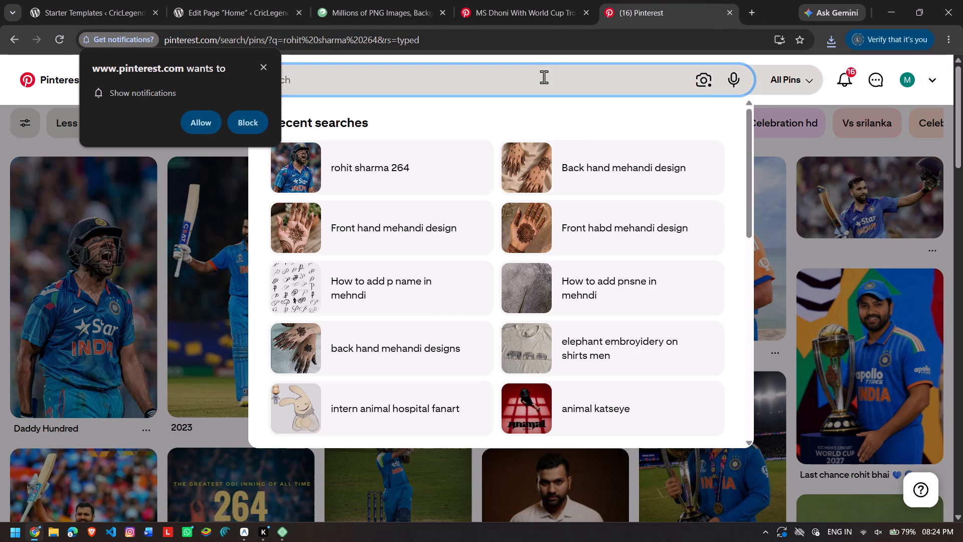
pyautogui.click(544, 77)
pyautogui.write('mu')
pyautogui.press('t')
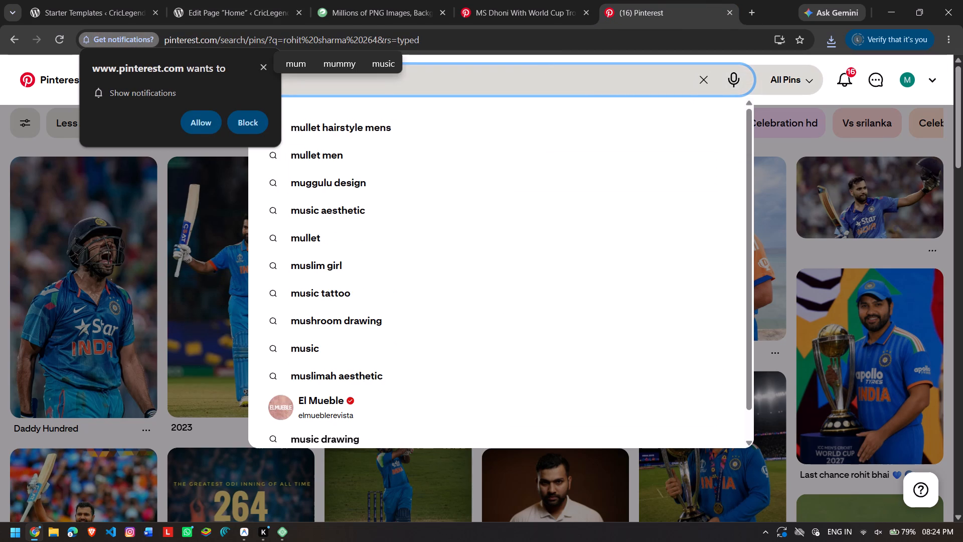
pyautogui.write('hhai')
pyautogui.press('space')
pyautogui.write('murali')
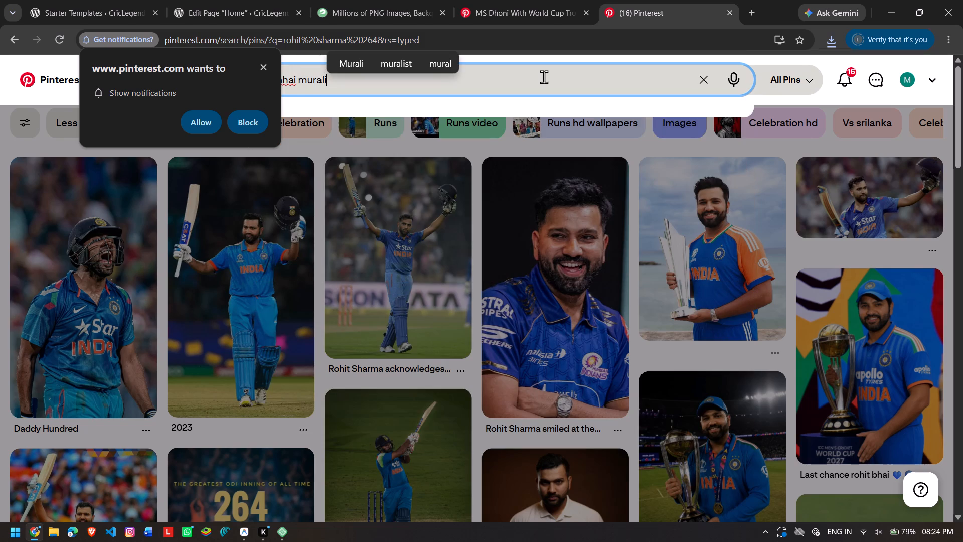
pyautogui.write('dharan')
pyautogui.press('Return')
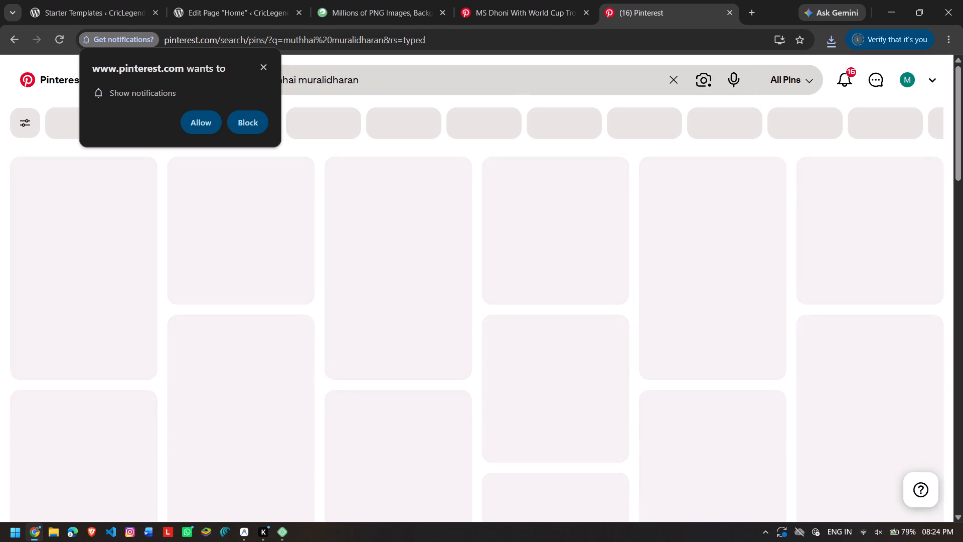
pyautogui.click(267, 70)
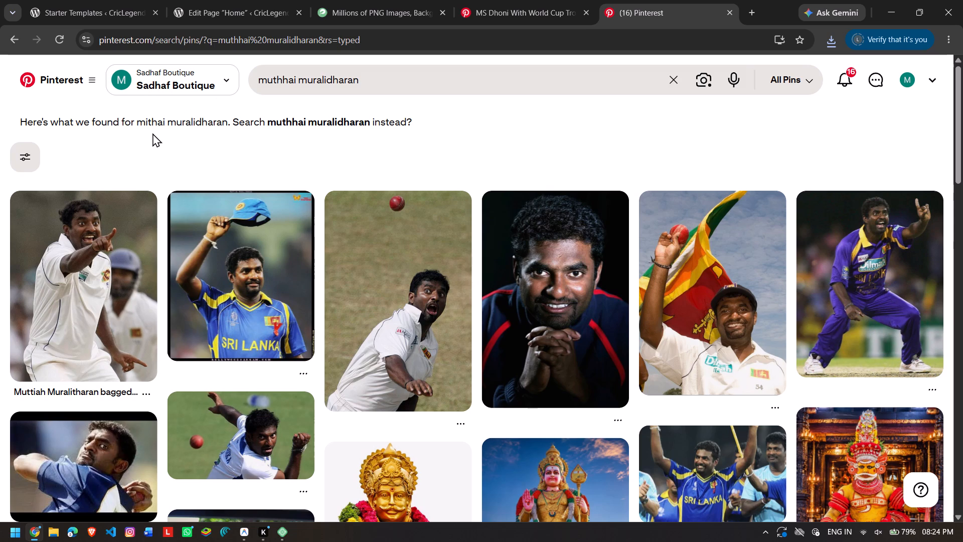
pyautogui.scroll(1, 152, 133)
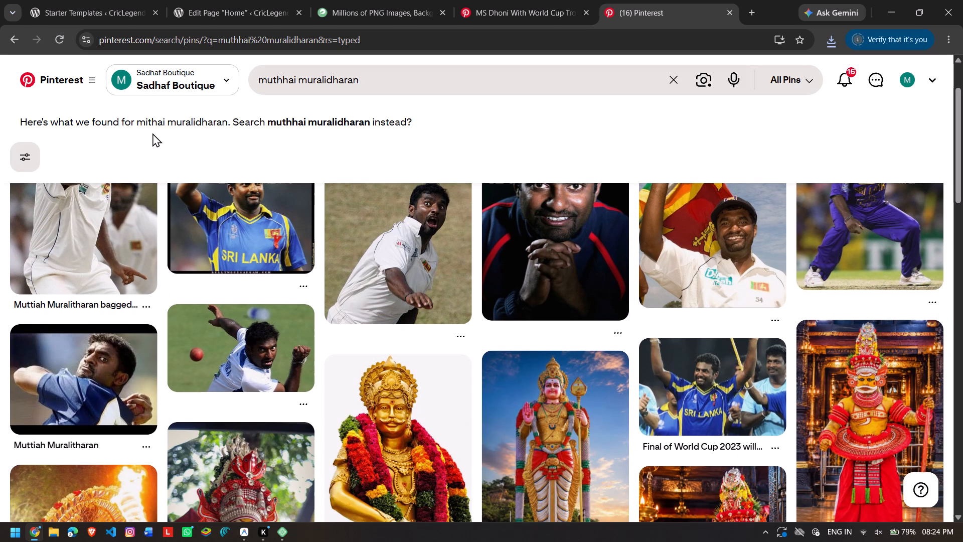
pyautogui.scroll(1, 152, 133)
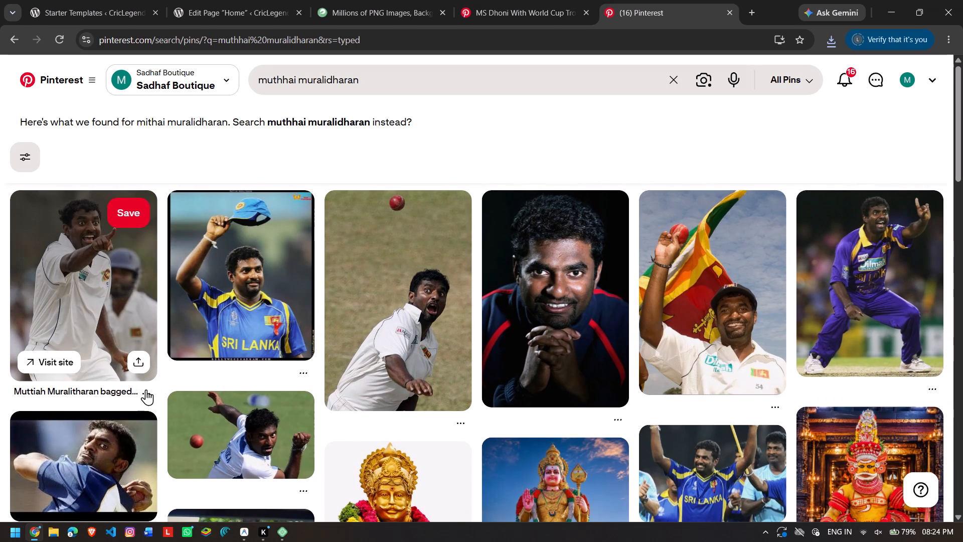
pyautogui.click(146, 394)
pyautogui.click(158, 465)
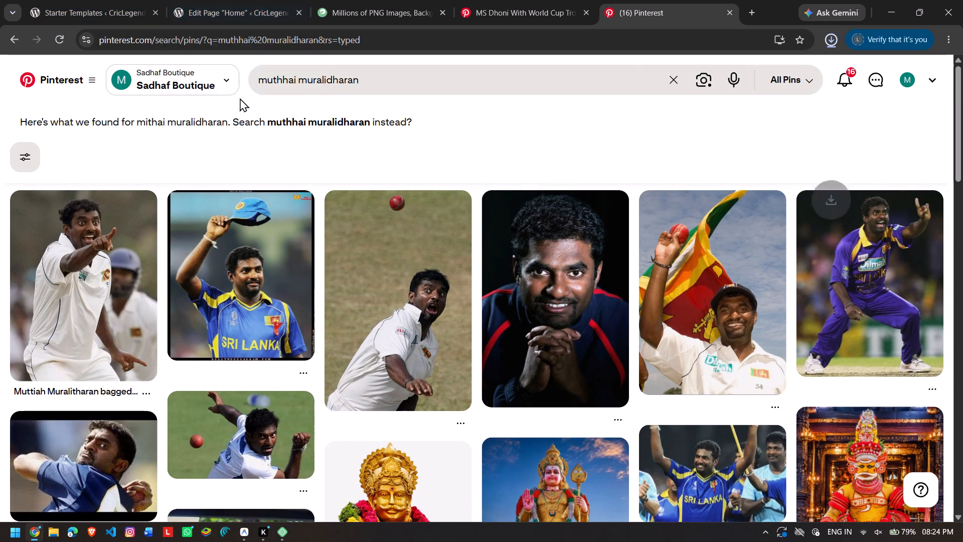
# Back in the home page editor, upload the Muttiah Muralitharan image and set it as the "800 Most Test Wickets" card's background.
pyautogui.click(260, 0)
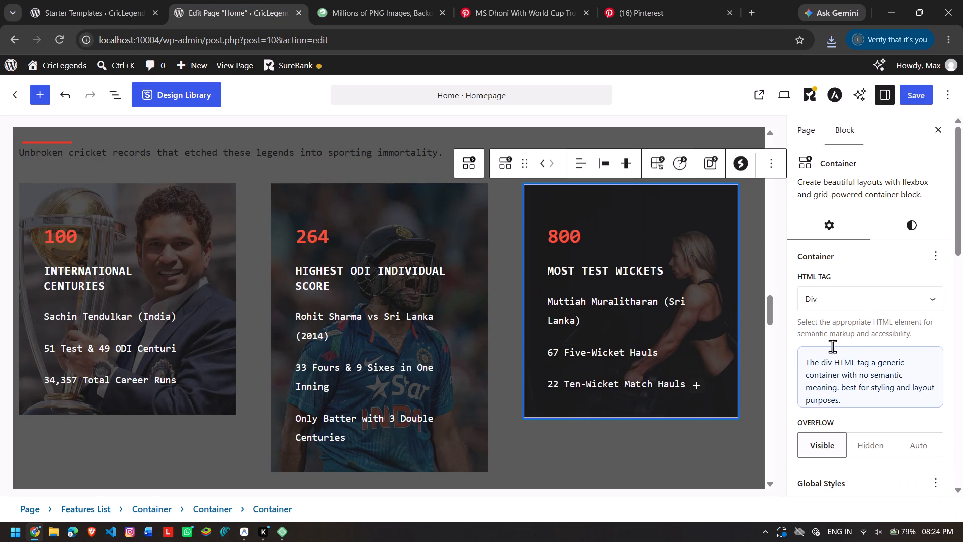
pyautogui.click(906, 237)
pyautogui.scroll(-4, 906, 237)
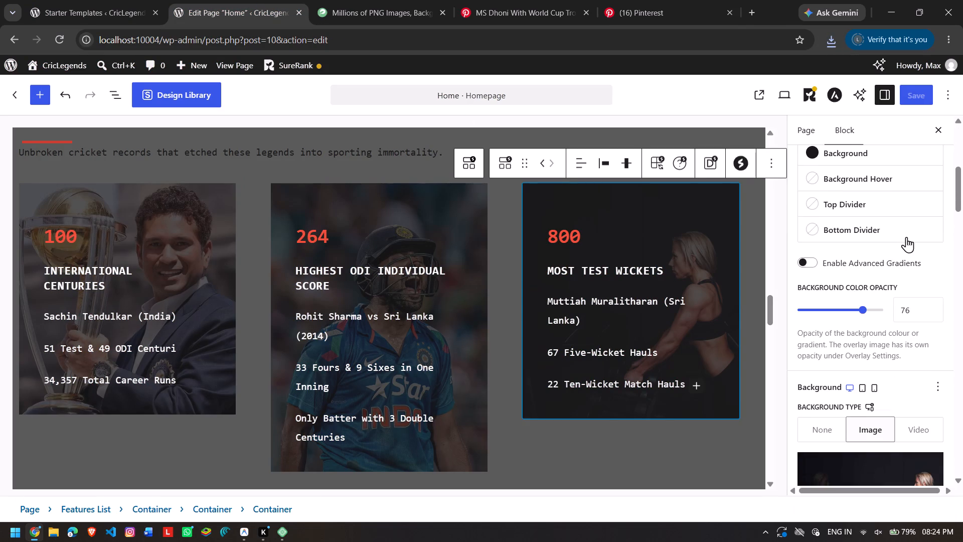
pyautogui.scroll(-2, 906, 237)
pyautogui.click(824, 413)
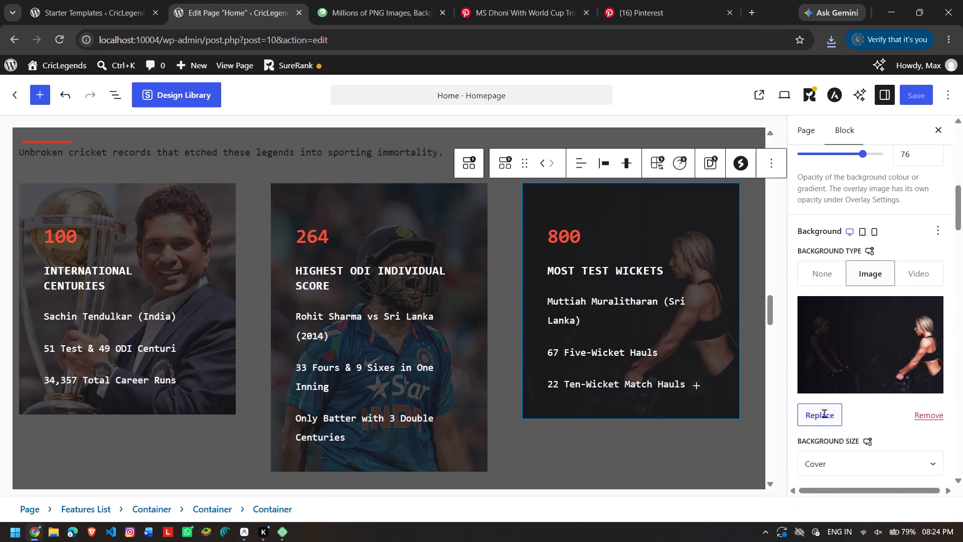
pyautogui.click(62, 109)
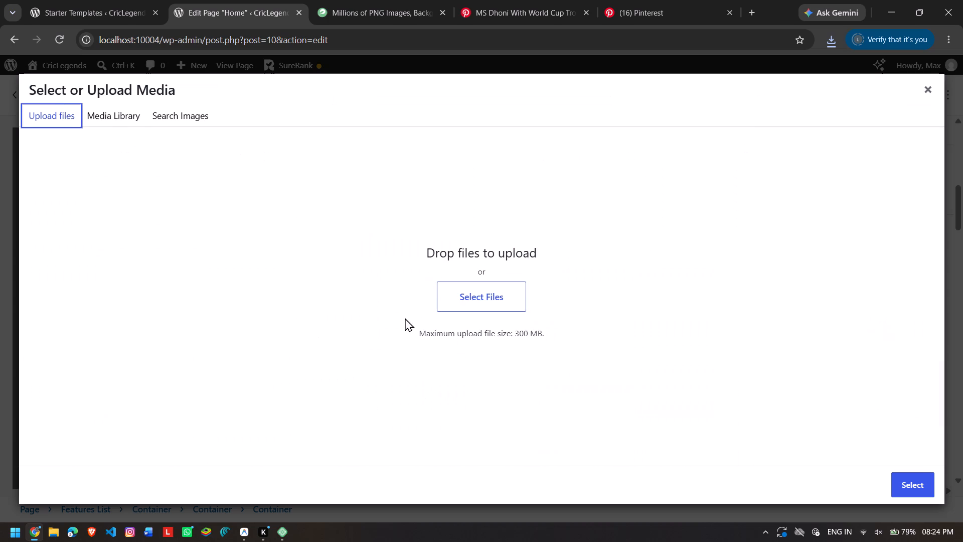
pyautogui.click(466, 296)
pyautogui.scroll(-20, 466, 296)
pyautogui.scroll(-4, 466, 296)
pyautogui.scroll(10, 466, 296)
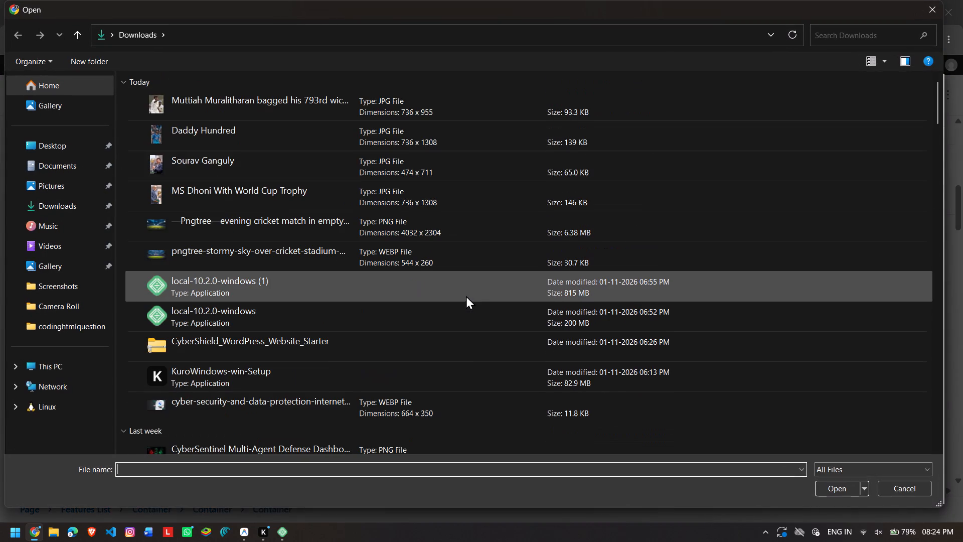
pyautogui.doubleClick(265, 109)
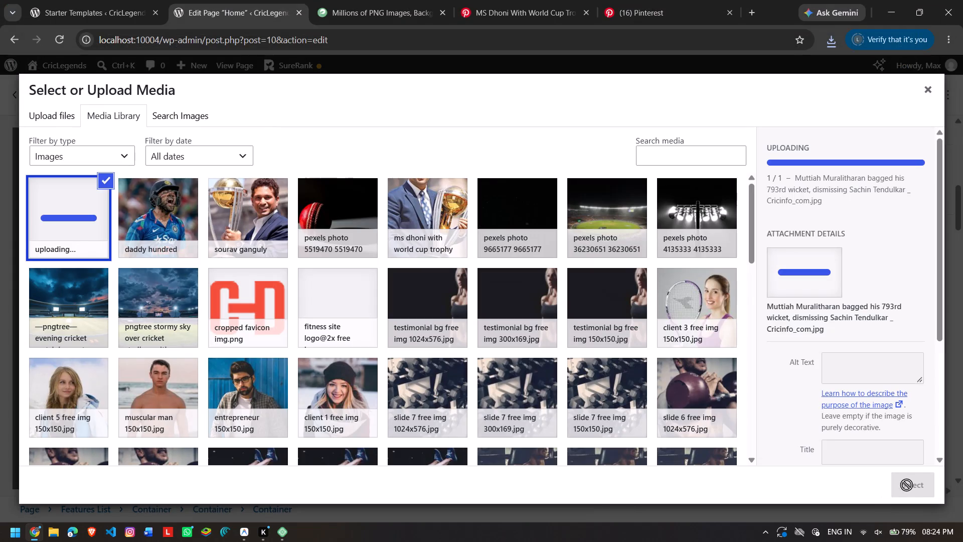
pyautogui.click(912, 484)
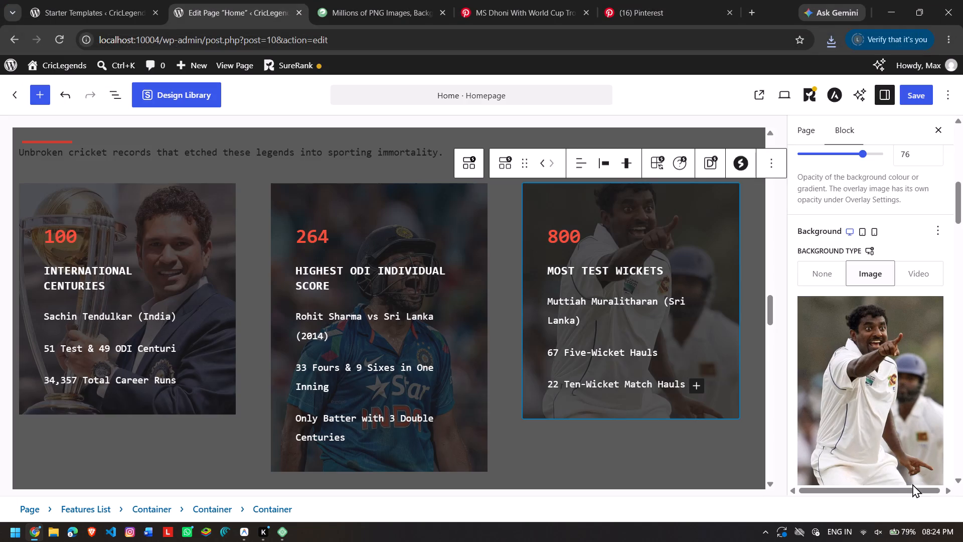
pyautogui.click(933, 131)
# Select the slide image of the woman seen from behind in the Historic Moments Gallery and show its block settings.
pyautogui.scroll(-5, 796, 371)
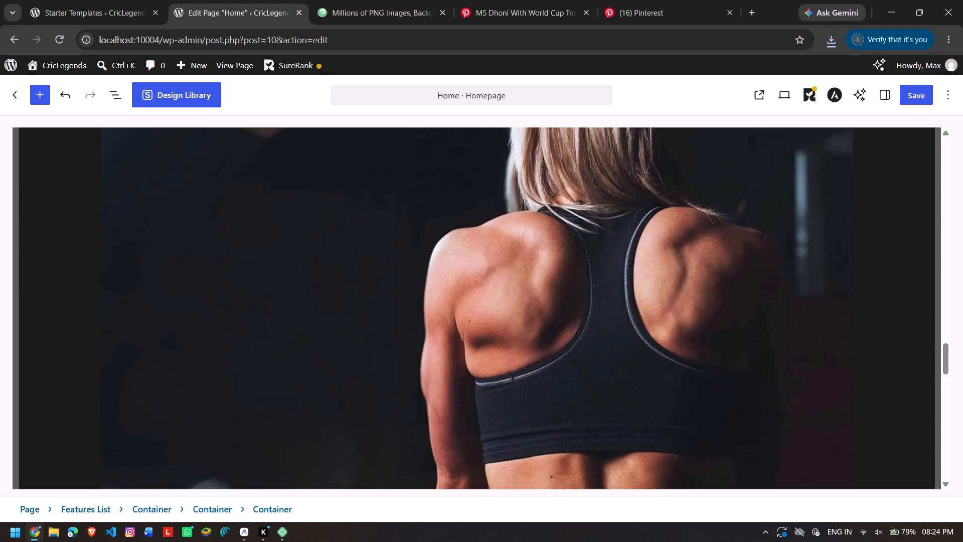
pyautogui.scroll(-2, 796, 371)
pyautogui.scroll(1, 796, 371)
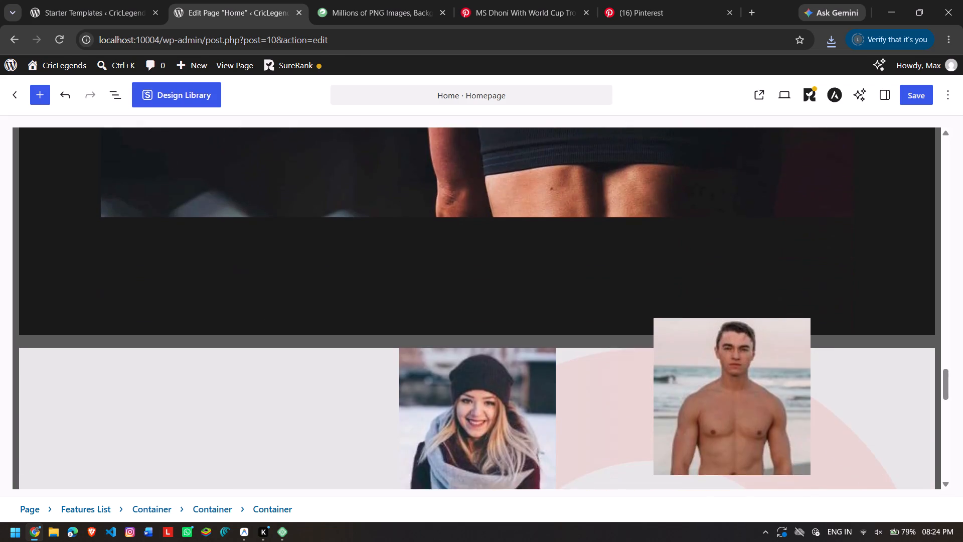
pyautogui.scroll(1, 796, 371)
pyautogui.click(706, 368)
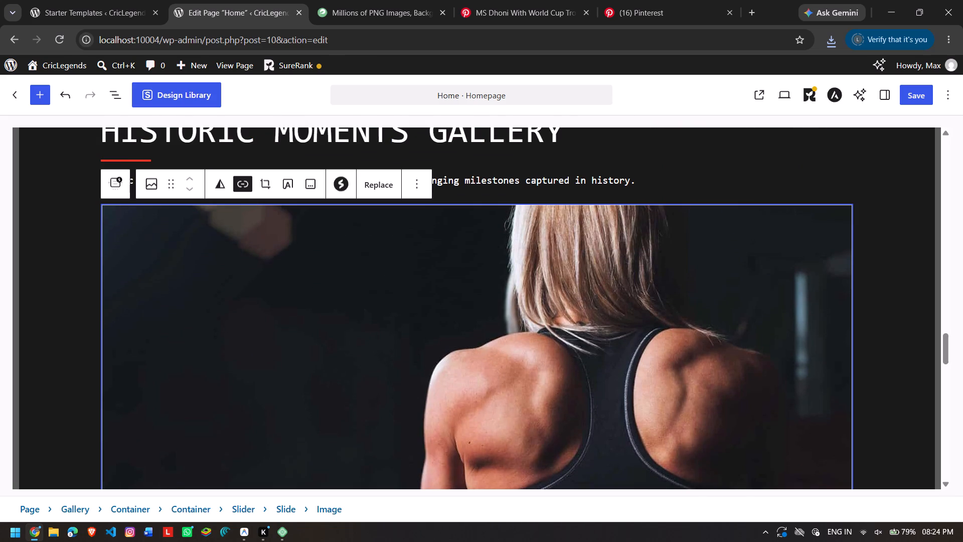
pyautogui.click(881, 97)
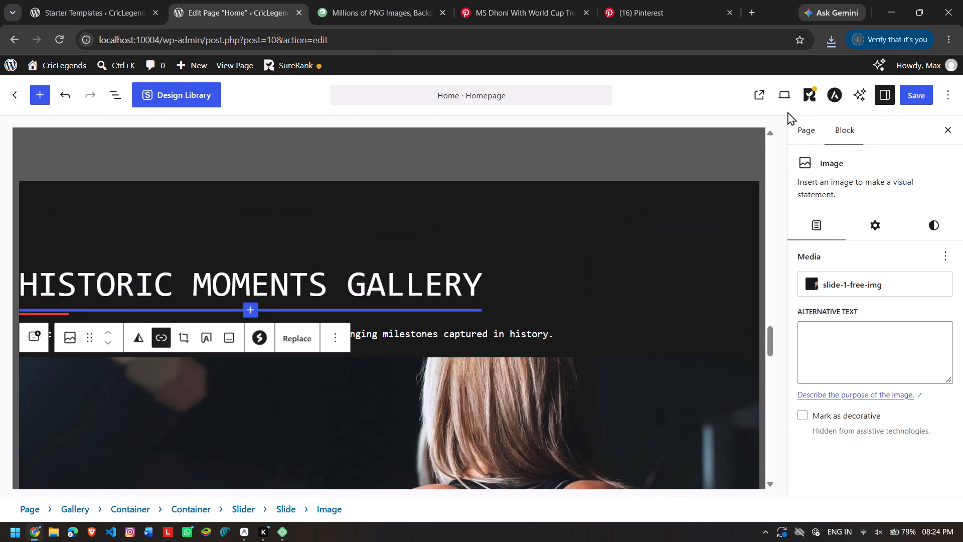
# Search Pinterest for "historic moment of cricket" and download the "Kapil Dev" picture of him raising the trophy above his head.
pyautogui.click(691, 20)
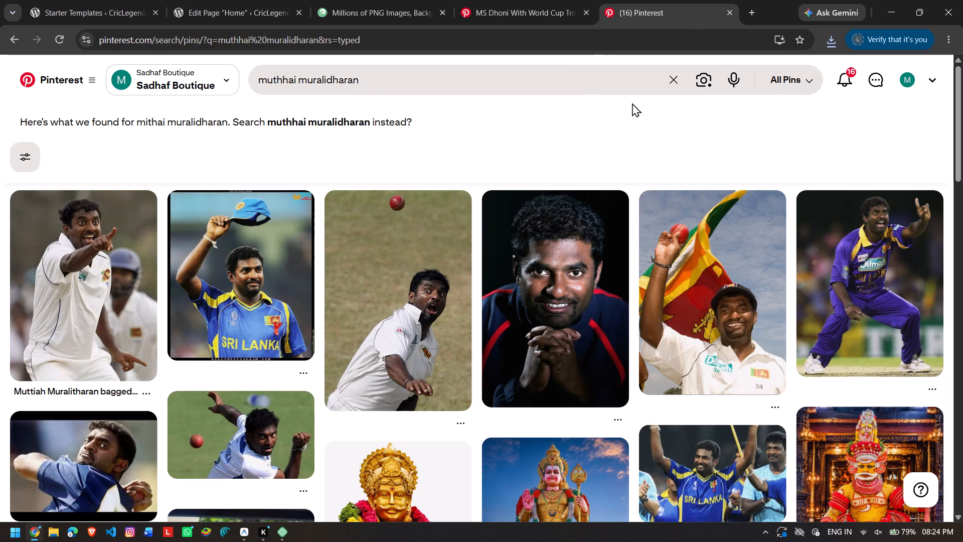
pyautogui.click(667, 86)
pyautogui.write('historic momem')
pyautogui.press('BackSpace')
pyautogui.write('nt of cricket')
pyautogui.press('Return')
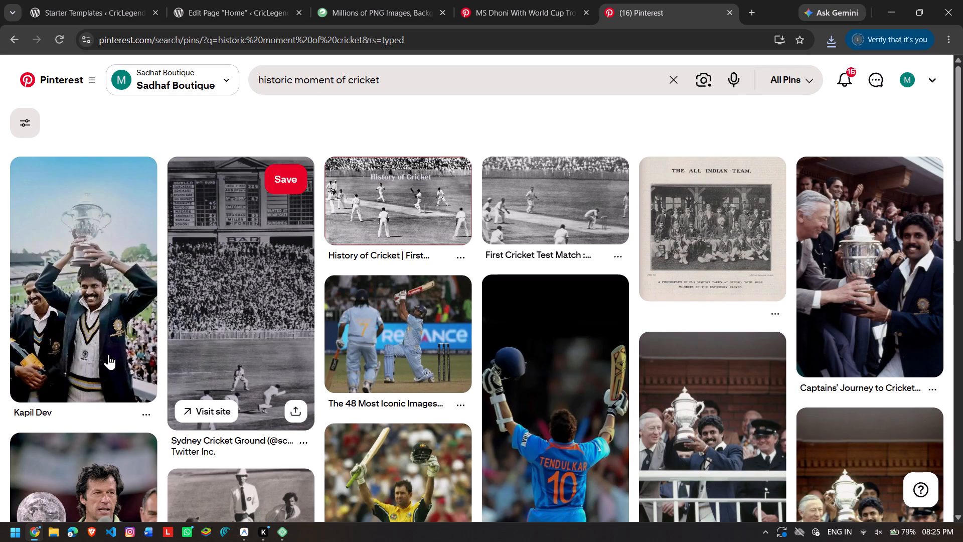
pyautogui.click(146, 412)
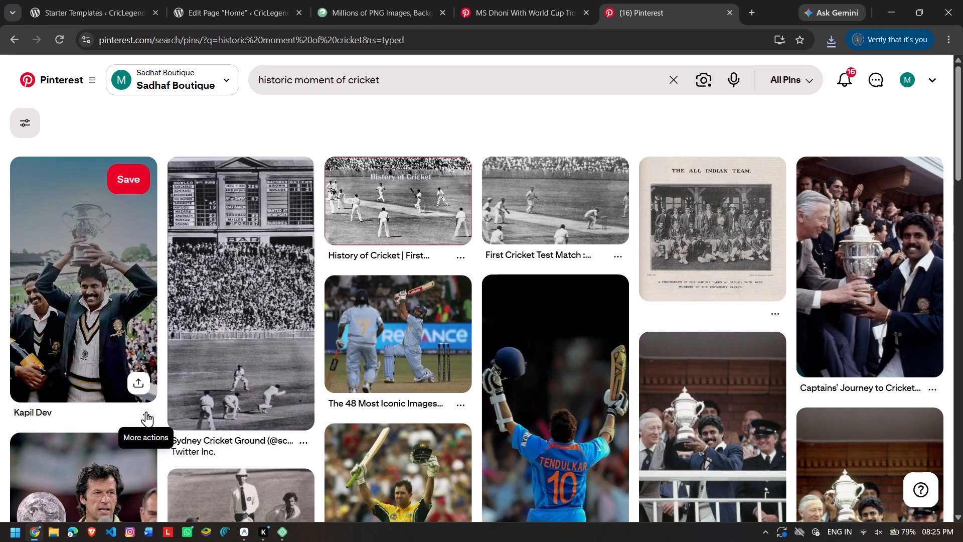
pyautogui.click(164, 364)
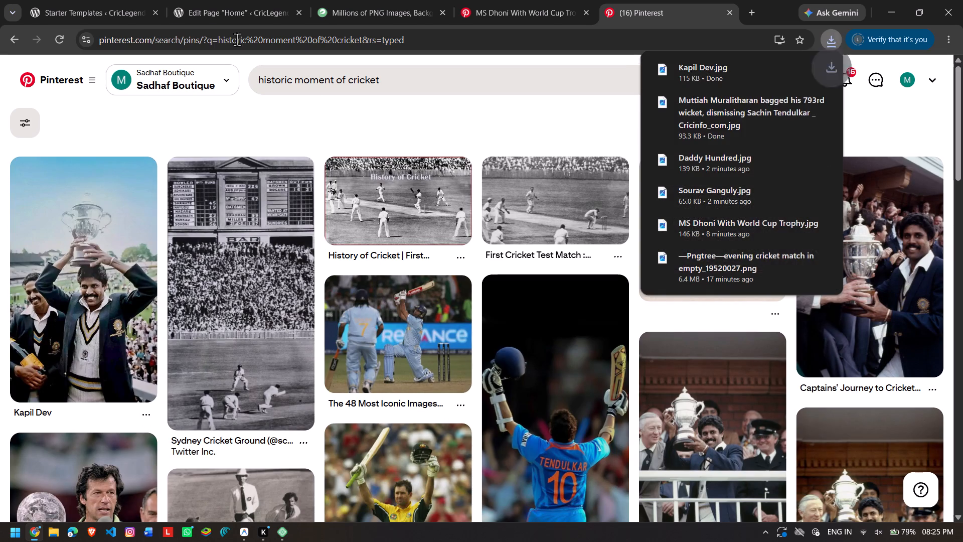
# Return to the home page editor and replace the selected Historic Moments Gallery slide image with the uploaded Kapil Dev picture.
pyautogui.click(253, 0)
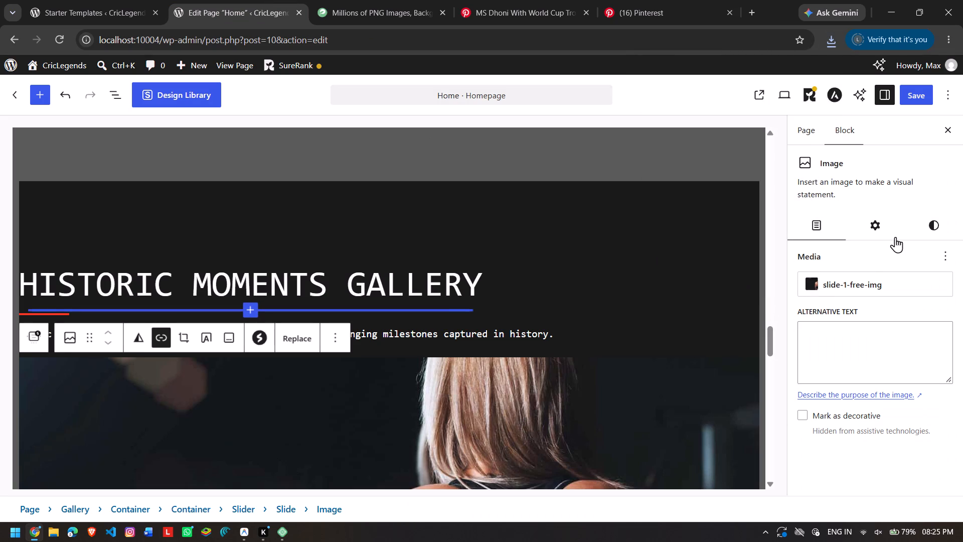
pyautogui.click(868, 279)
pyautogui.click(813, 346)
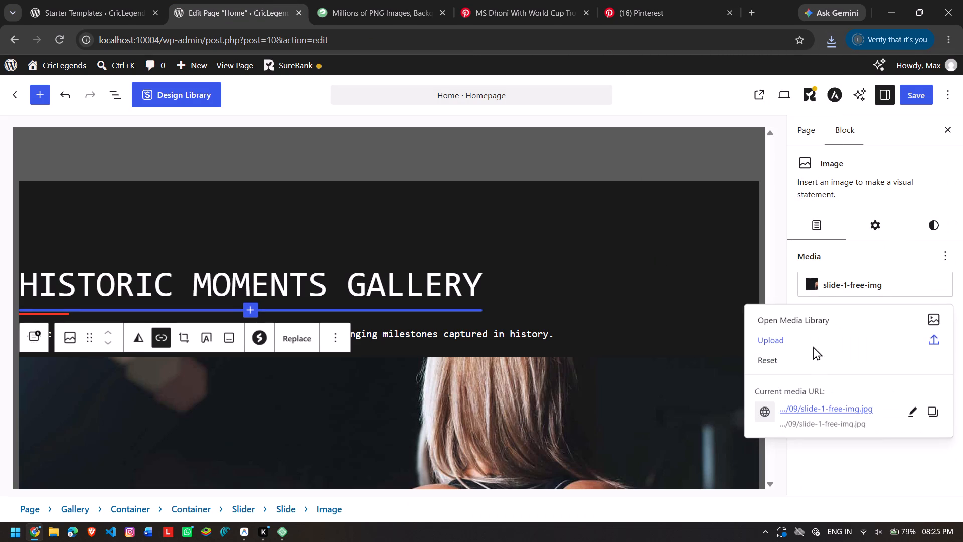
pyautogui.doubleClick(377, 106)
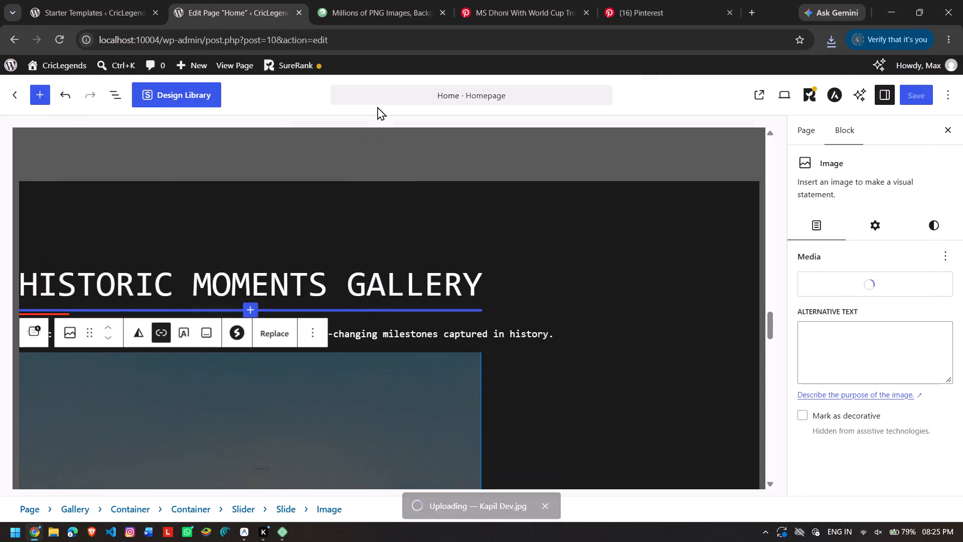
# Check how the Kapil Dev picture displays in the Historic Moments Gallery slider.
pyautogui.scroll(-5, 467, 322)
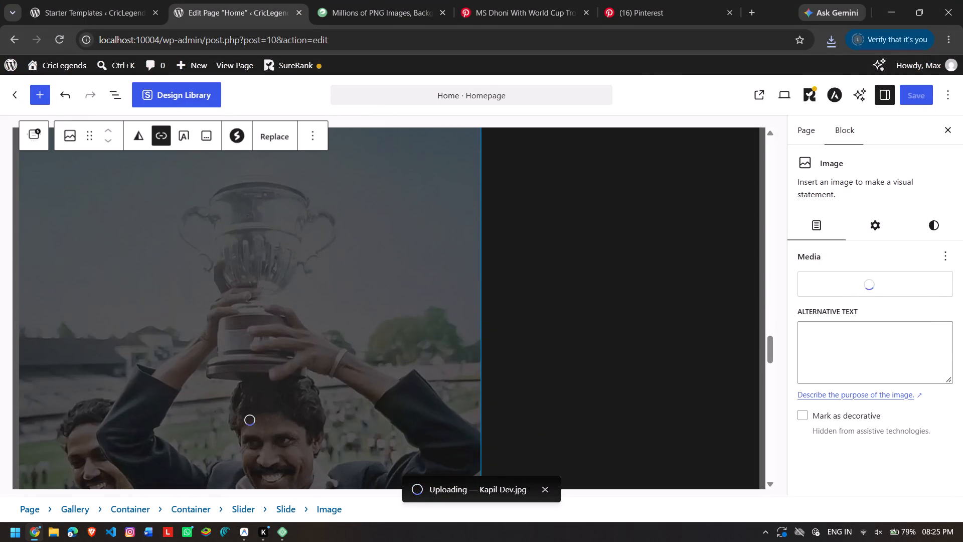
pyautogui.scroll(-4, 467, 322)
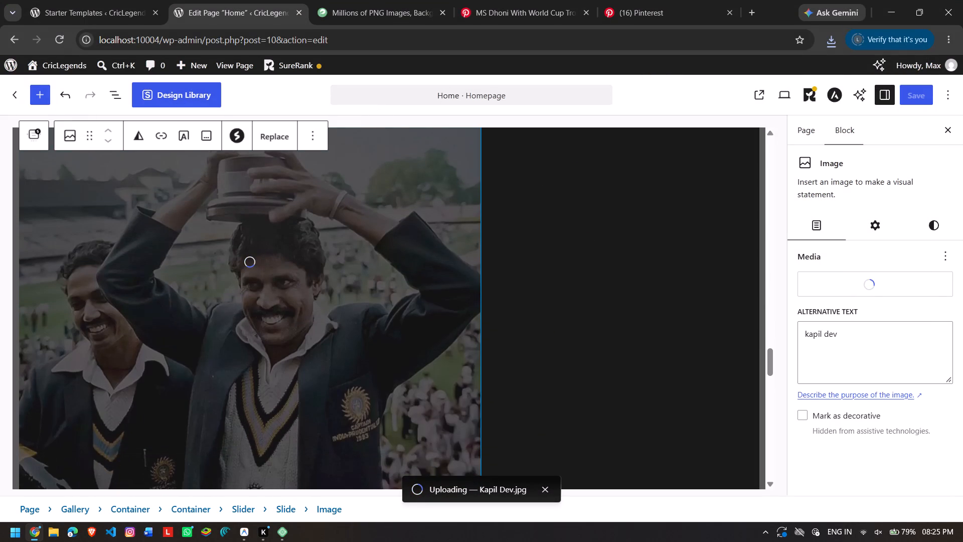
pyautogui.scroll(-3, 467, 322)
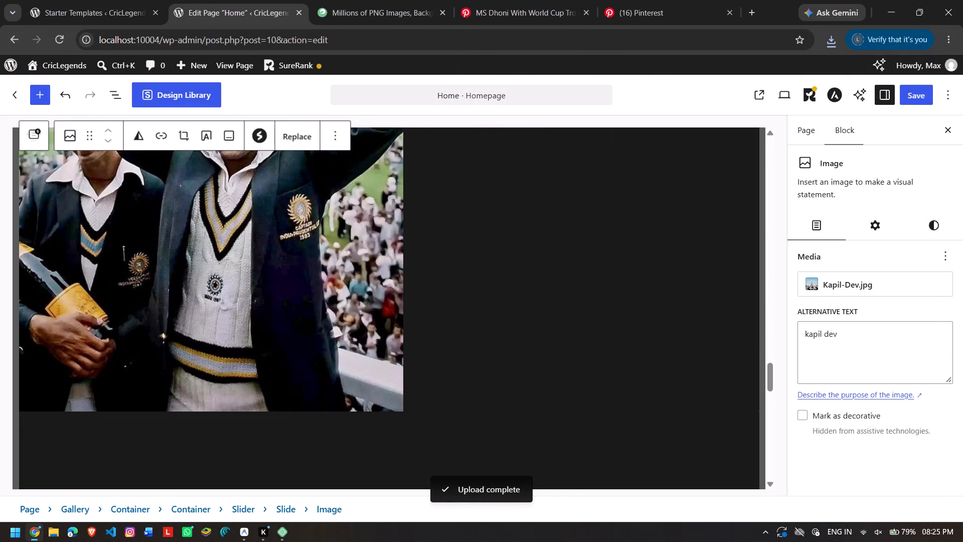
pyautogui.scroll(6, 525, 256)
pyautogui.scroll(-2, 525, 256)
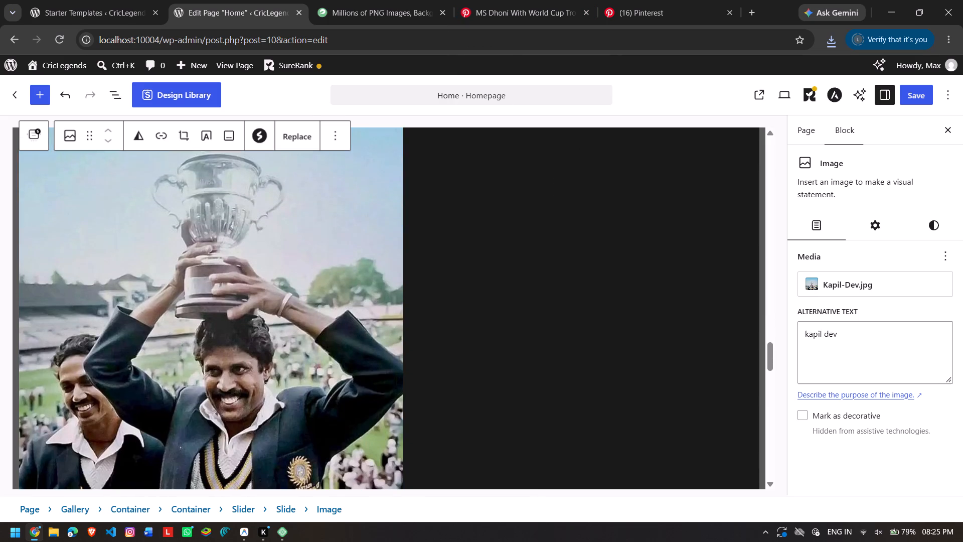
pyautogui.scroll(-1, 525, 256)
# Browse the Pinterest results for historic cricket moments and download the picture of India's players carrying Sachin Tendulkar with flags.
pyautogui.click(660, 0)
pyautogui.scroll(-2, 558, 248)
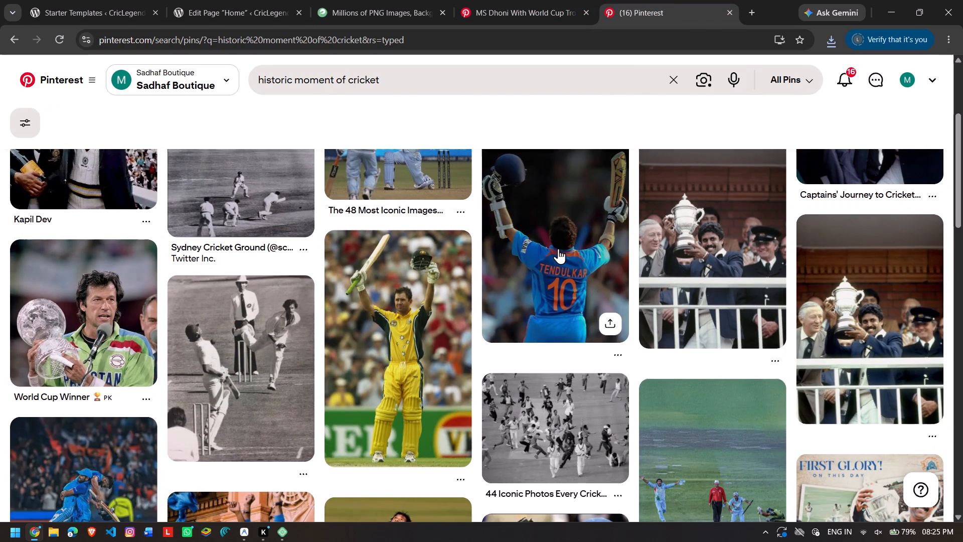
pyautogui.scroll(-3, 558, 248)
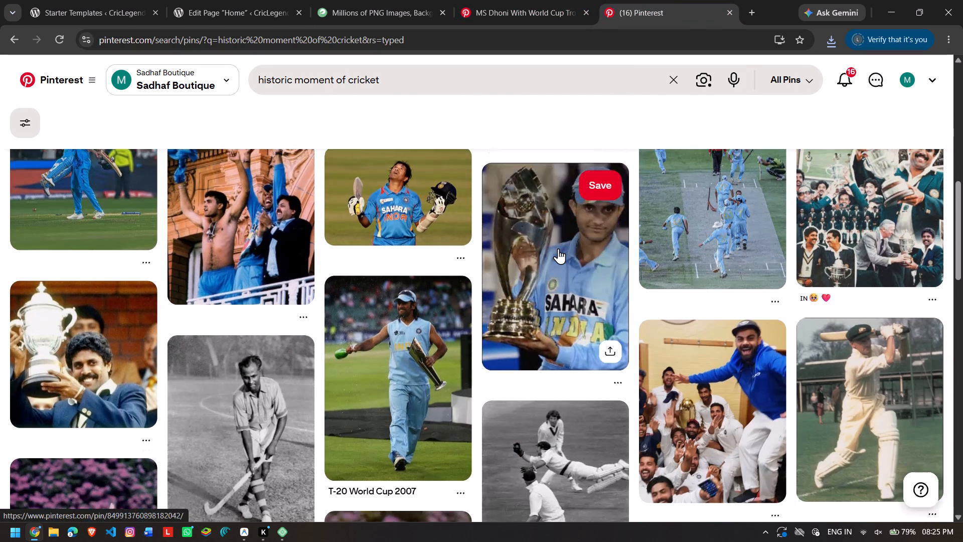
pyautogui.scroll(-5, 558, 248)
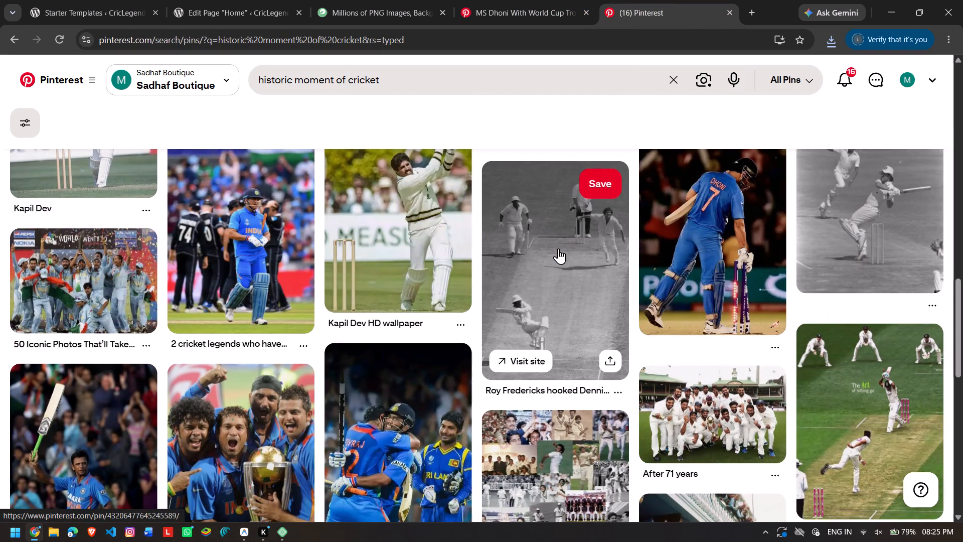
pyautogui.scroll(-8, 558, 248)
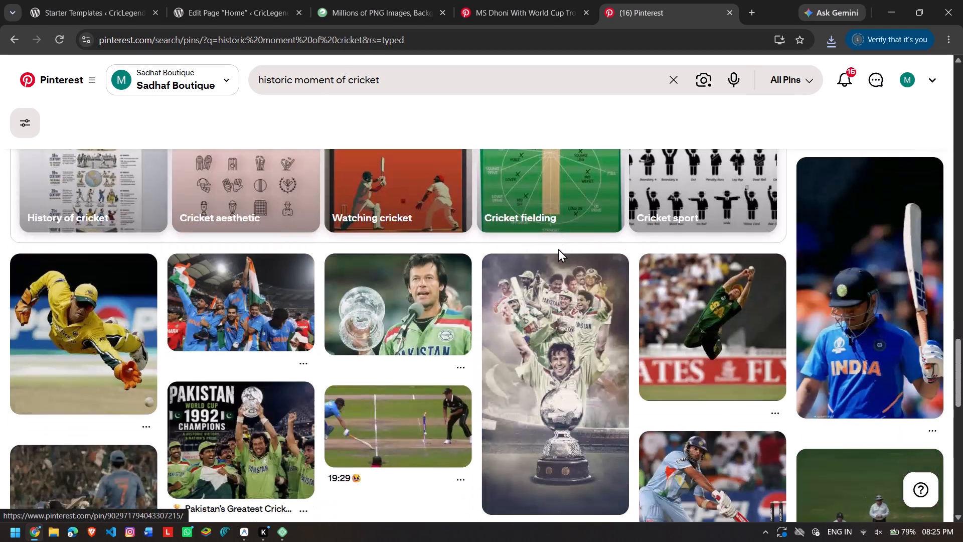
pyautogui.scroll(-3, 558, 248)
pyautogui.scroll(2, 558, 248)
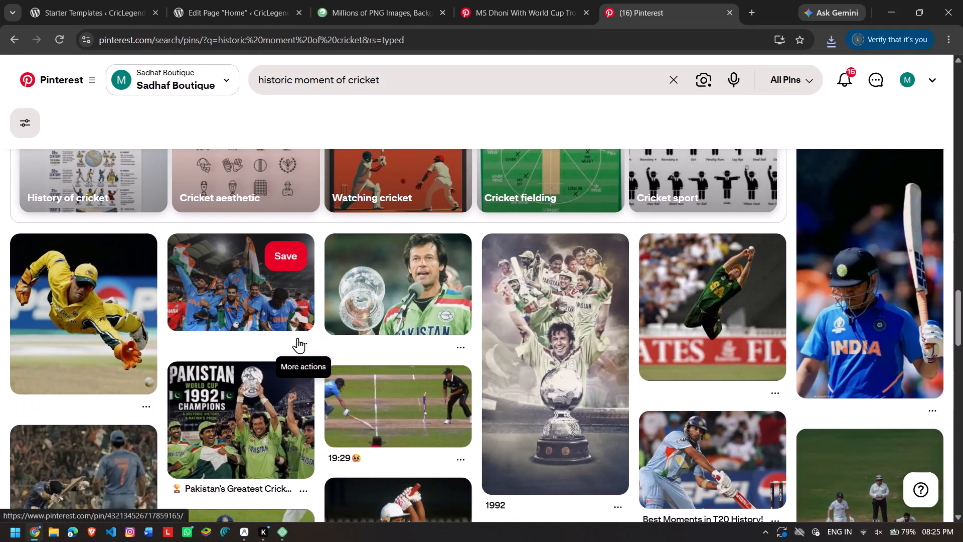
pyautogui.click(300, 340)
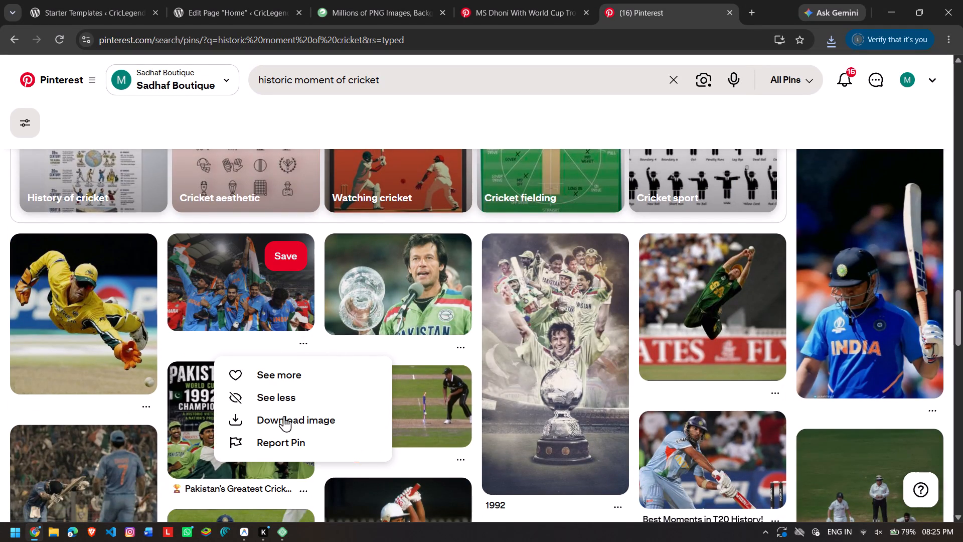
pyautogui.click(284, 416)
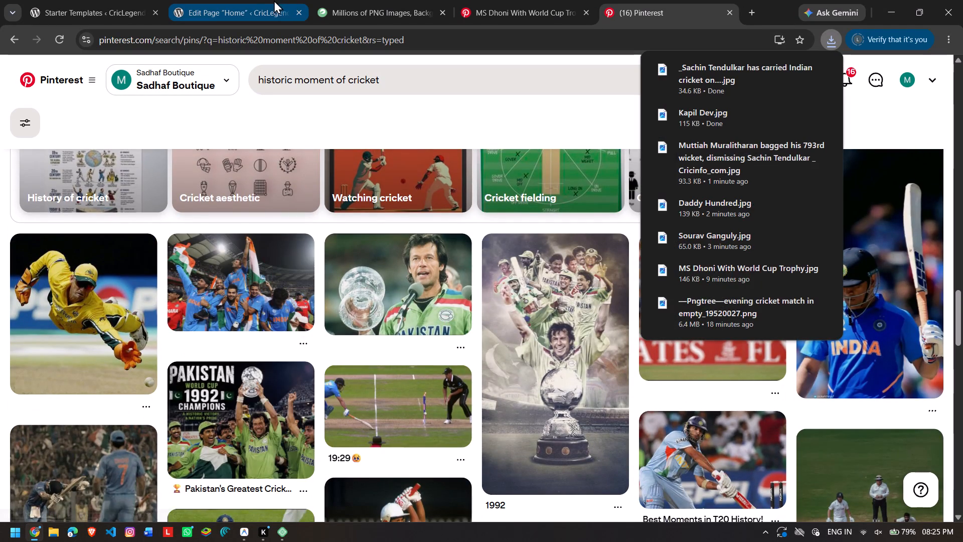
# Return to the home page editor and replace the Kapil Dev slide image with the downloaded Sachin Tendulkar picture.
pyautogui.click(243, 0)
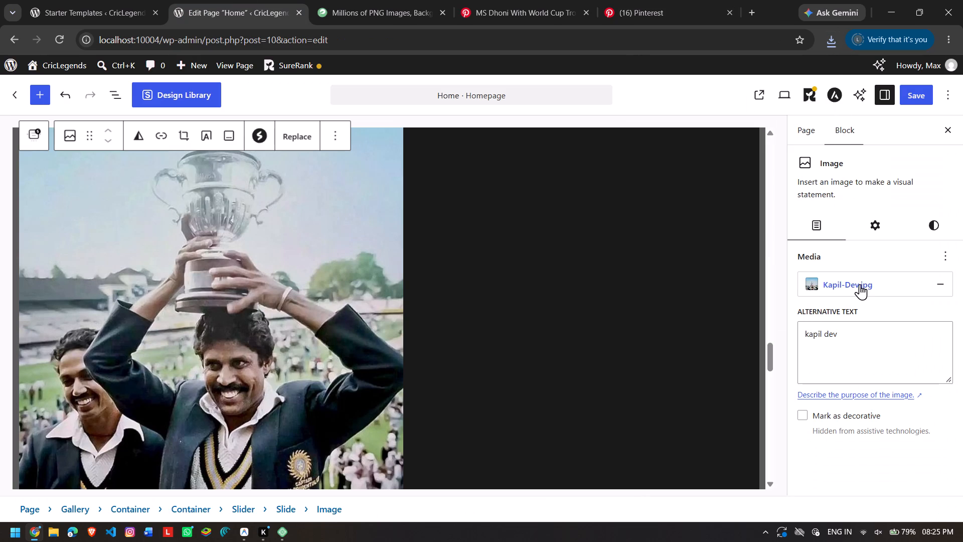
pyautogui.click(860, 284)
pyautogui.click(788, 348)
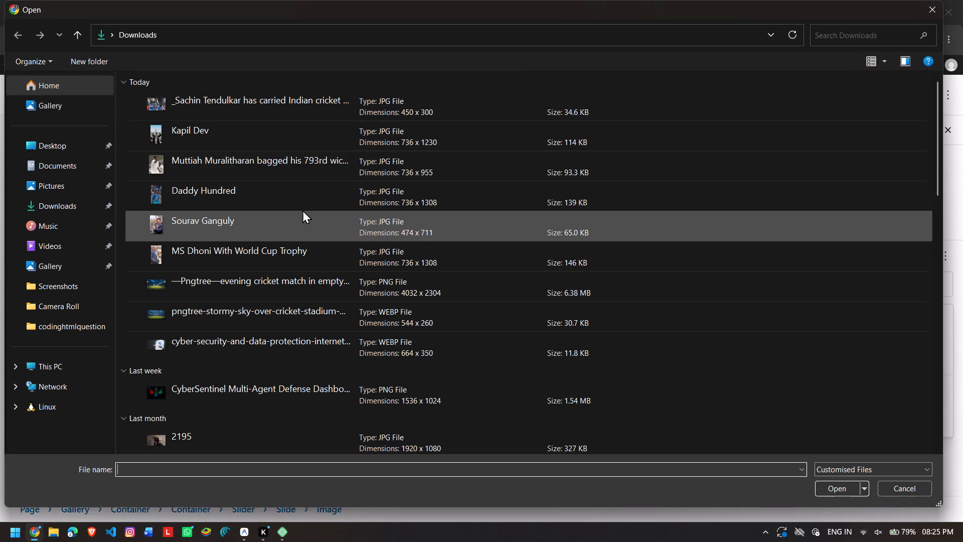
pyautogui.doubleClick(296, 95)
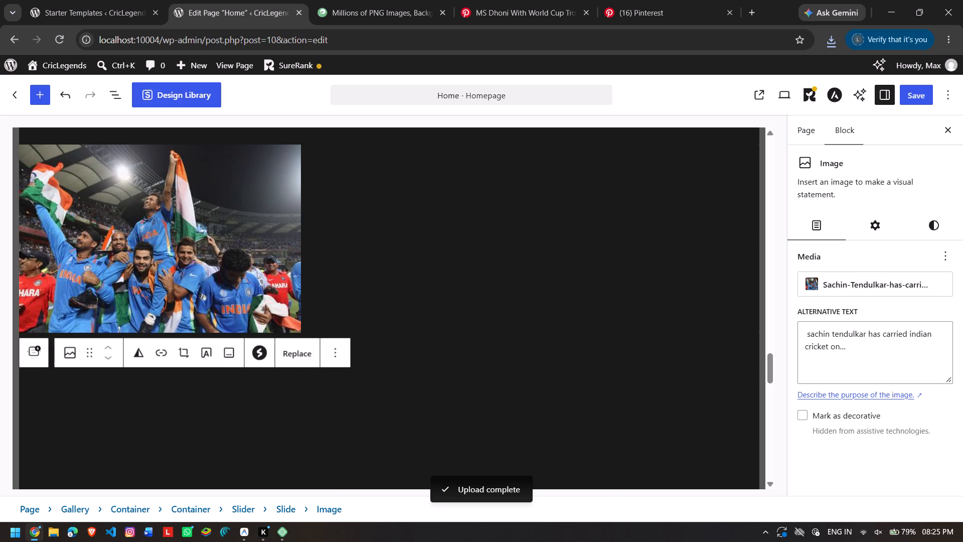
# Examine the slide image's resolution, display condition and image mask settings for a way to adjust how it displays.
pyautogui.click(887, 232)
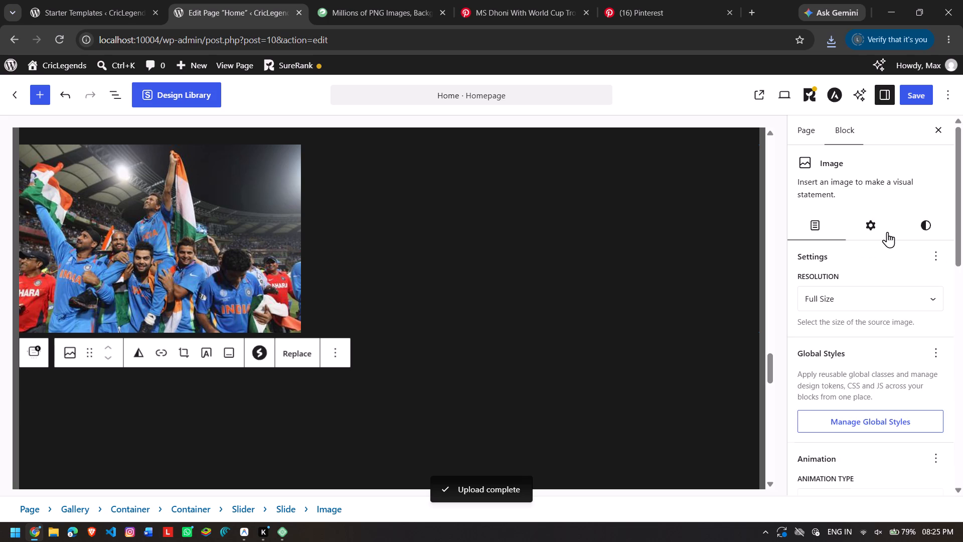
pyautogui.click(858, 225)
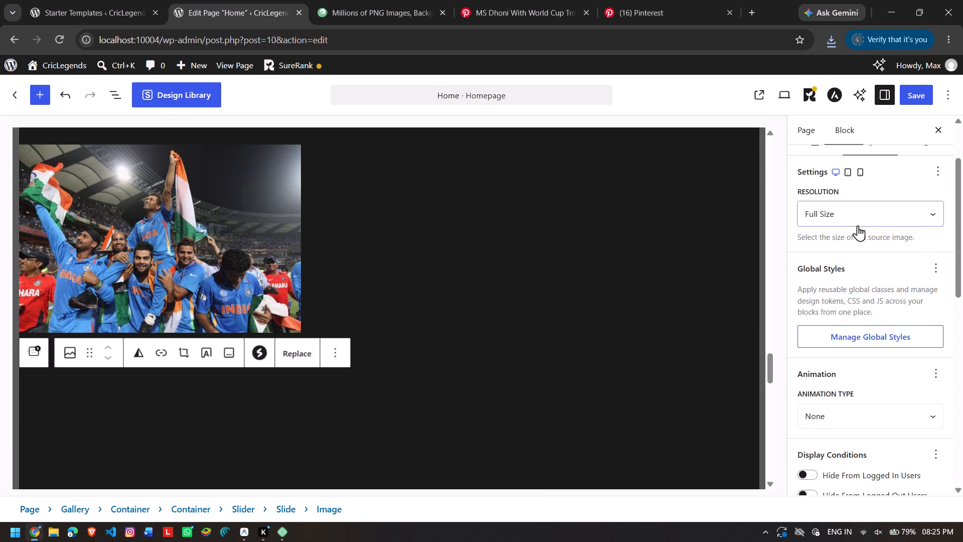
pyautogui.click(858, 225)
pyautogui.scroll(-4, 858, 340)
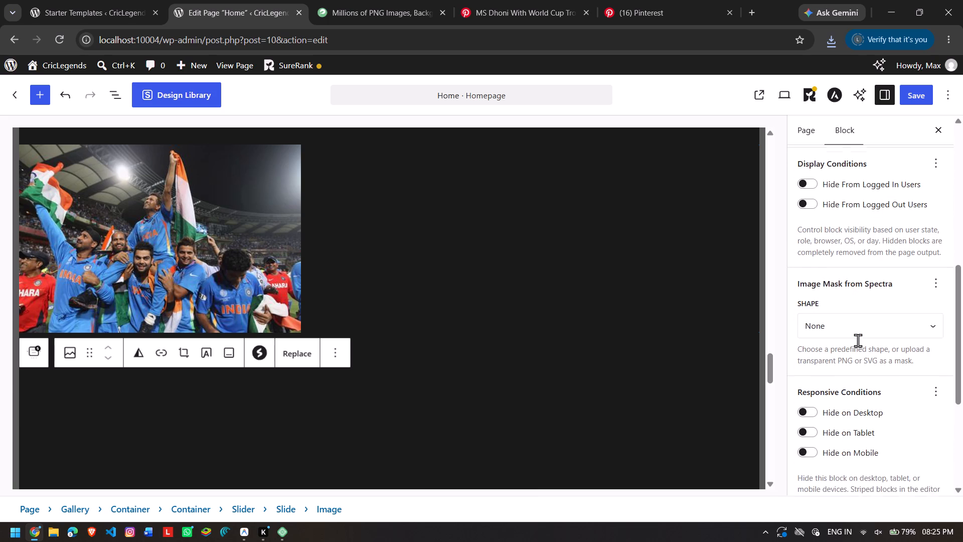
pyautogui.click(857, 329)
pyautogui.click(857, 329)
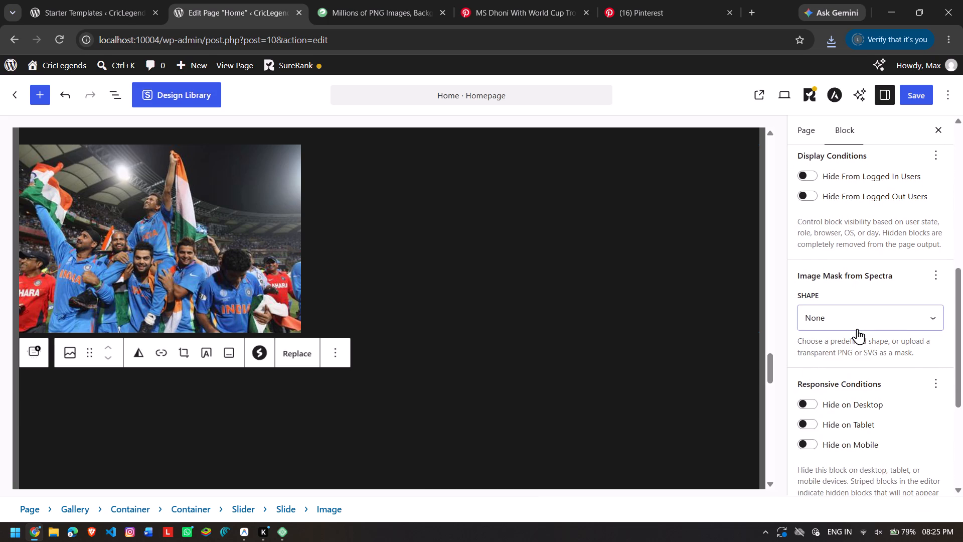
pyautogui.scroll(-3, 857, 329)
pyautogui.scroll(6, 857, 329)
pyautogui.scroll(2, 873, 237)
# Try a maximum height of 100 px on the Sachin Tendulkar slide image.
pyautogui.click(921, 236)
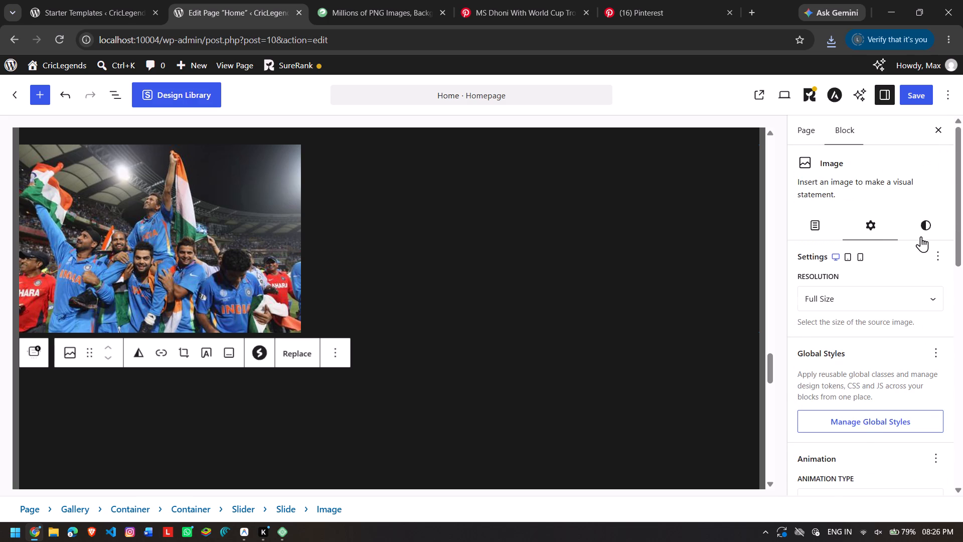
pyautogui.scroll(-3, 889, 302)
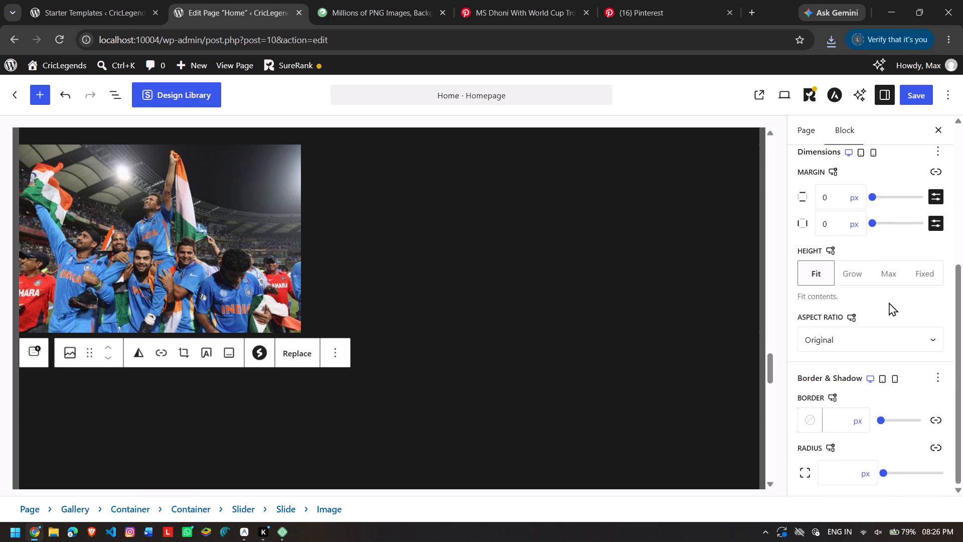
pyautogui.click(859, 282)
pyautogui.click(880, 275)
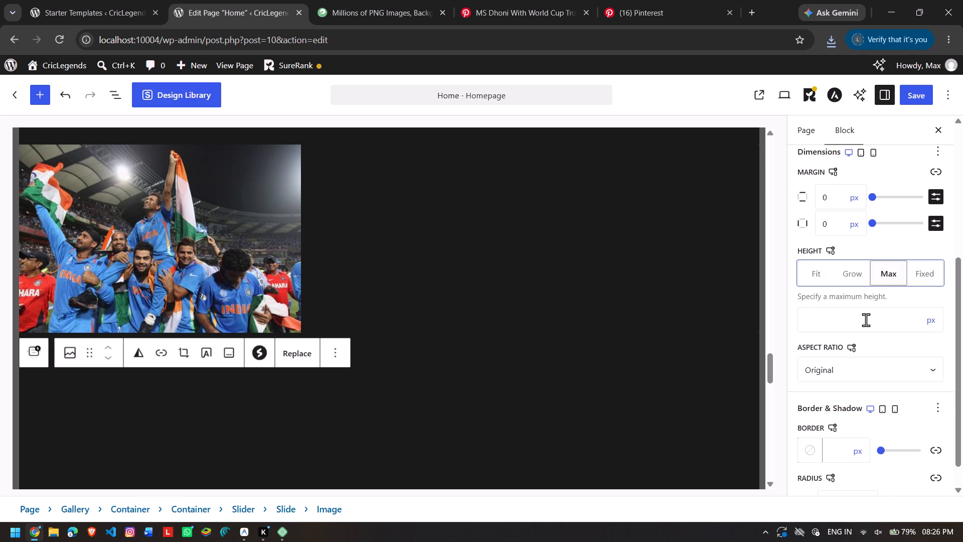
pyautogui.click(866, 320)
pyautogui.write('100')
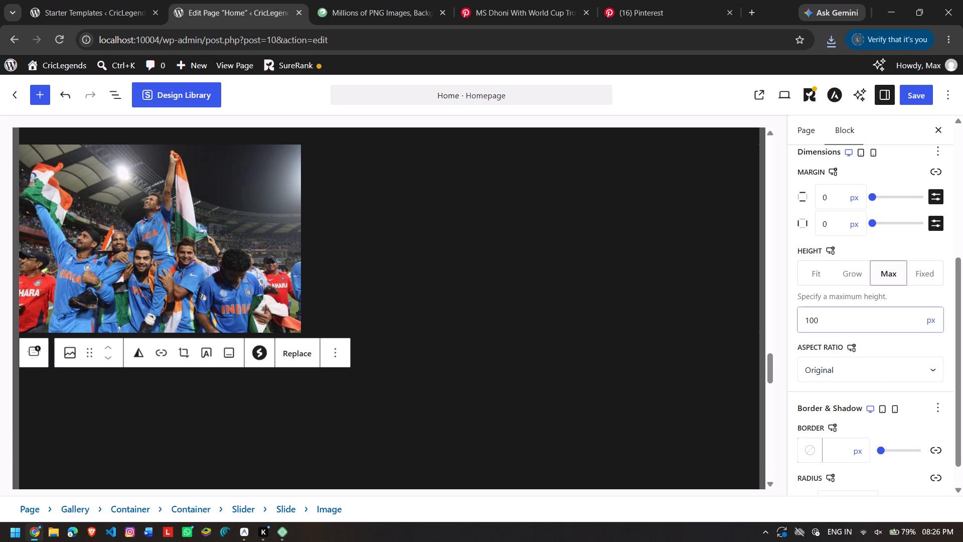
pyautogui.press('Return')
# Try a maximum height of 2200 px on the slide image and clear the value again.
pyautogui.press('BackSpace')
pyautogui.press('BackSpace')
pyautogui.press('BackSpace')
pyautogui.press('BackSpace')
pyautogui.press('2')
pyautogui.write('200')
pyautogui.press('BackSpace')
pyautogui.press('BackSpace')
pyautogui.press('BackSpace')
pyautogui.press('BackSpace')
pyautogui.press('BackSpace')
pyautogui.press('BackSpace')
# Switch the slide image's height mode to Fixed.
pyautogui.scroll(-4, 917, 413)
pyautogui.scroll(4, 917, 413)
pyautogui.scroll(-1, 919, 457)
pyautogui.click(928, 410)
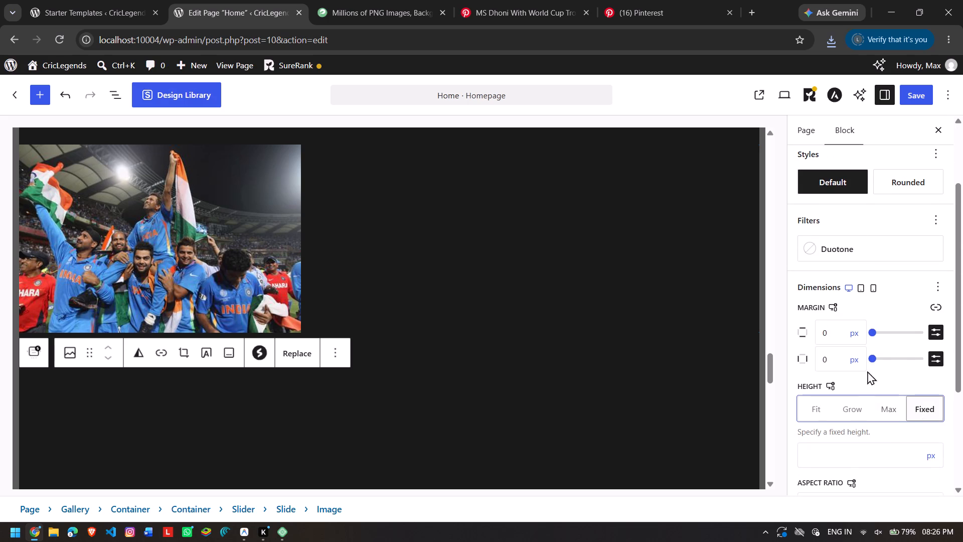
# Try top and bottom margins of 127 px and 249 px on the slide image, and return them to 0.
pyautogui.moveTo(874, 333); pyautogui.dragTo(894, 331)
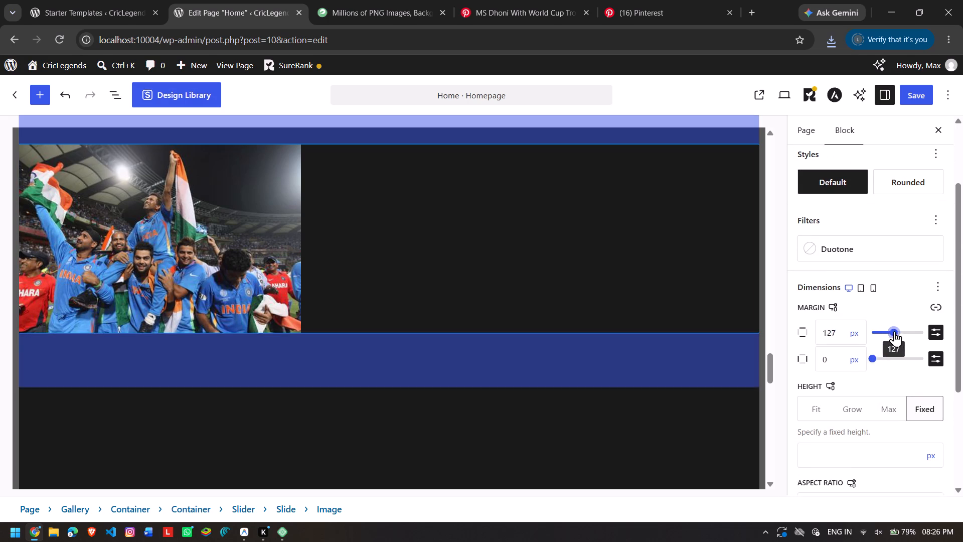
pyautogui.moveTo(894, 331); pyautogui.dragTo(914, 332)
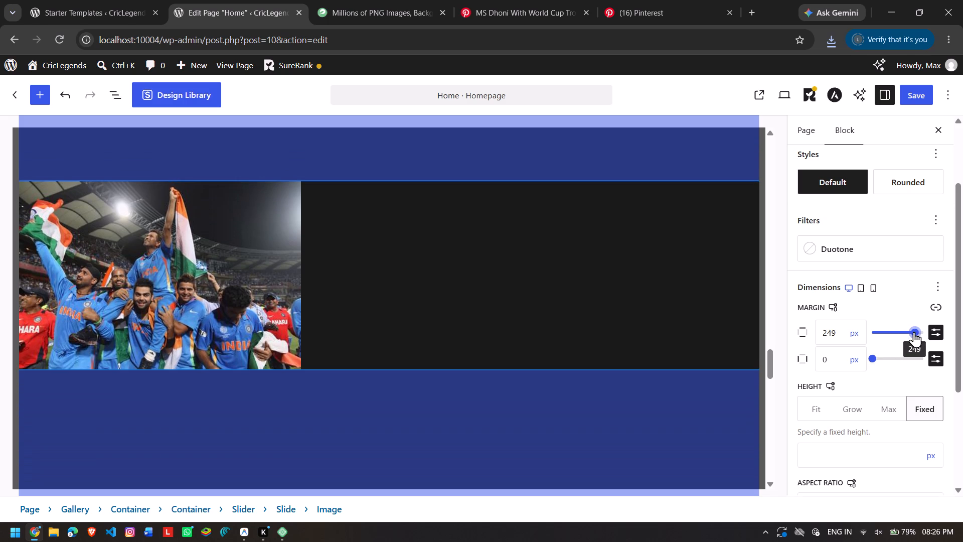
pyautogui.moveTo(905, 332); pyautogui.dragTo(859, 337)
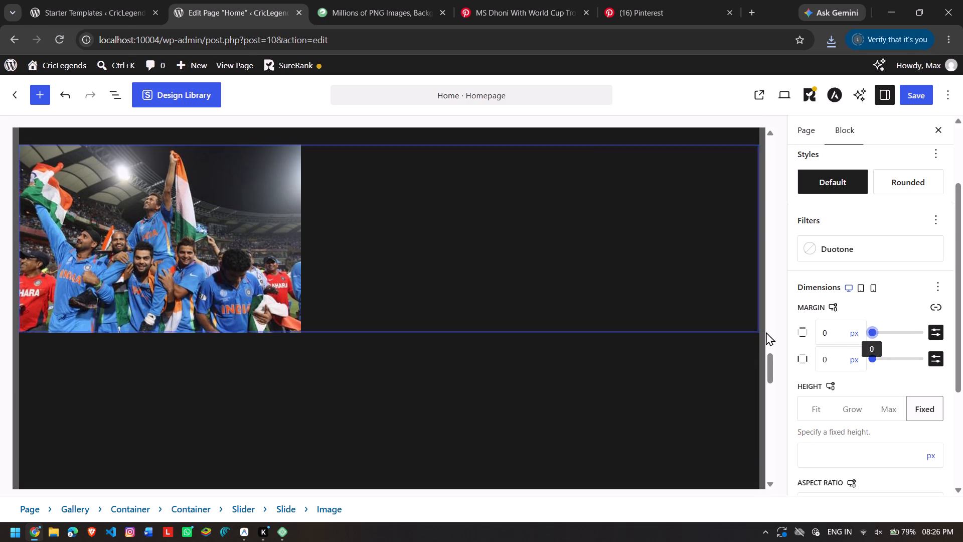
# Check the image in the gallery and examine its general, responsive, attribute and advanced settings, ending at its media settings.
pyautogui.scroll(4, 726, 321)
pyautogui.scroll(-1, 726, 321)
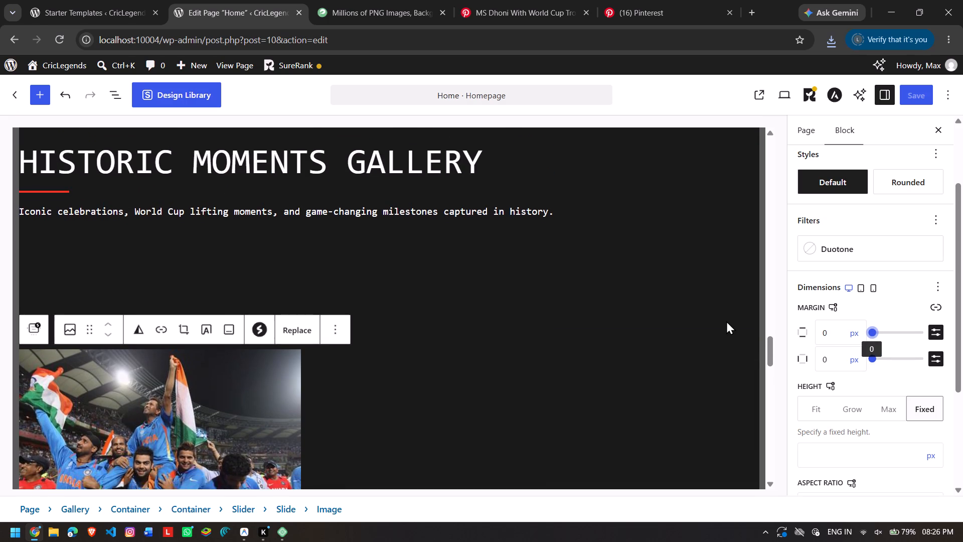
pyautogui.scroll(-1, 726, 321)
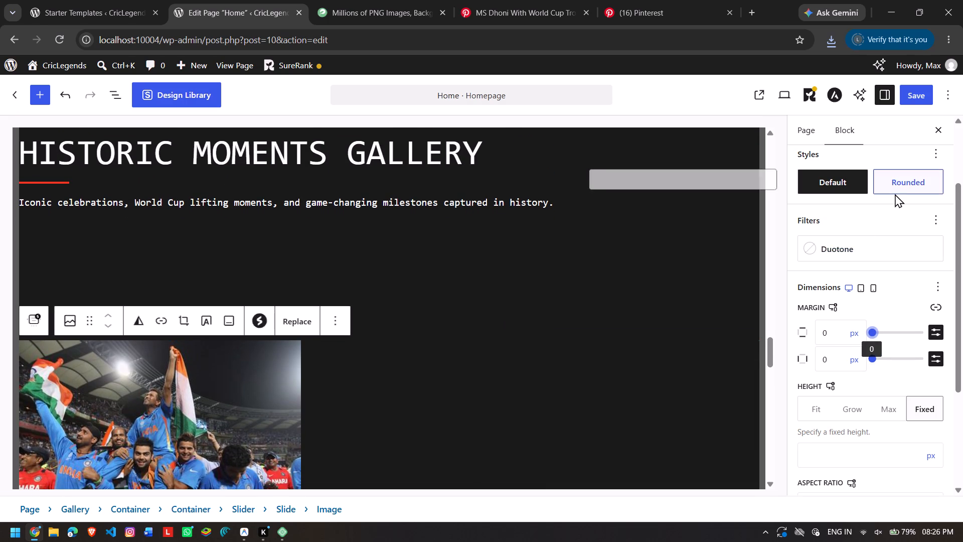
pyautogui.scroll(2, 869, 249)
pyautogui.click(868, 231)
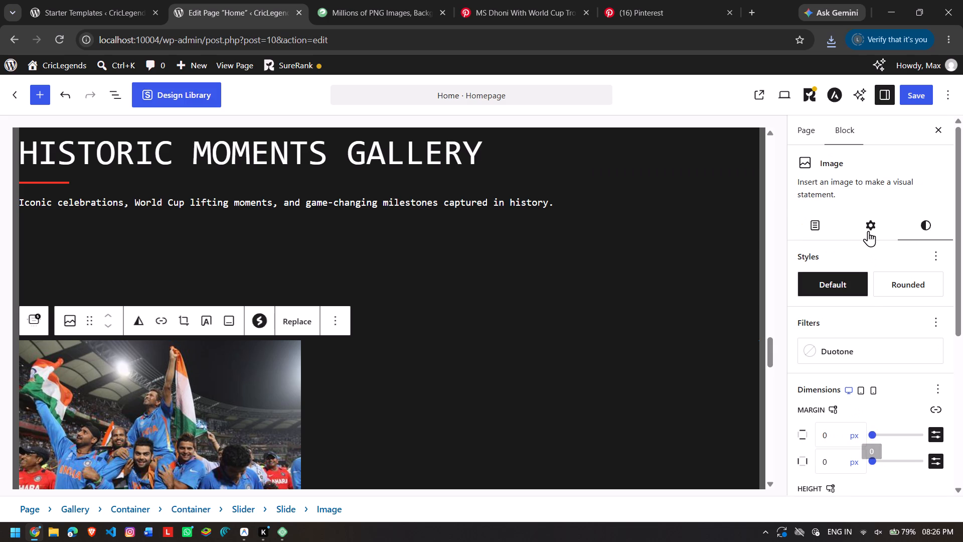
pyautogui.scroll(-3, 854, 292)
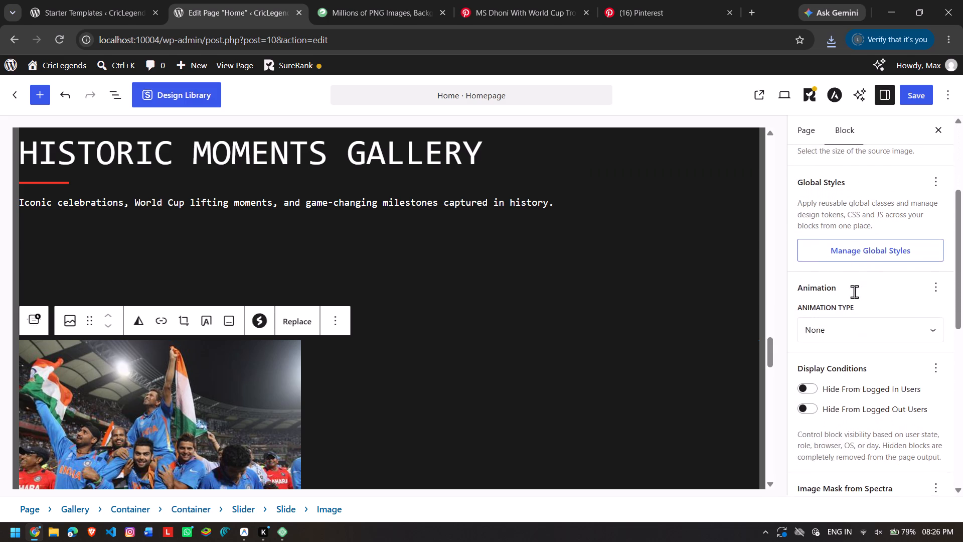
pyautogui.scroll(-2, 854, 292)
pyautogui.scroll(-3, 846, 364)
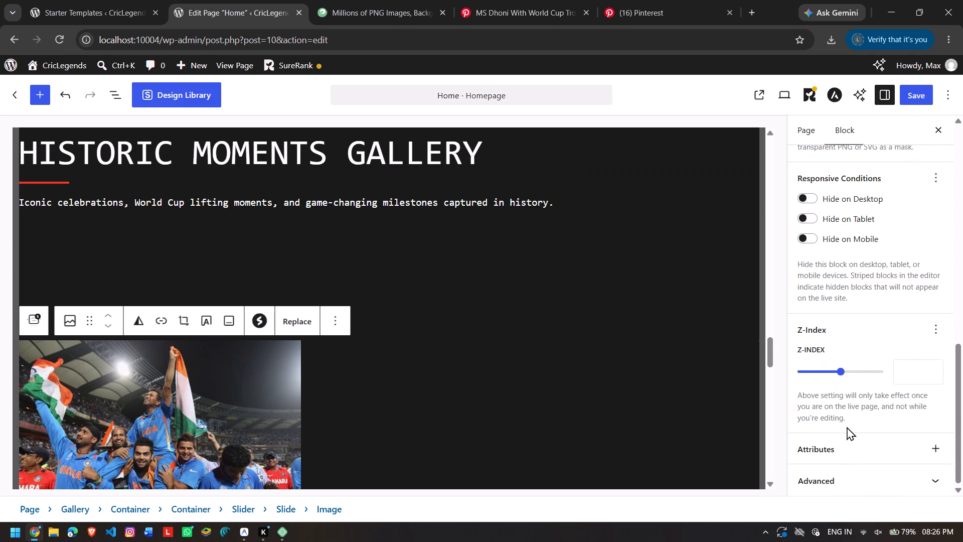
pyautogui.click(843, 448)
pyautogui.scroll(-1, 843, 448)
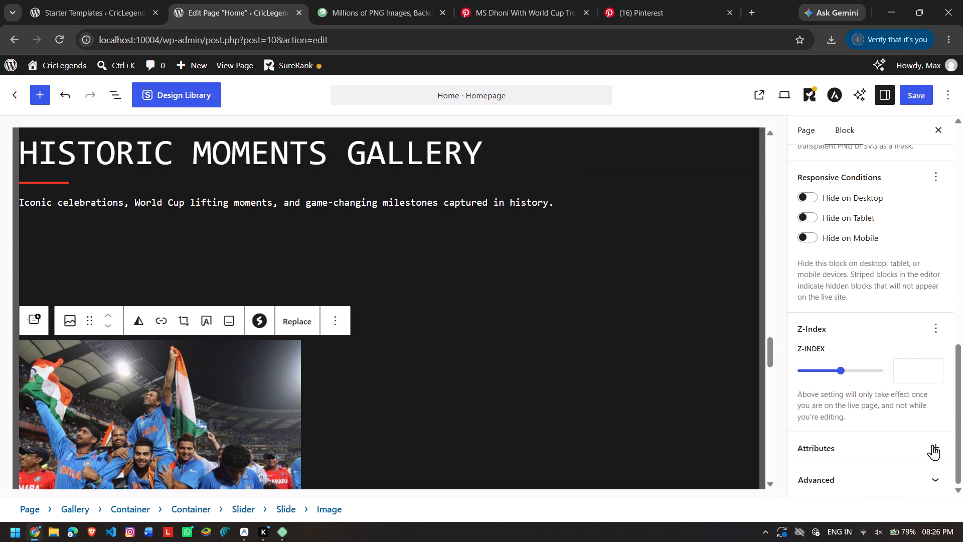
pyautogui.click(932, 445)
pyautogui.scroll(-1, 932, 445)
pyautogui.click(909, 478)
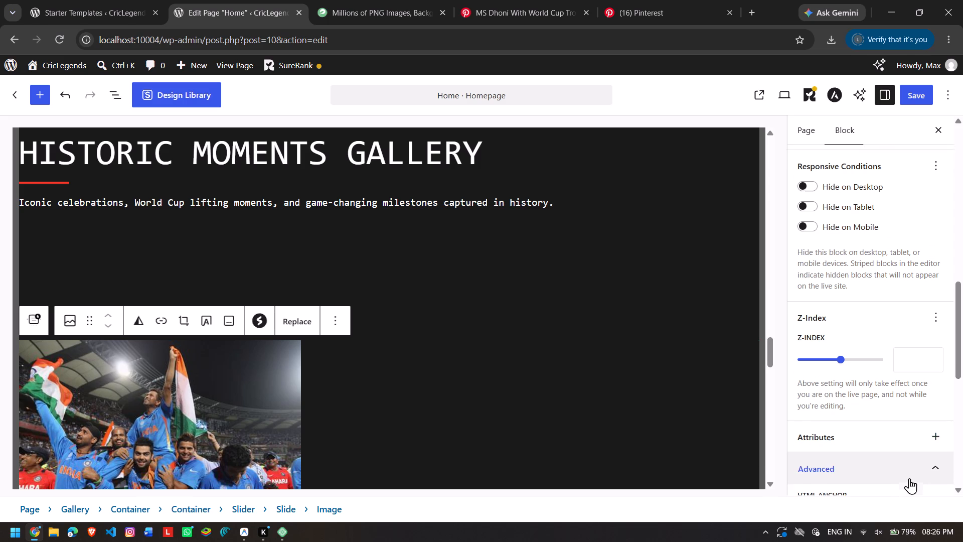
pyautogui.scroll(-9, 909, 478)
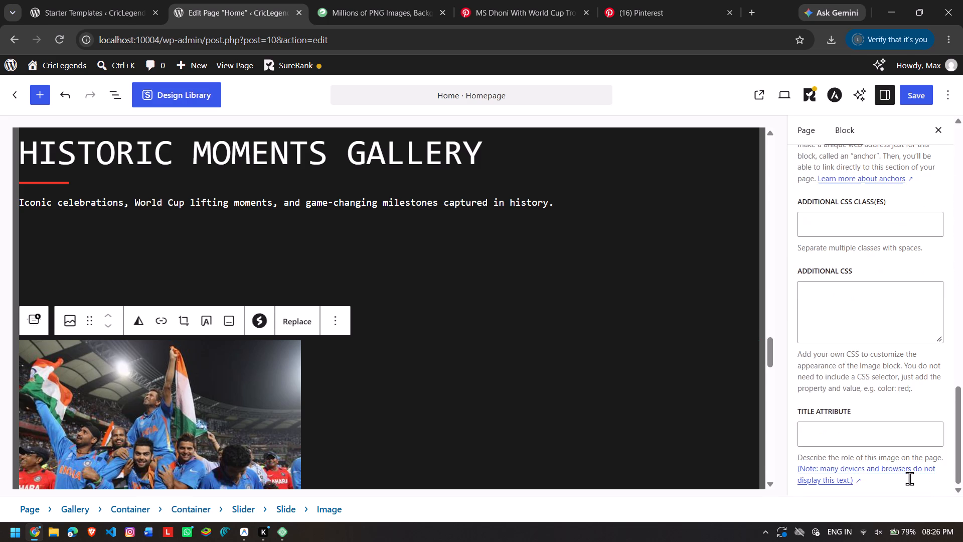
pyautogui.scroll(9, 909, 478)
pyautogui.click(820, 232)
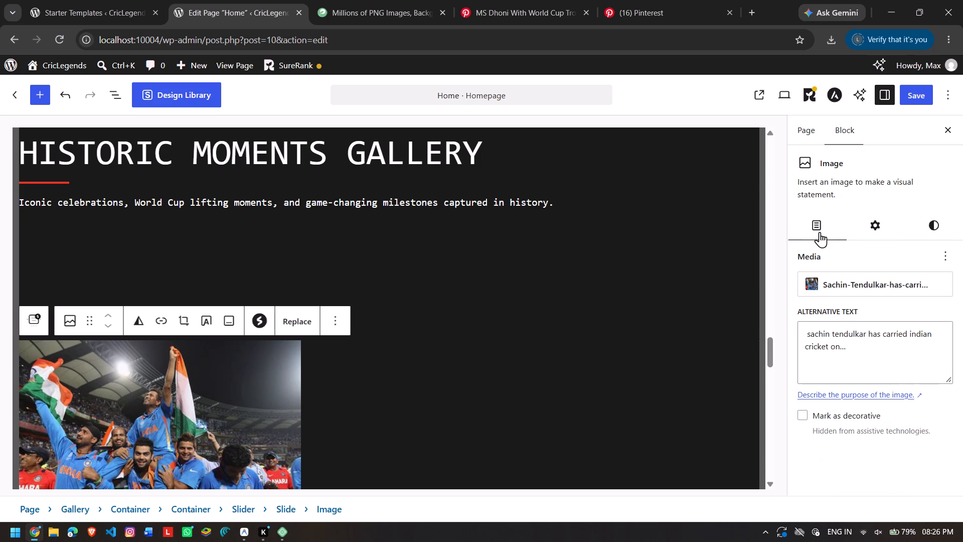
# Undo the series of recent sizing and spacing edits made to the Historic Moments Gallery slide image.
pyautogui.scroll(-3, 828, 291)
pyautogui.hotkey('ctrl', 'z')
pyautogui.hotkey('ctrl', 'z')
pyautogui.hotkey('ctrl', 'z')
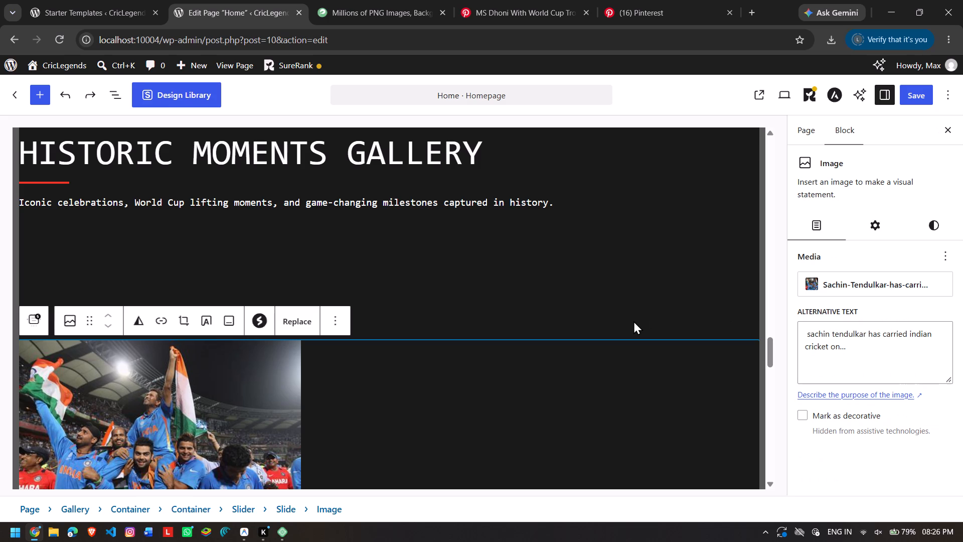
pyautogui.click(75, 91)
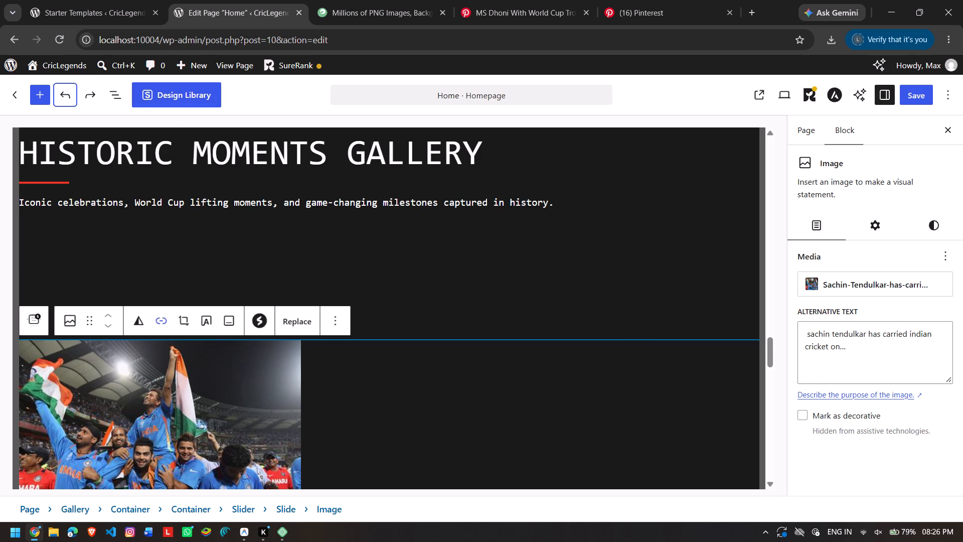
pyautogui.click(182, 398)
pyautogui.hotkey('ctrl', 'z')
pyautogui.hotkey('ctrl', 'z')
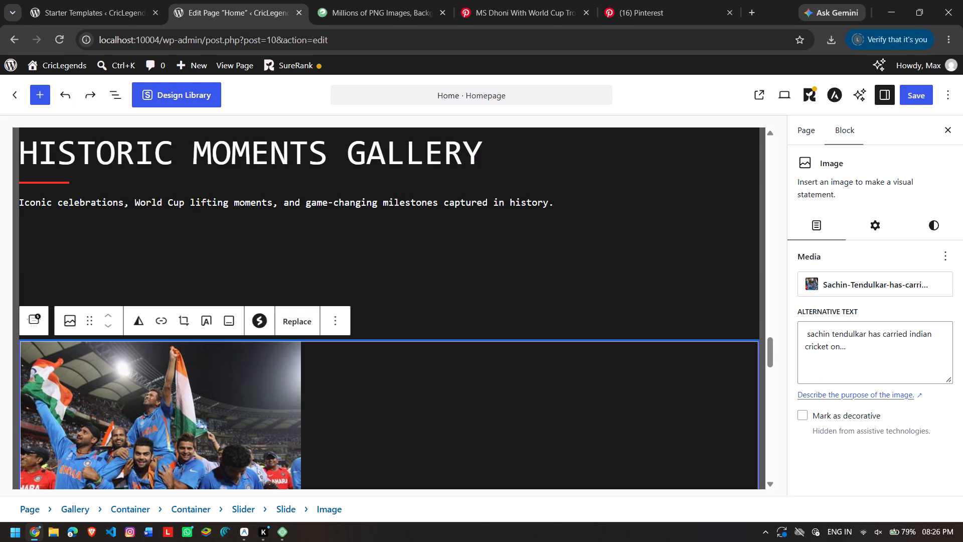
pyautogui.hotkey('ctrl', 'z')
pyautogui.hotkey('ctrl', 'z')
pyautogui.hotkey('ctrl', 'z')
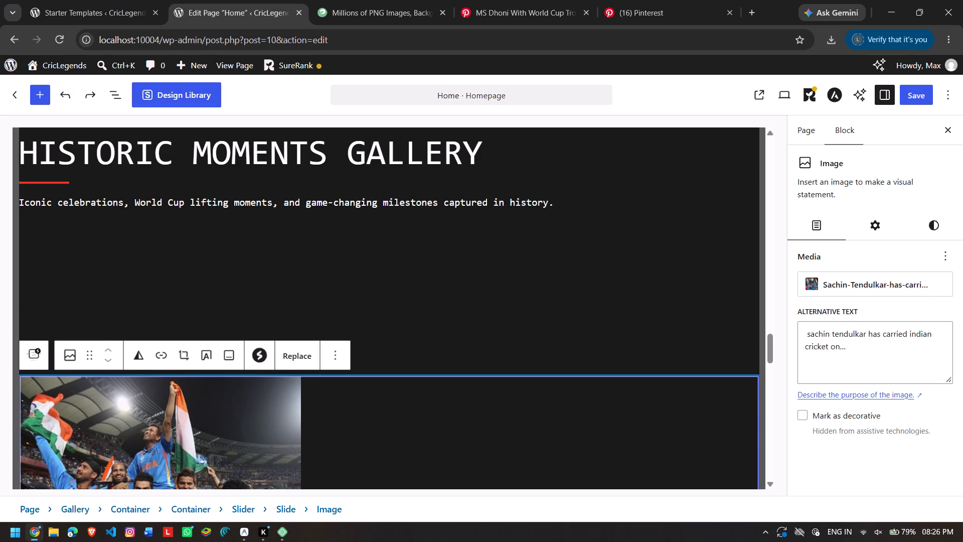
pyautogui.hotkey('ctrl', 'z')
pyautogui.hotkey('ctrl', 'z')
pyautogui.hotkey('ctrl', 'z')
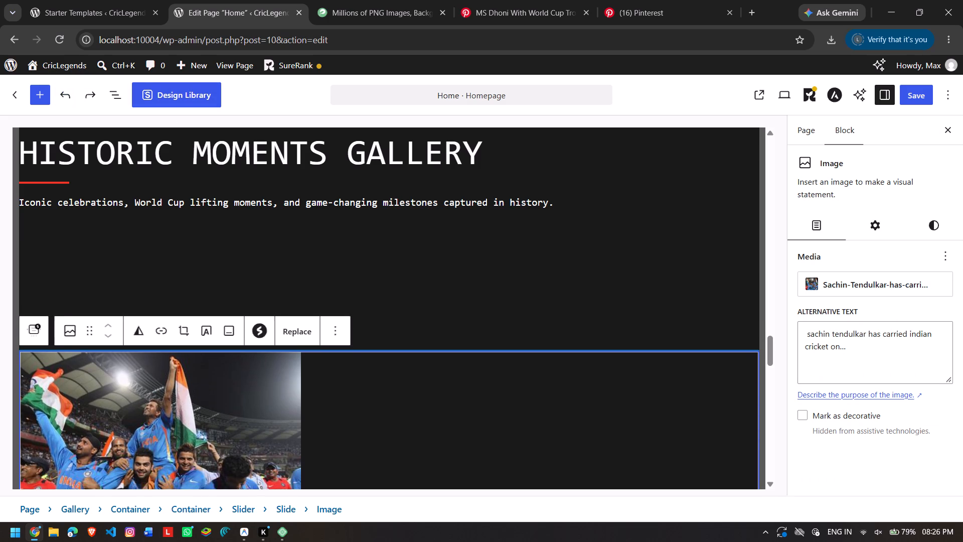
pyautogui.hotkey('ctrl', 'z')
pyautogui.hotkey('ctrl', 'z')
pyautogui.hotkey('ctrl', 'z')
pyautogui.hotkey('ctrl', 'z')
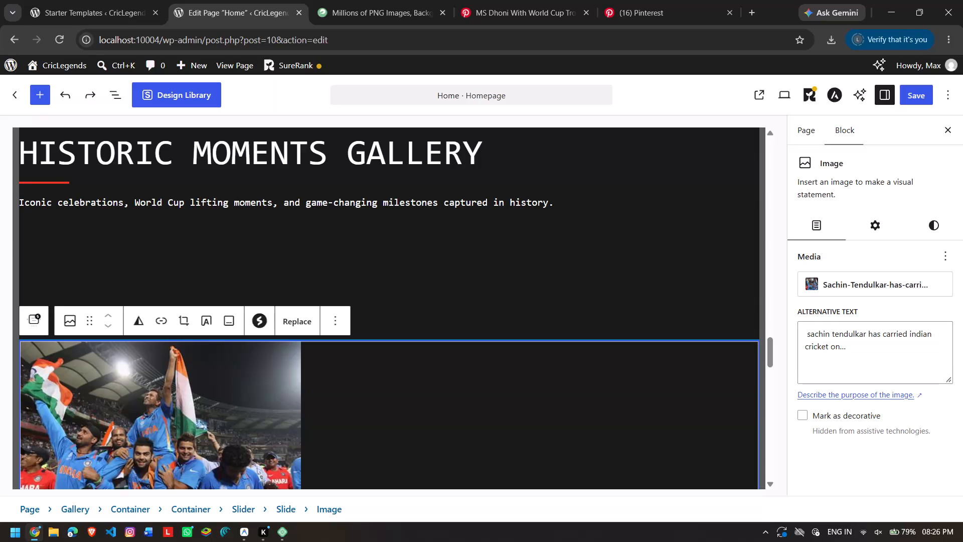
pyautogui.hotkey('ctrl', 'z')
pyautogui.hotkey('ctrl', 'z')
pyautogui.hotkey('ctrl', 'z')
pyautogui.hotkey('ctrl', 'z')
pyautogui.hotkey('ctrl', 'z')
pyautogui.hotkey('ctrl', 'z')
pyautogui.hotkey('ctrl', 'z')
pyautogui.hotkey('ctrl', 'z')
pyautogui.click(62, 95)
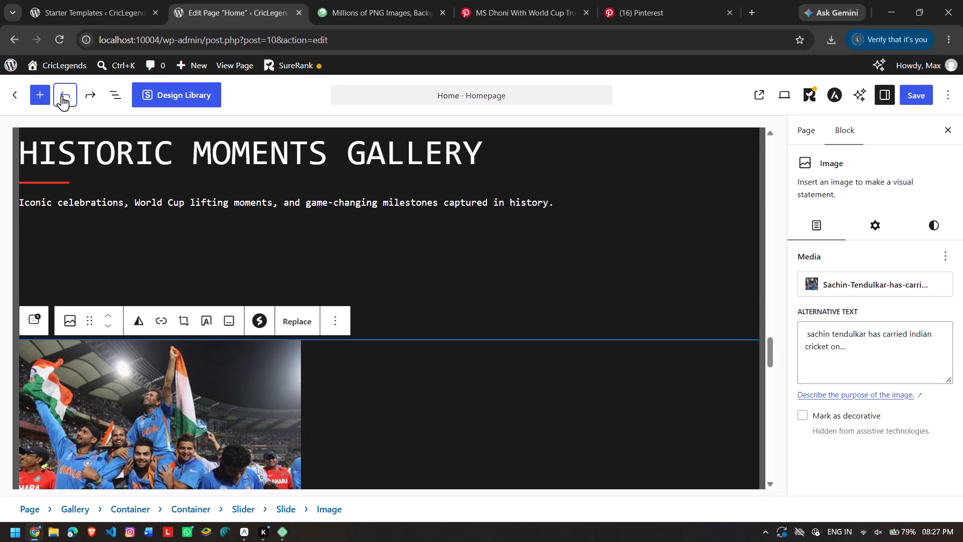
pyautogui.click(62, 95)
pyautogui.click(62, 95)
pyautogui.click(62, 95)
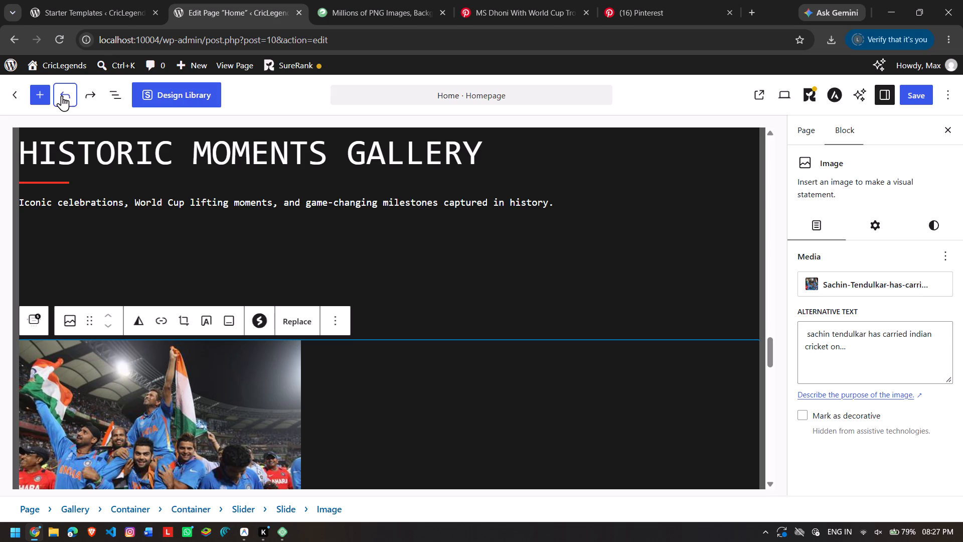
pyautogui.click(62, 95)
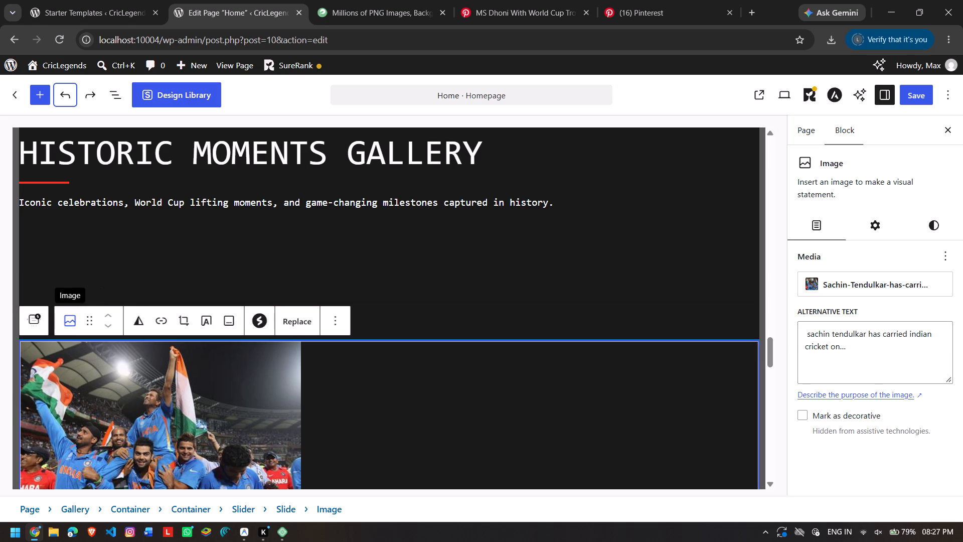
# Select the gallery slide image and look through its block settings for a sizing option.
pyautogui.click(304, 373)
pyautogui.doubleClick(284, 378)
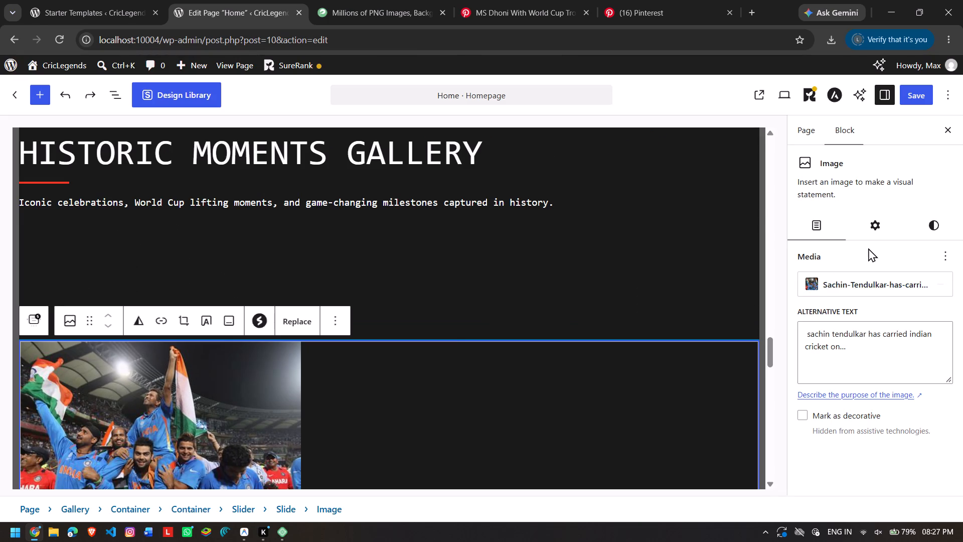
pyautogui.scroll(-1, 868, 248)
pyautogui.click(873, 234)
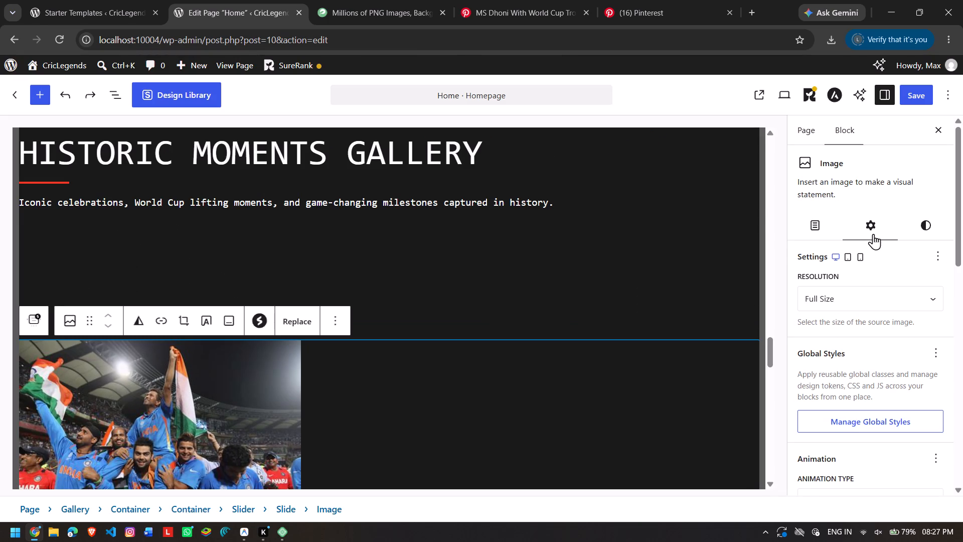
pyautogui.scroll(-3, 844, 293)
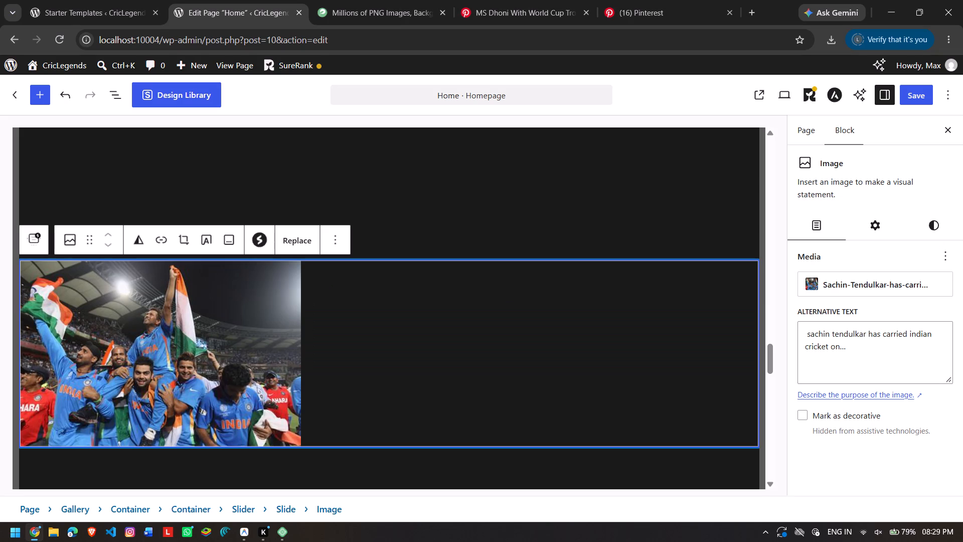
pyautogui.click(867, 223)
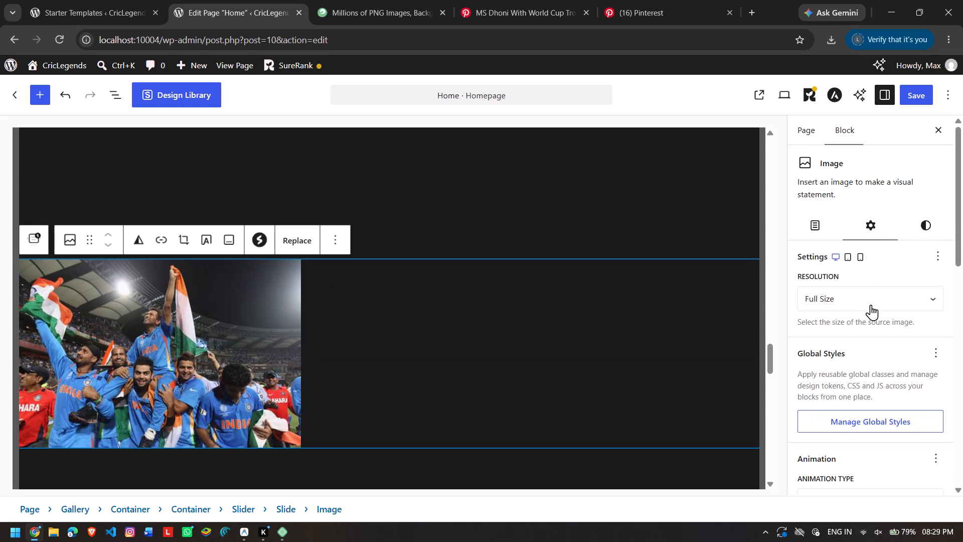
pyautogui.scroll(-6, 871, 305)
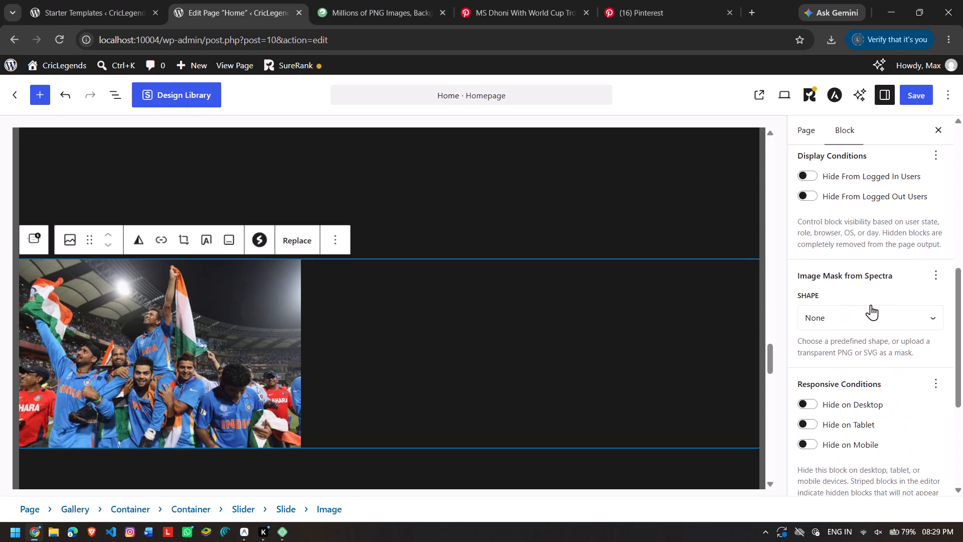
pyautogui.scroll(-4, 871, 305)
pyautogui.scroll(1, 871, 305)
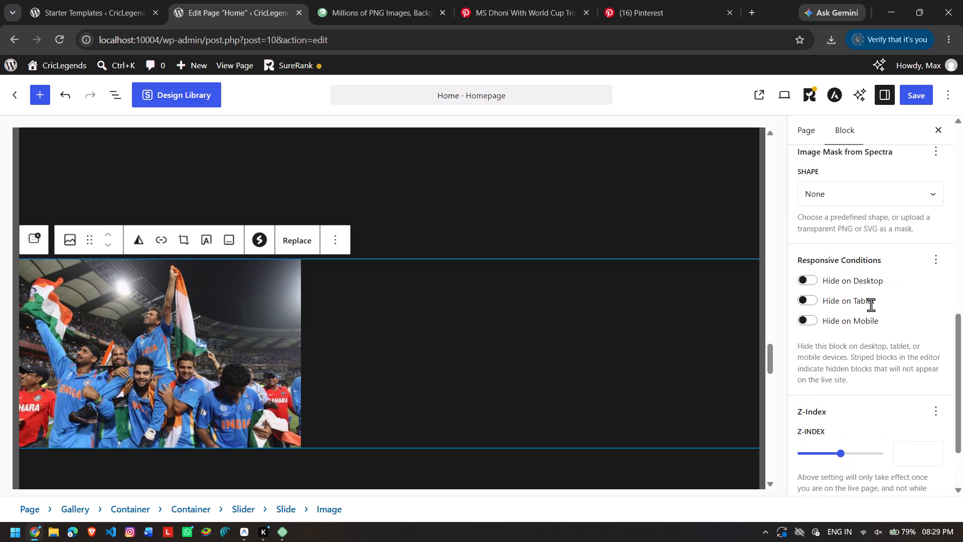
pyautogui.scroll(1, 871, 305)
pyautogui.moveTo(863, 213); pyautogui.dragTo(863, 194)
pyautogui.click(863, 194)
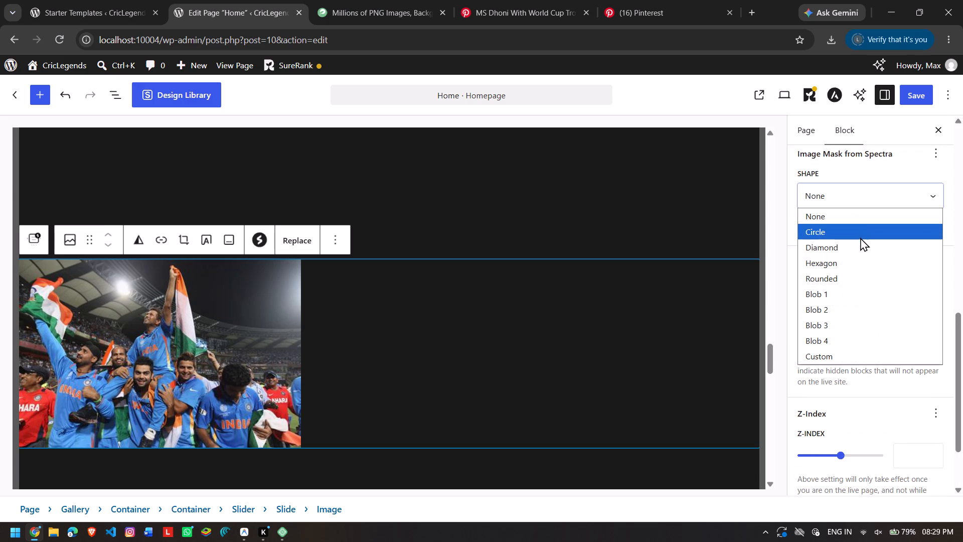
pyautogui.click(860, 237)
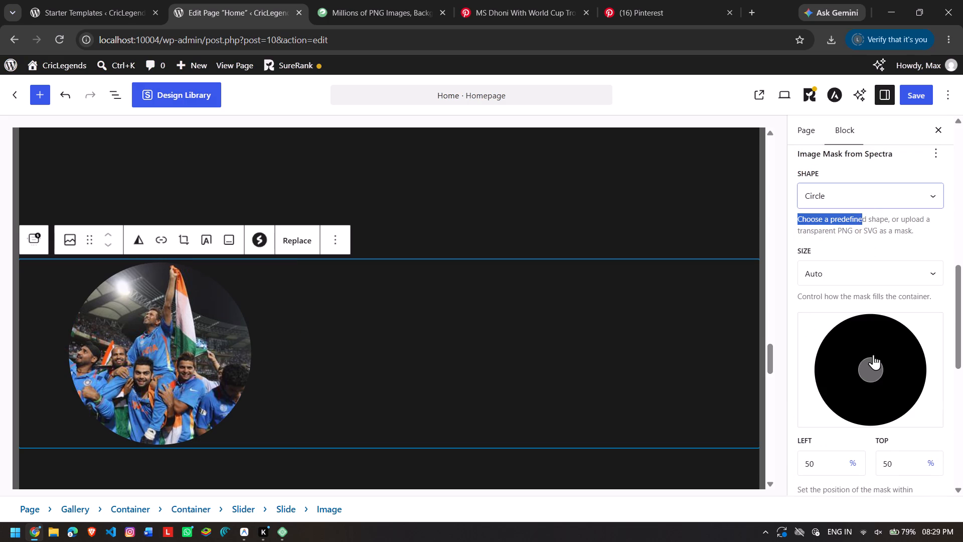
# Reposition the image mask to about 50% left and 47% top, and set its size to Cover.
pyautogui.moveTo(873, 354); pyautogui.dragTo(883, 376)
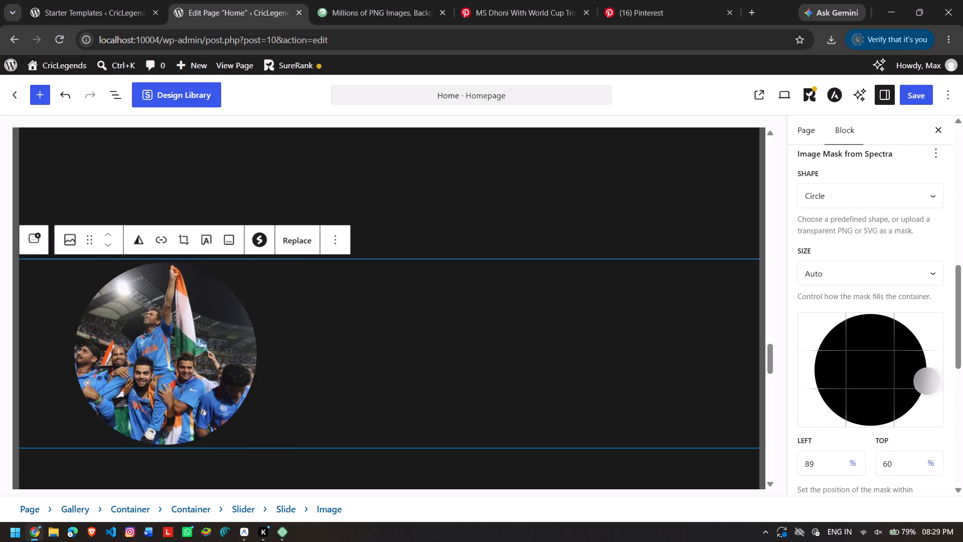
pyautogui.moveTo(883, 376); pyautogui.dragTo(870, 367)
pyautogui.click(854, 278)
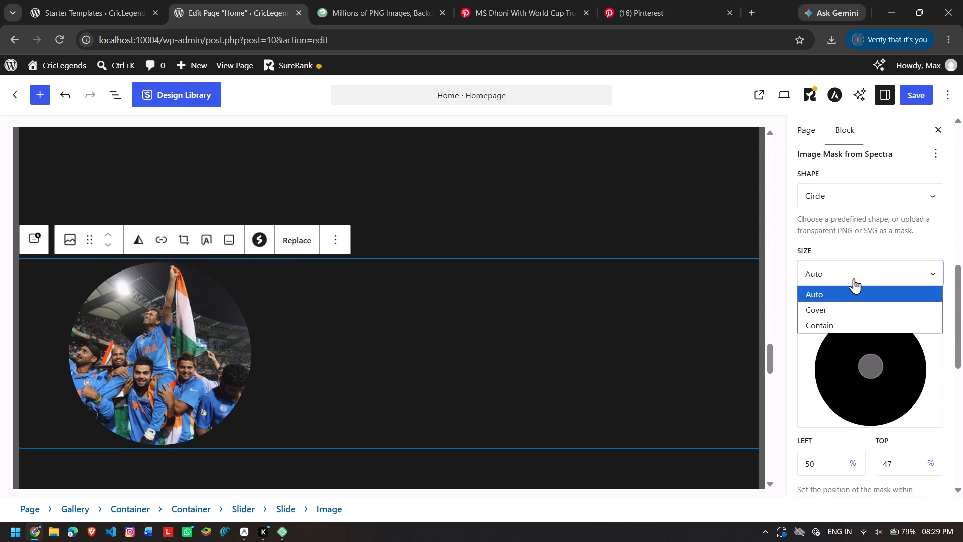
pyautogui.click(847, 310)
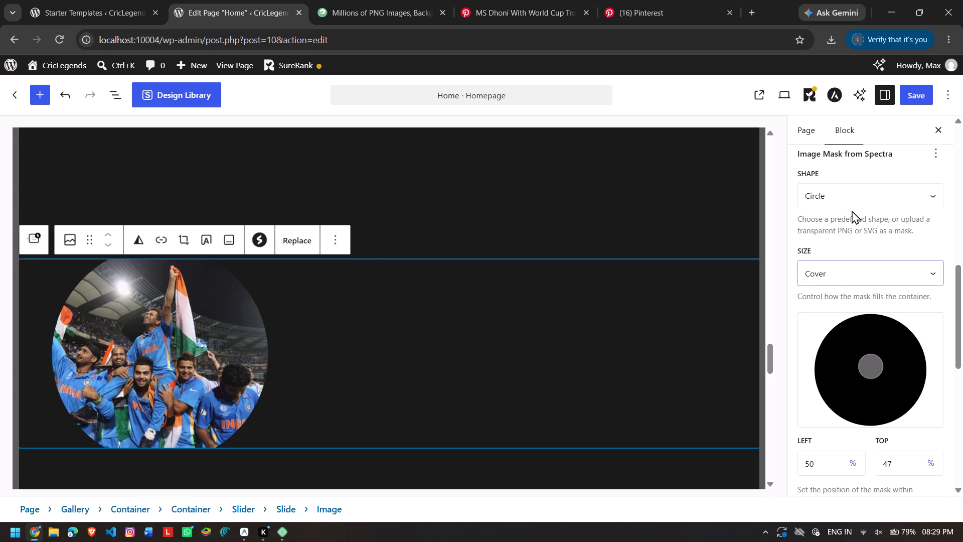
# Try the Hexagon mask shape on the slide image, and set the shape to Custom.
pyautogui.click(852, 210)
pyautogui.click(853, 201)
pyautogui.click(852, 262)
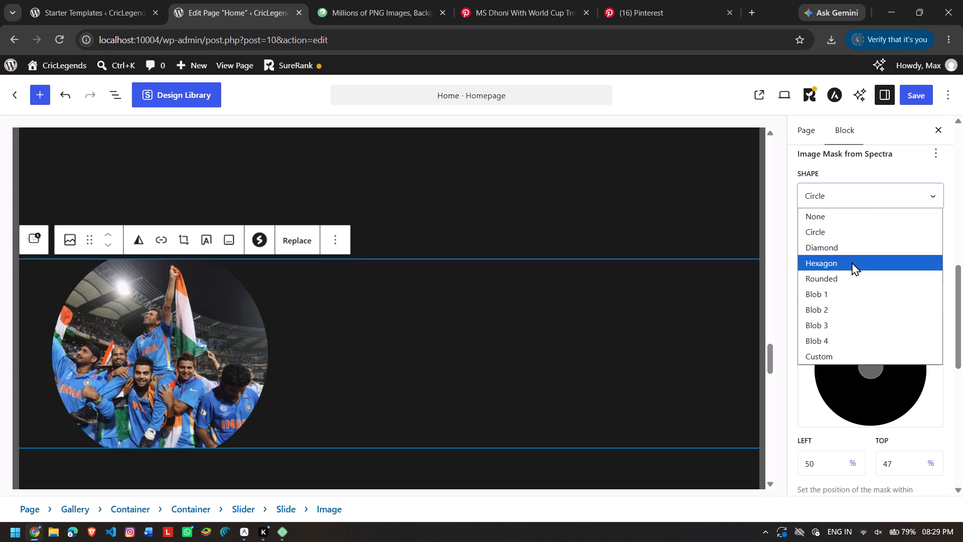
pyautogui.click(859, 198)
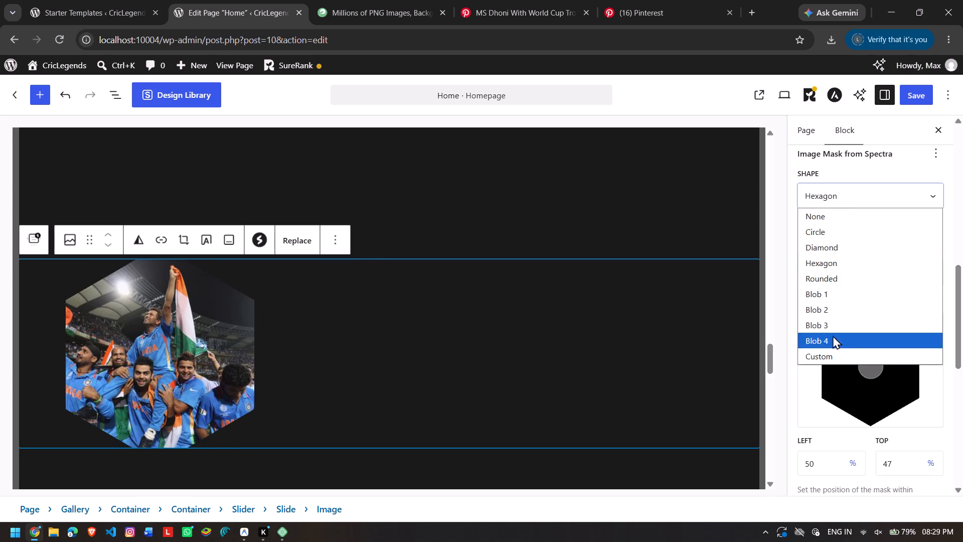
pyautogui.click(828, 350)
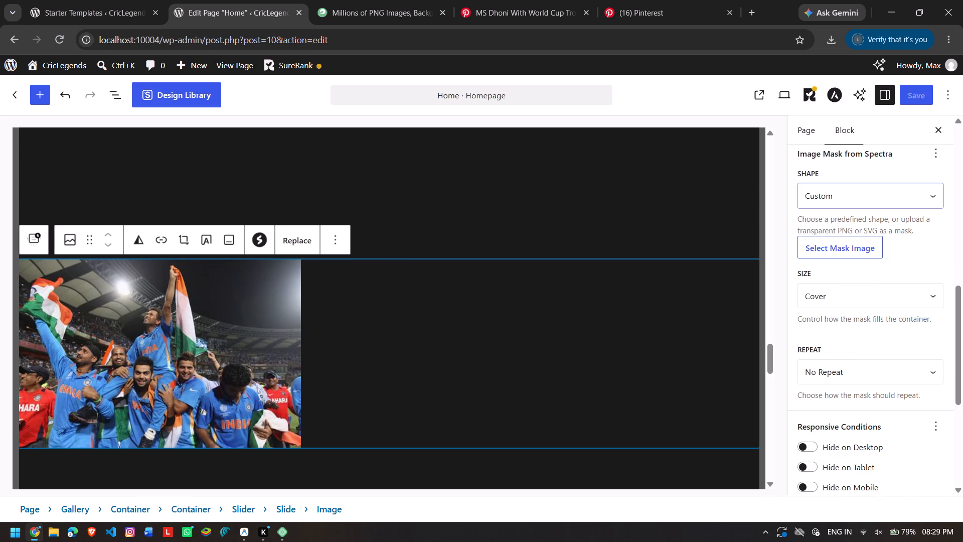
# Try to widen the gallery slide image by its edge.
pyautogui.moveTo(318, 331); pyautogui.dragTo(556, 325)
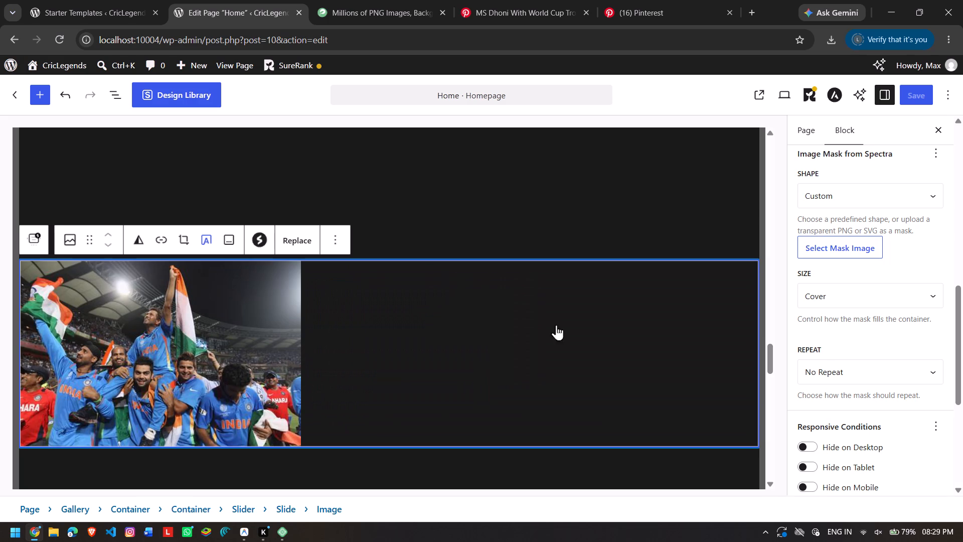
# Replace the gallery slide image with the kapil dev picture from the media library.
pyautogui.click(303, 243)
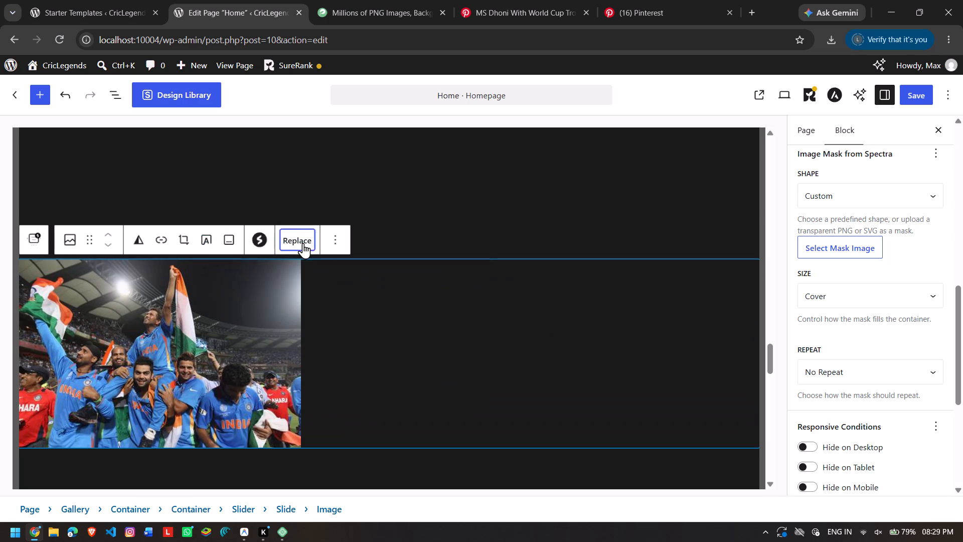
pyautogui.click(324, 280)
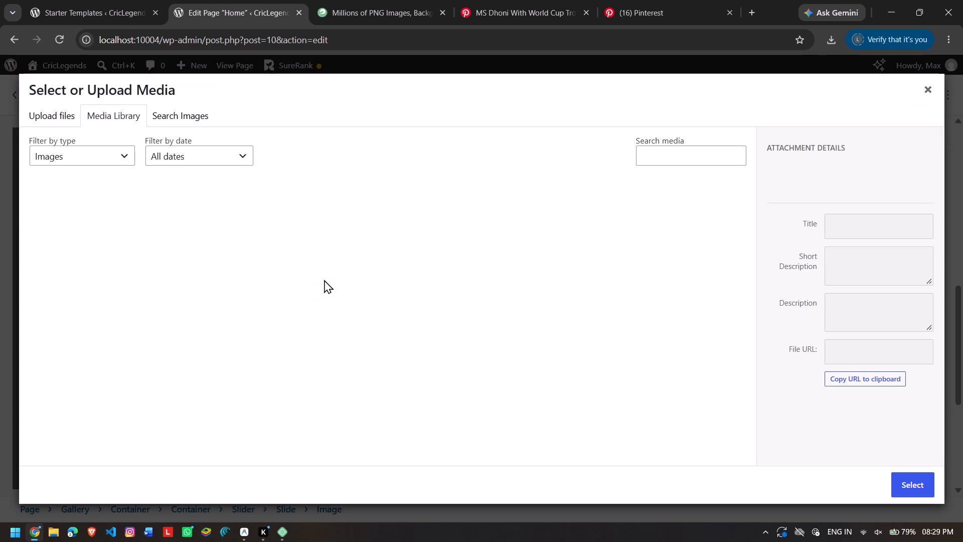
pyautogui.click(203, 117)
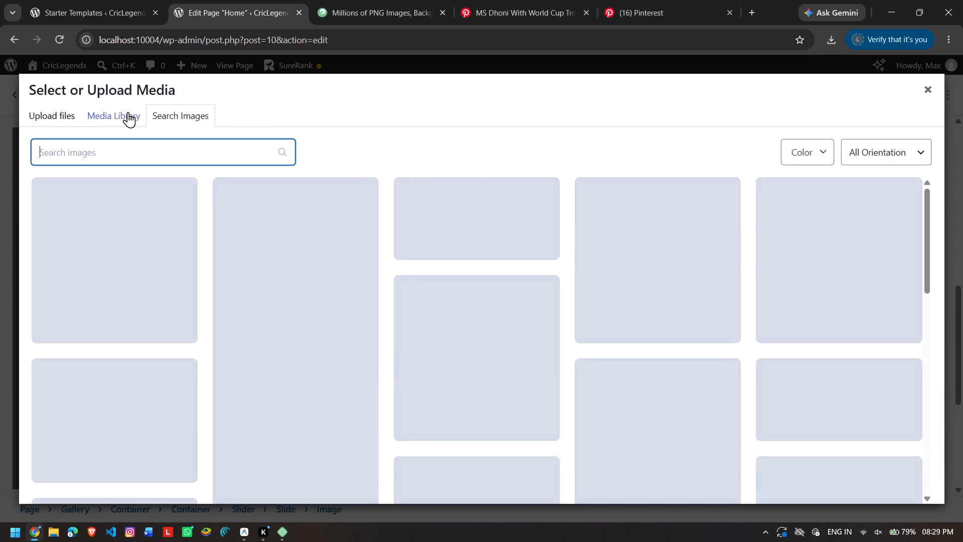
pyautogui.click(107, 109)
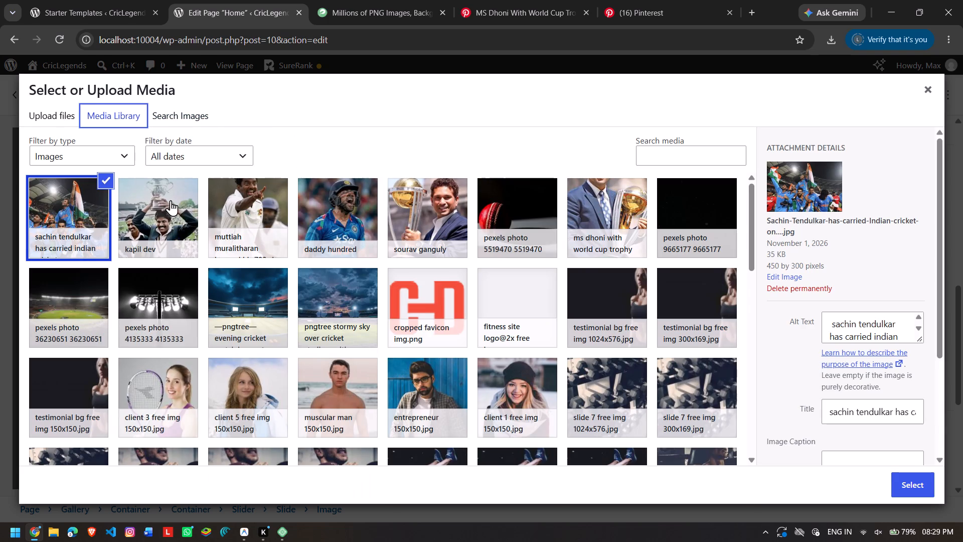
pyautogui.doubleClick(171, 201)
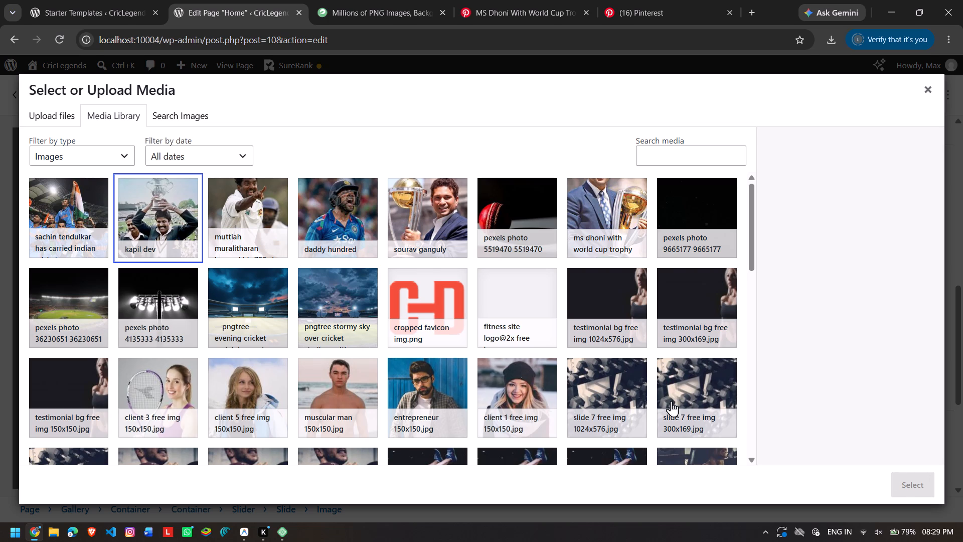
pyautogui.doubleClick(146, 213)
pyautogui.click(183, 209)
pyautogui.click(909, 482)
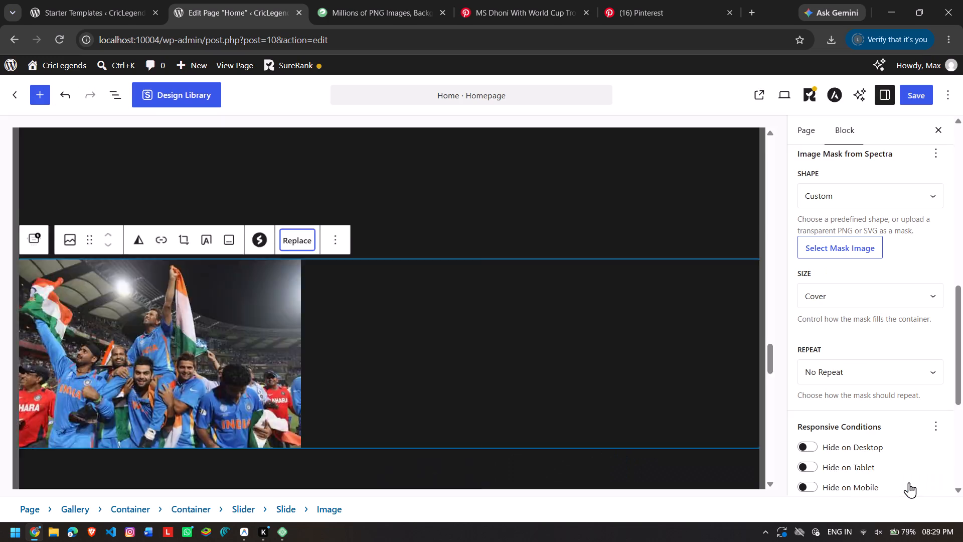
# Examine the replaced slide image in the Historic Moments Gallery and the Cricket Hall of Fame section below it.
pyautogui.scroll(-9, 376, 317)
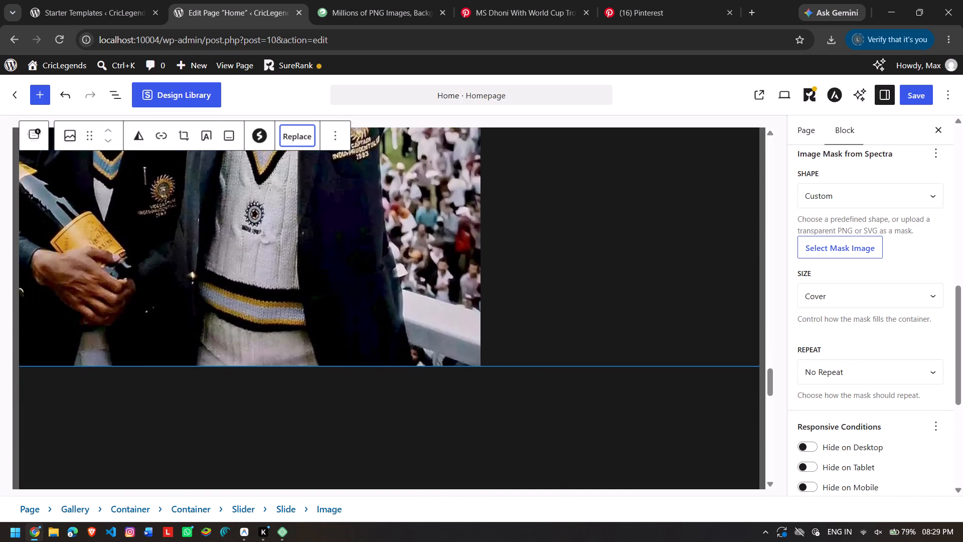
pyautogui.scroll(3, 376, 317)
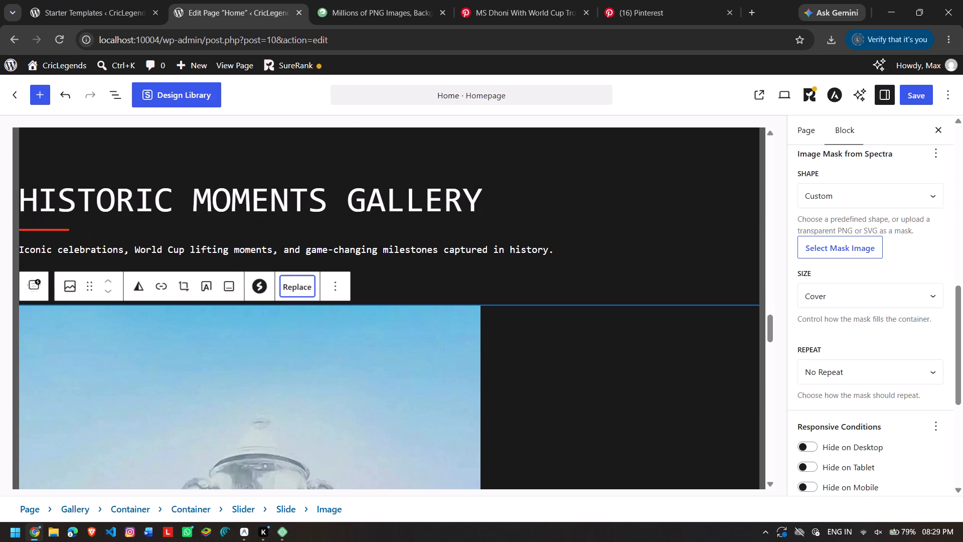
pyautogui.scroll(1, 376, 317)
pyautogui.click(613, 379)
pyautogui.scroll(-4, 613, 379)
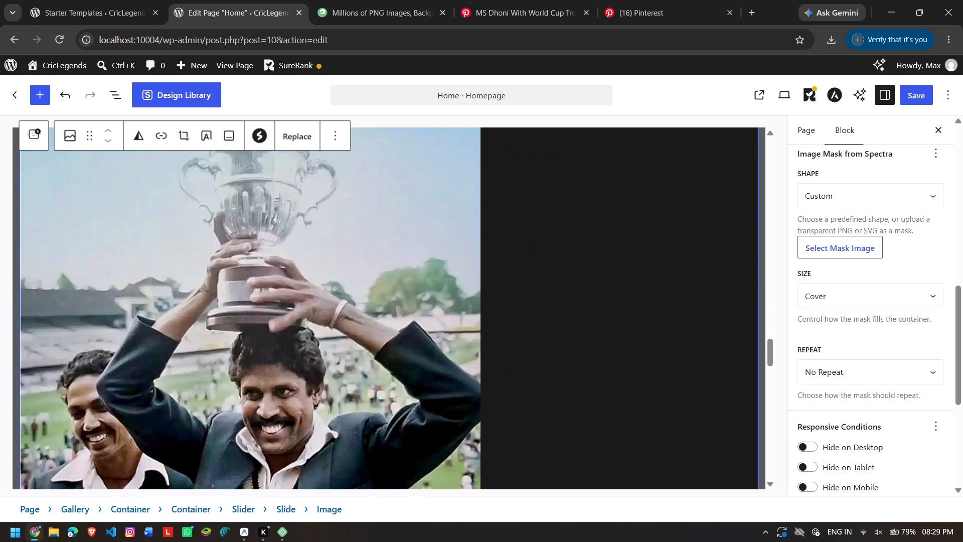
pyautogui.scroll(-5, 613, 379)
pyautogui.scroll(3, 613, 379)
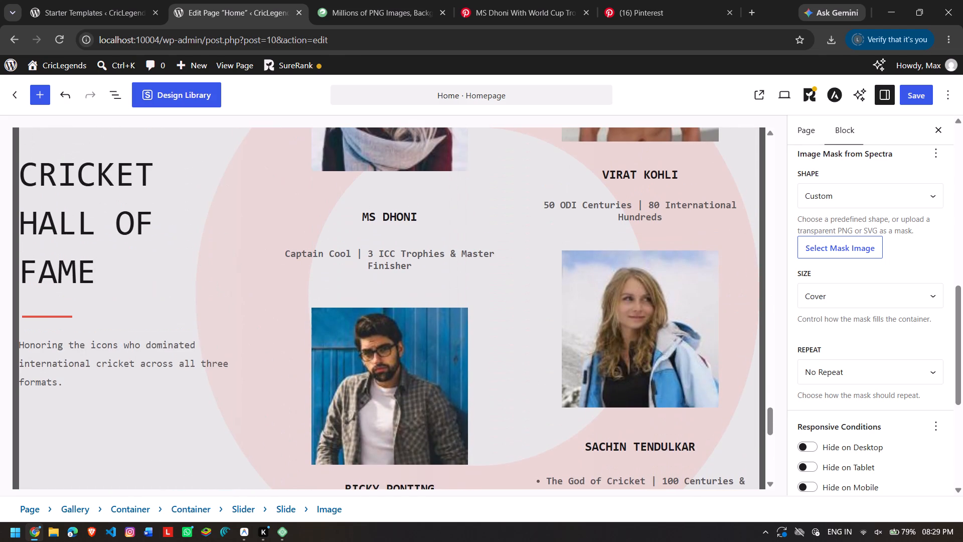
pyautogui.scroll(2, 613, 379)
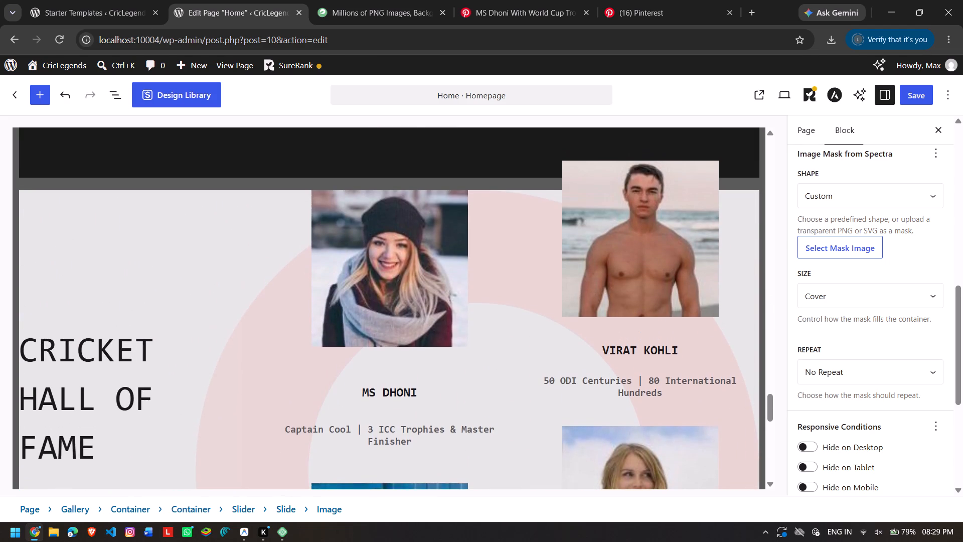
# Select the placeholder photo above Virat Kohli in the Cricket Hall of Fame, and search Pinterest for "virat kohli".
pyautogui.click(619, 242)
pyautogui.click(669, 0)
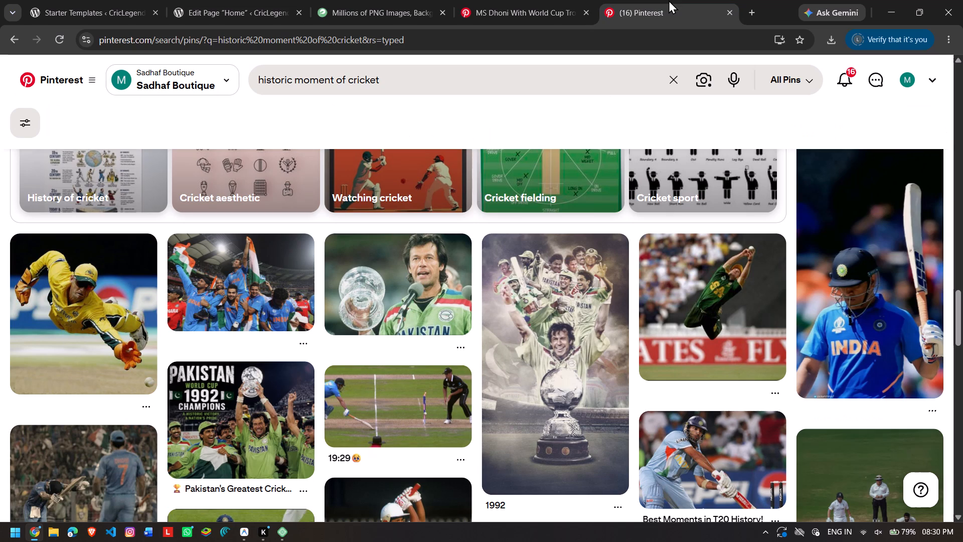
pyautogui.click(678, 75)
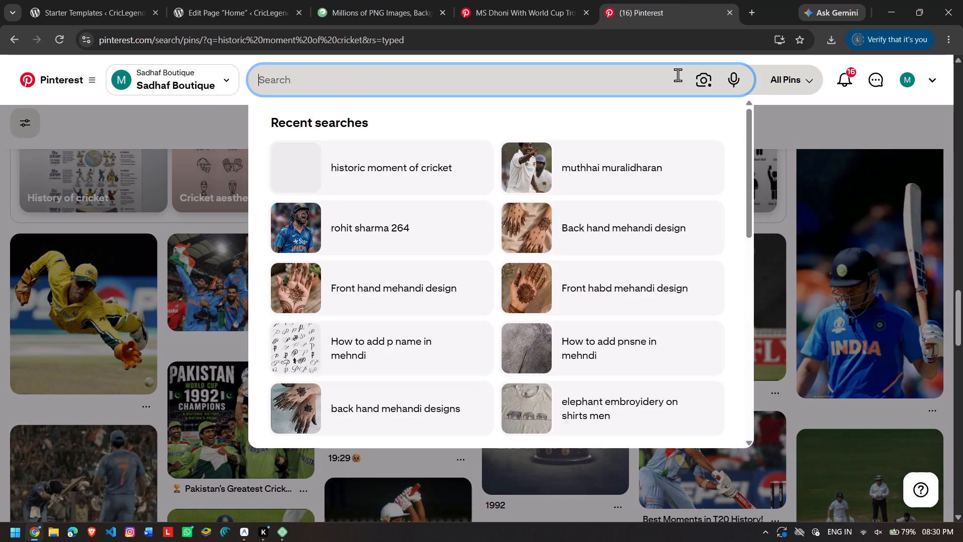
pyautogui.press('c')
pyautogui.press('BackSpace')
pyautogui.write('virat kohli')
pyautogui.press('Return')
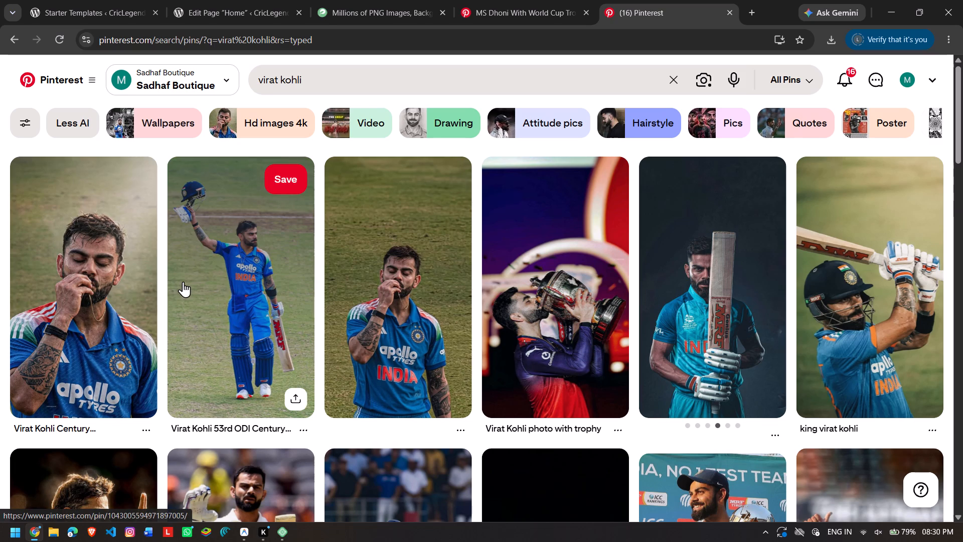
# Download the Pinterest photo of Virat Kohli holding his bat upright in front of his face against a dark background.
pyautogui.click(771, 431)
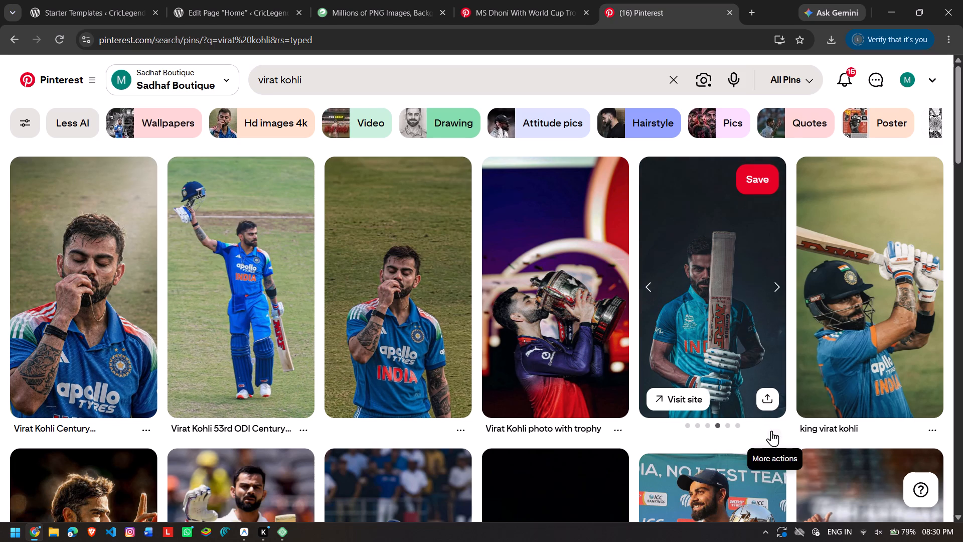
pyautogui.click(775, 384)
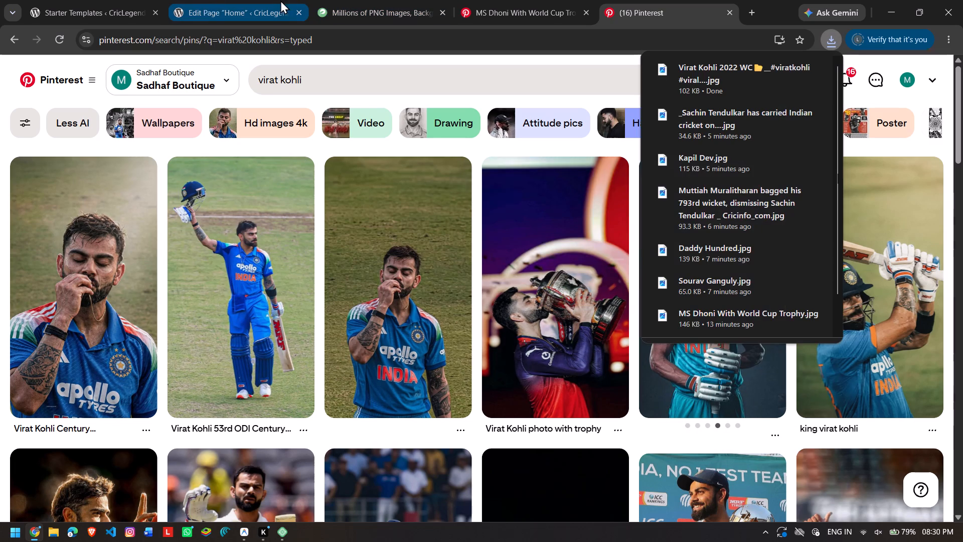
# In the WordPress page editor, replace the placeholder above Virat Kohli by uploading the downloaded Virat Kohli 2022 WC image.
pyautogui.click(203, 0)
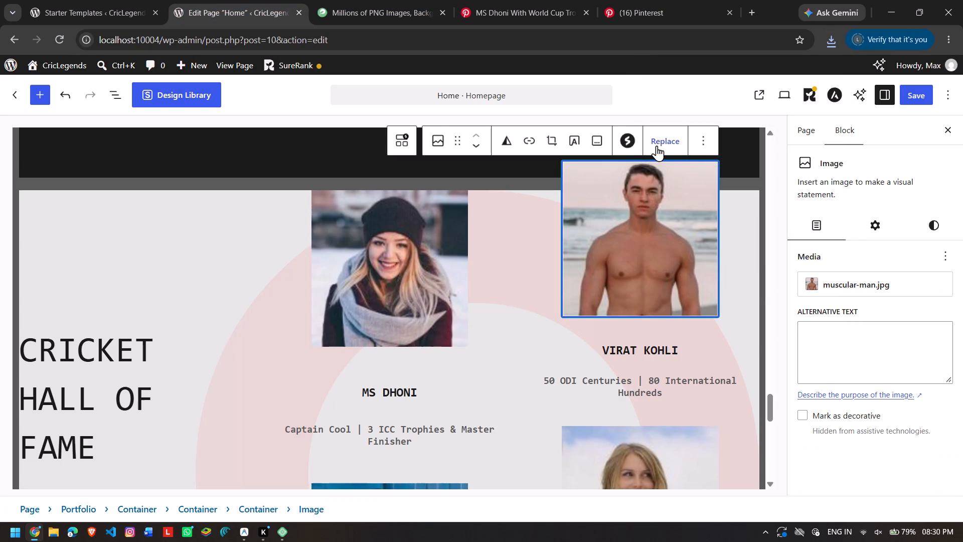
pyautogui.click(657, 146)
pyautogui.click(693, 183)
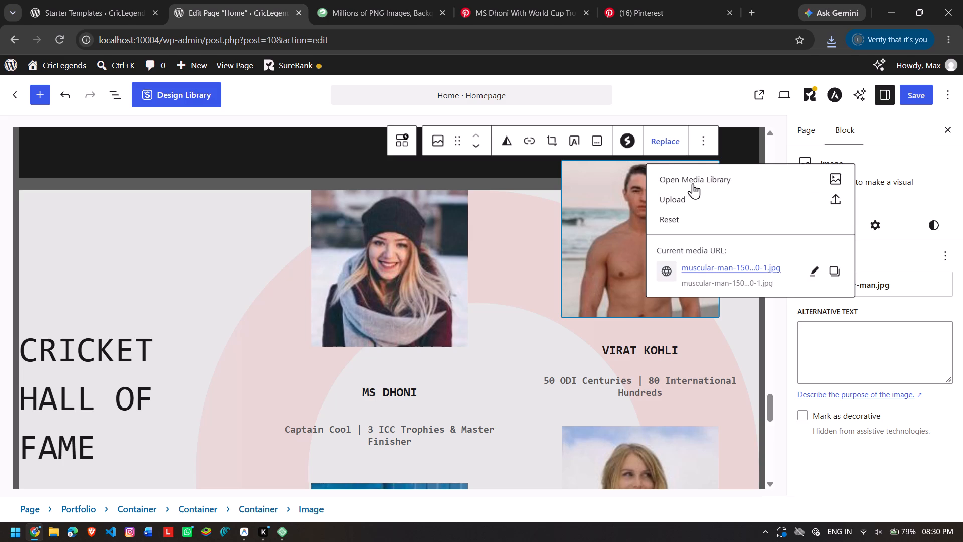
pyautogui.click(64, 114)
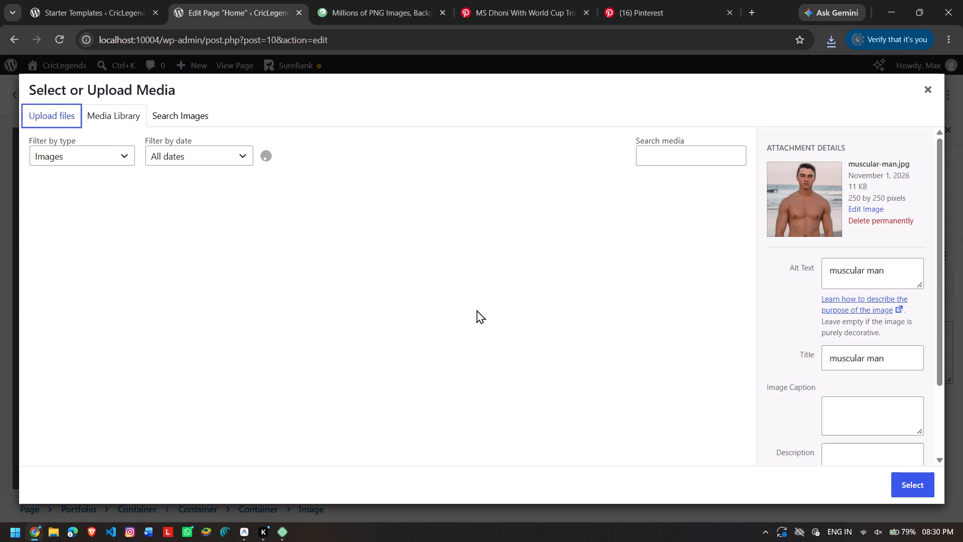
pyautogui.click(484, 304)
pyautogui.doubleClick(188, 105)
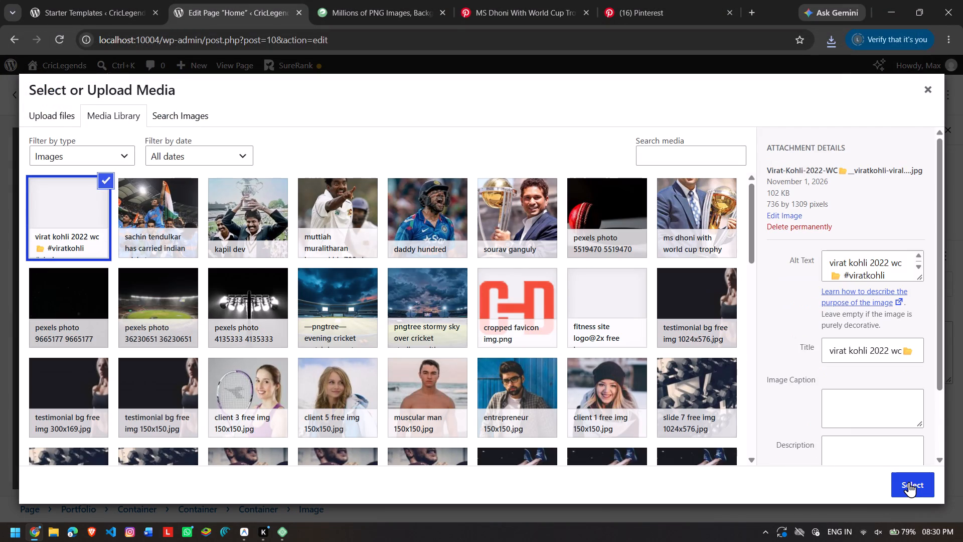
pyautogui.click(909, 482)
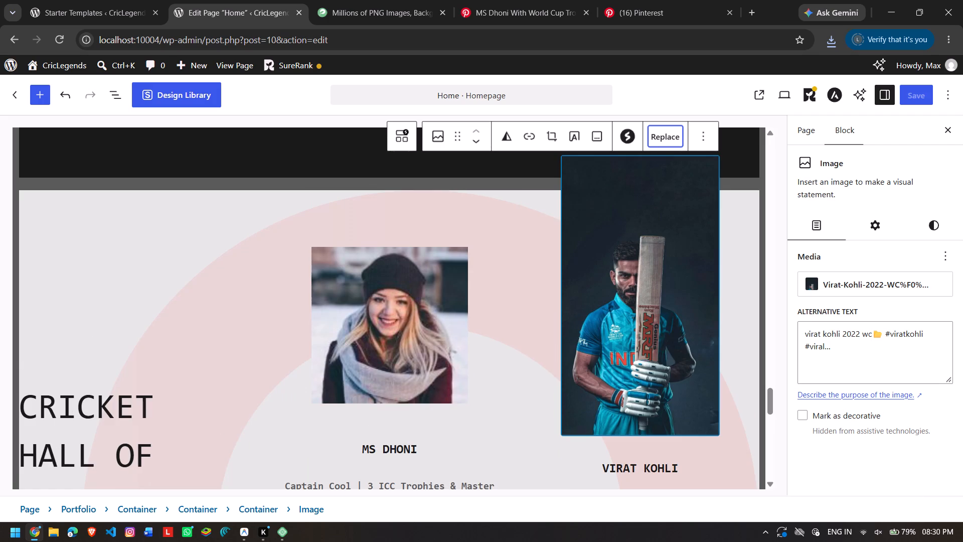
pyautogui.moveTo(620, 337); pyautogui.dragTo(619, 421)
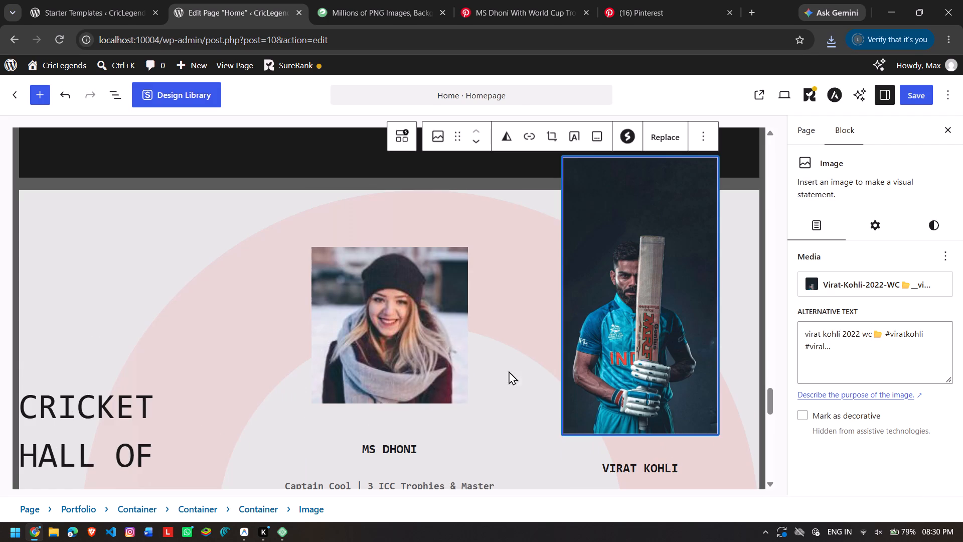
# Replace the placeholder photo above MS Dhoni with the ms dhoni with world cup trophy picture from the media library.
pyautogui.click(415, 398)
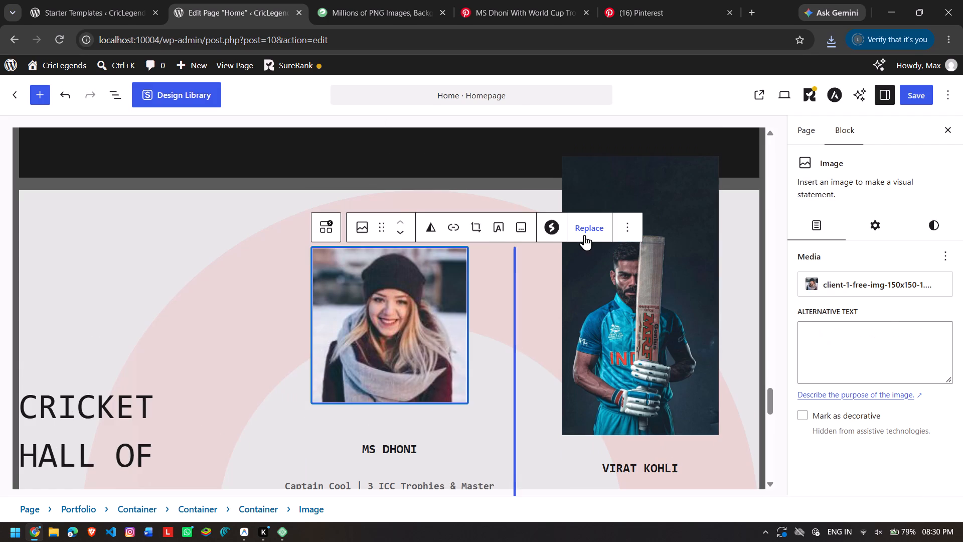
pyautogui.click(584, 235)
pyautogui.click(685, 0)
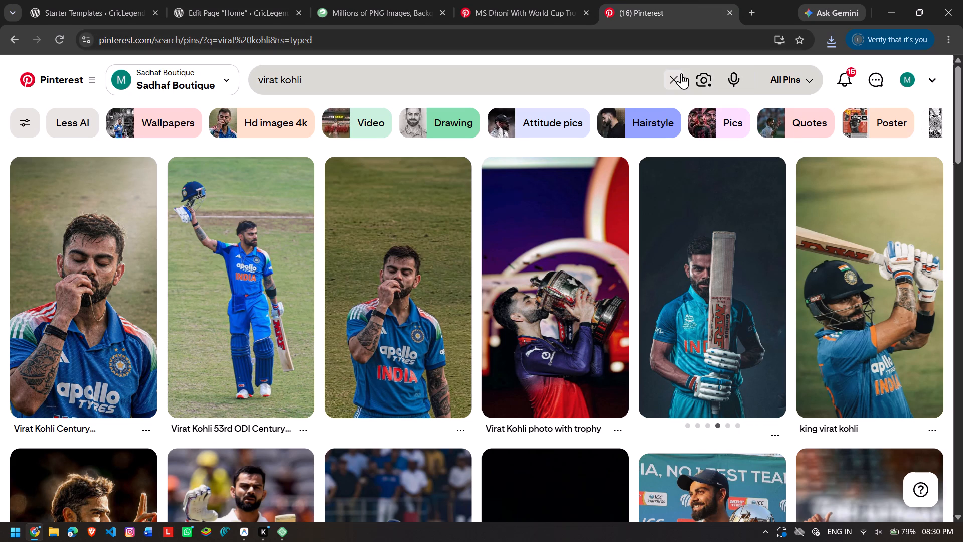
pyautogui.click(681, 73)
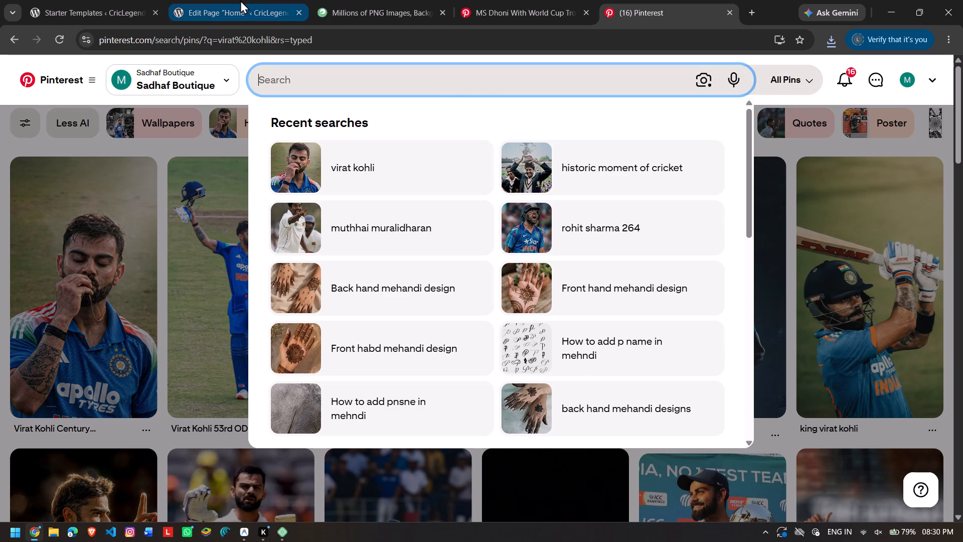
pyautogui.click(241, 0)
pyautogui.click(597, 233)
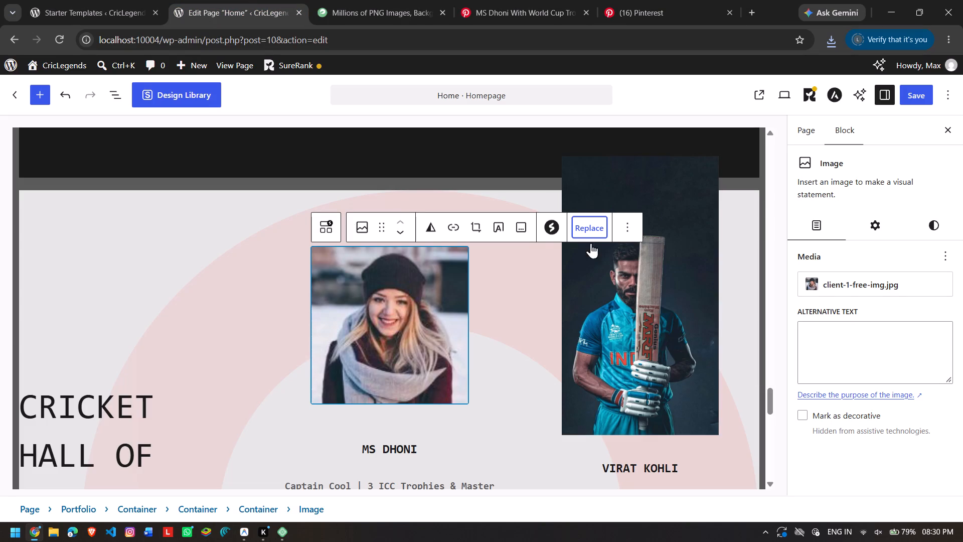
pyautogui.click(589, 238)
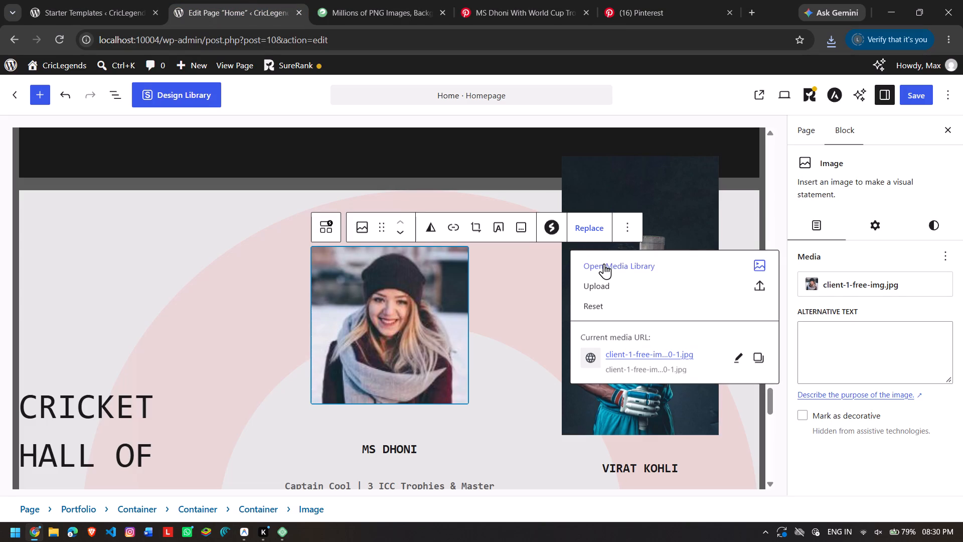
pyautogui.click(604, 263)
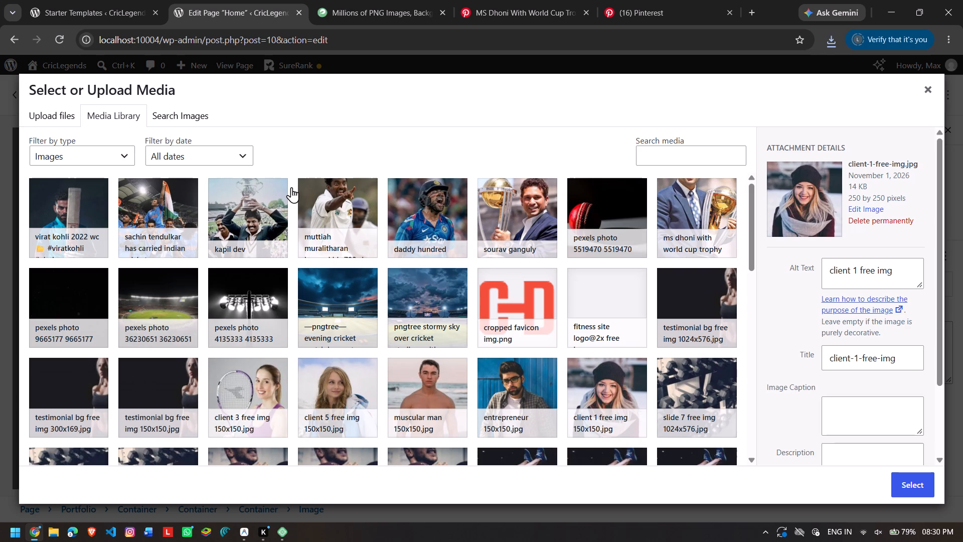
pyautogui.doubleClick(671, 204)
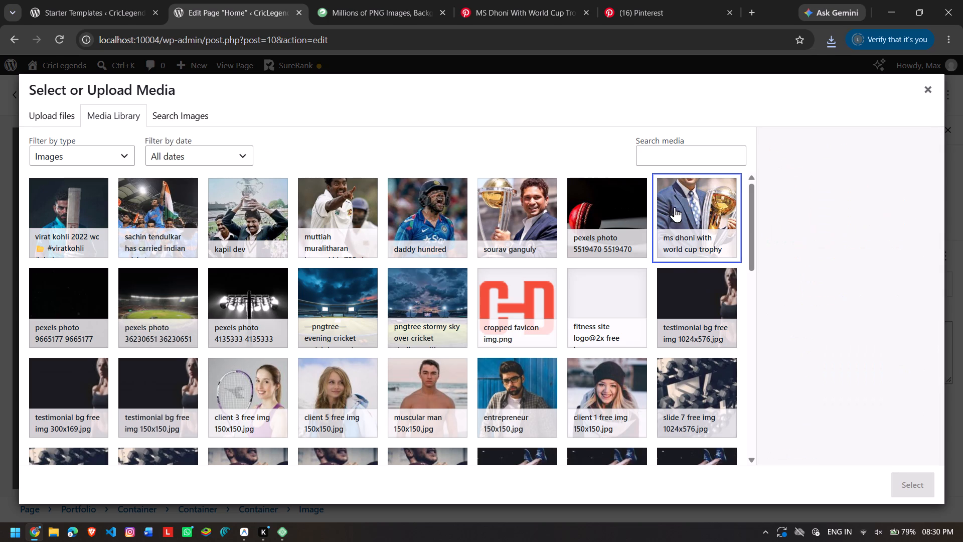
pyautogui.click(716, 232)
pyautogui.click(907, 489)
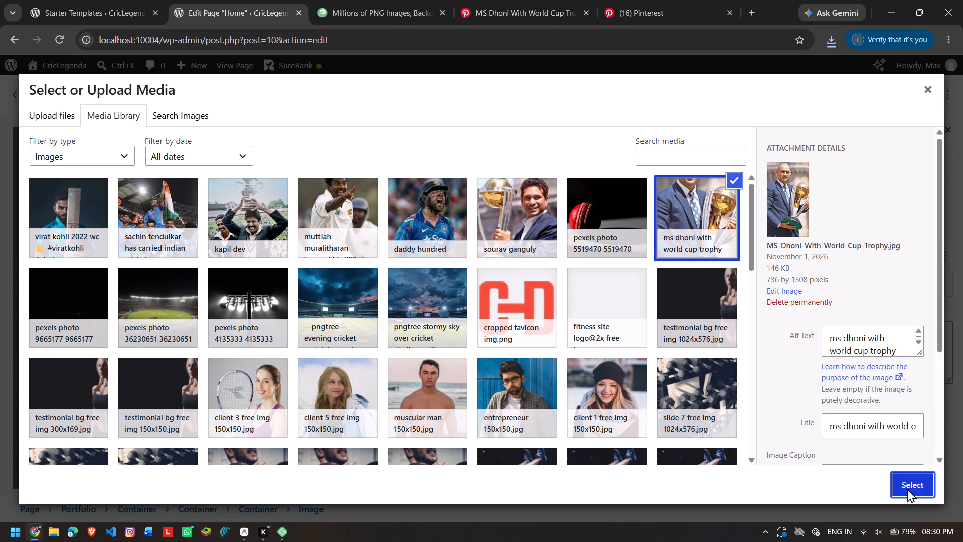
# Replace the placeholder photo above Sachin Tendulkar with the sourav ganguly picture from the media library.
pyautogui.scroll(-6, 596, 379)
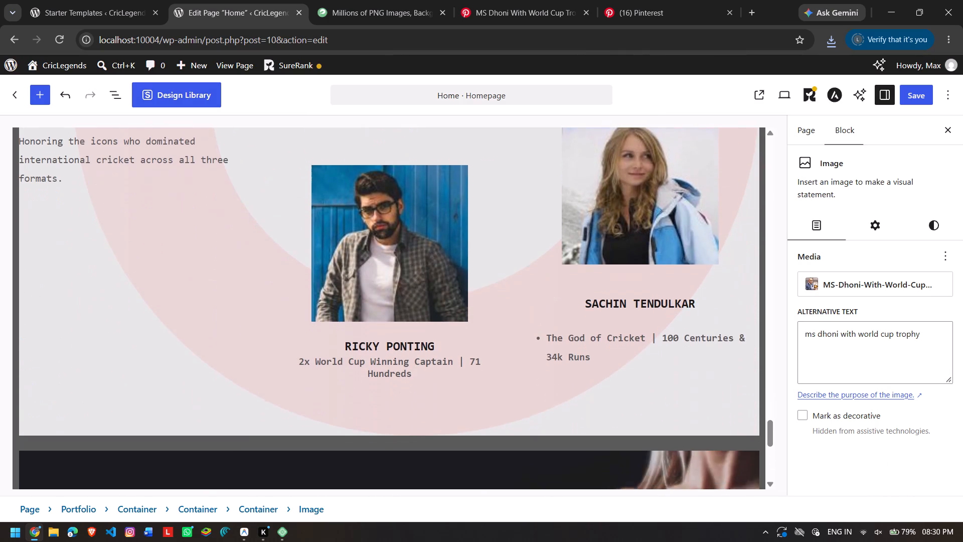
pyautogui.scroll(-1, 596, 379)
pyautogui.click(678, 219)
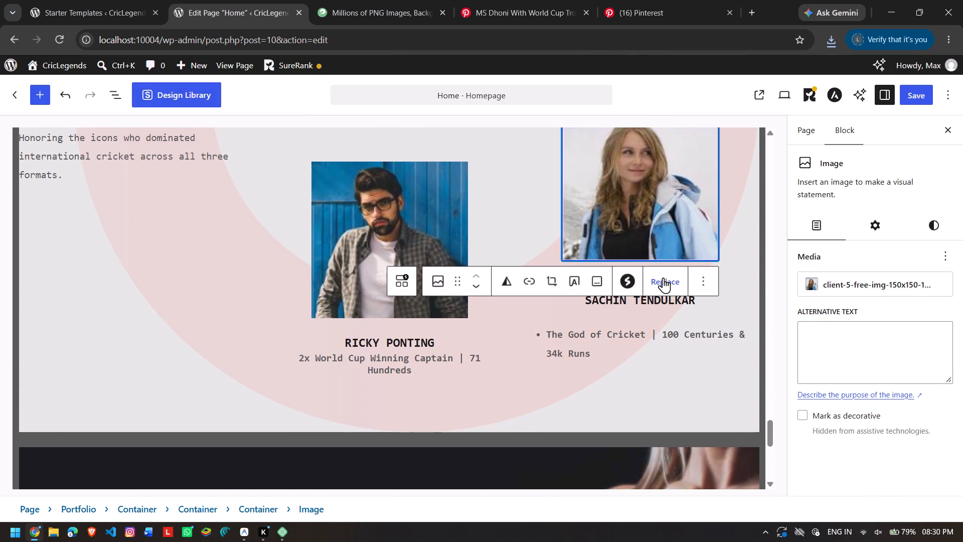
pyautogui.click(663, 278)
pyautogui.click(667, 320)
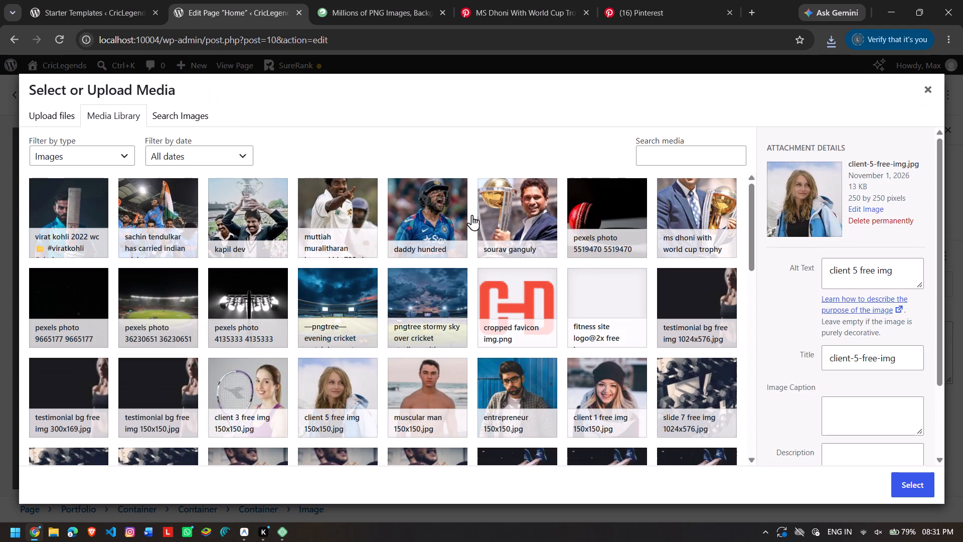
pyautogui.doubleClick(490, 213)
pyautogui.click(505, 203)
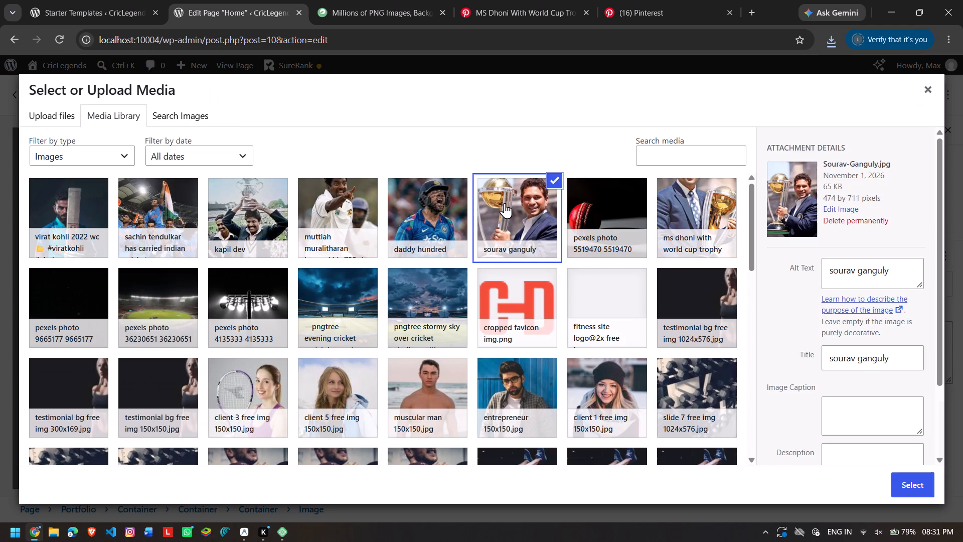
pyautogui.click(903, 474)
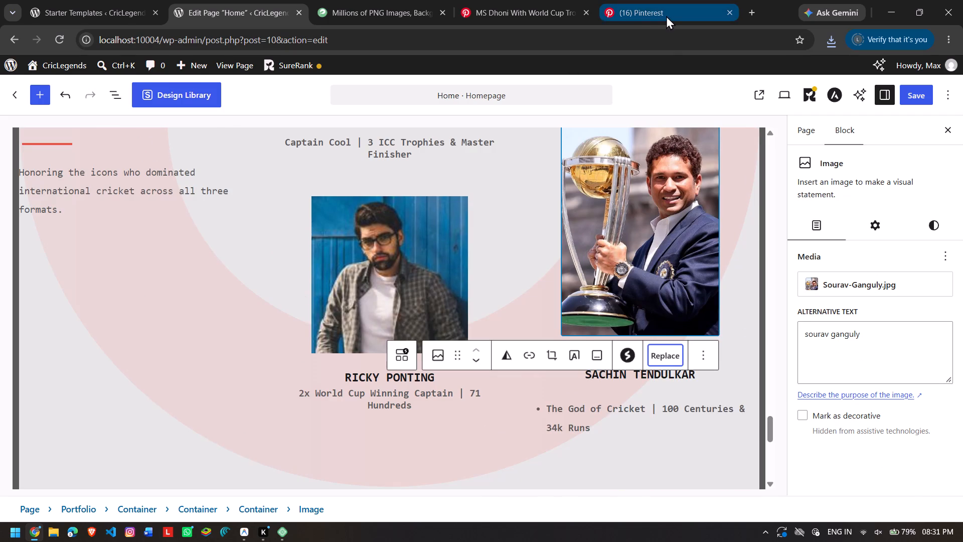
# Search Pinterest for "ricky ponting" and download the dark-background photo of him in a yellow kit beside the World Cup trophy.
pyautogui.click(666, 16)
pyautogui.write('ricky p')
pyautogui.click(386, 115)
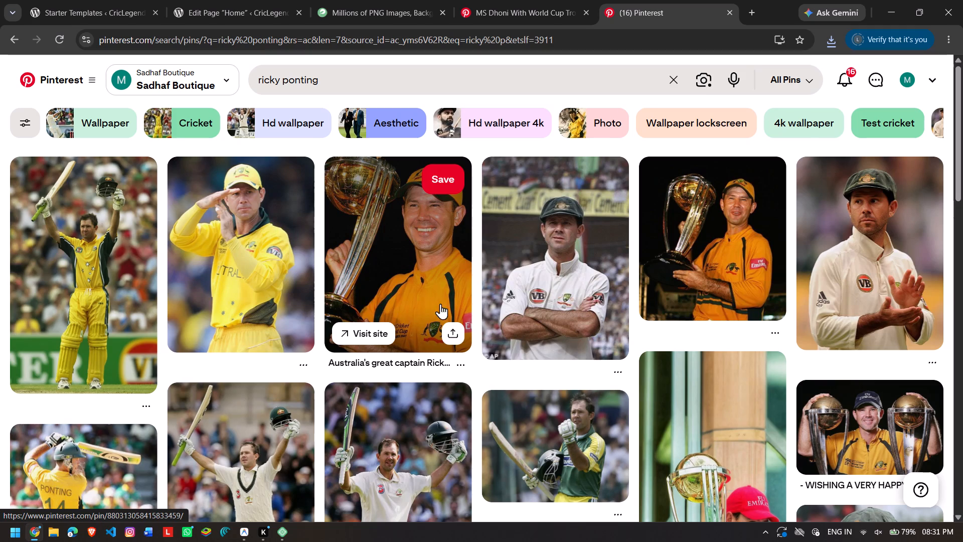
pyautogui.click(775, 326)
pyautogui.click(719, 405)
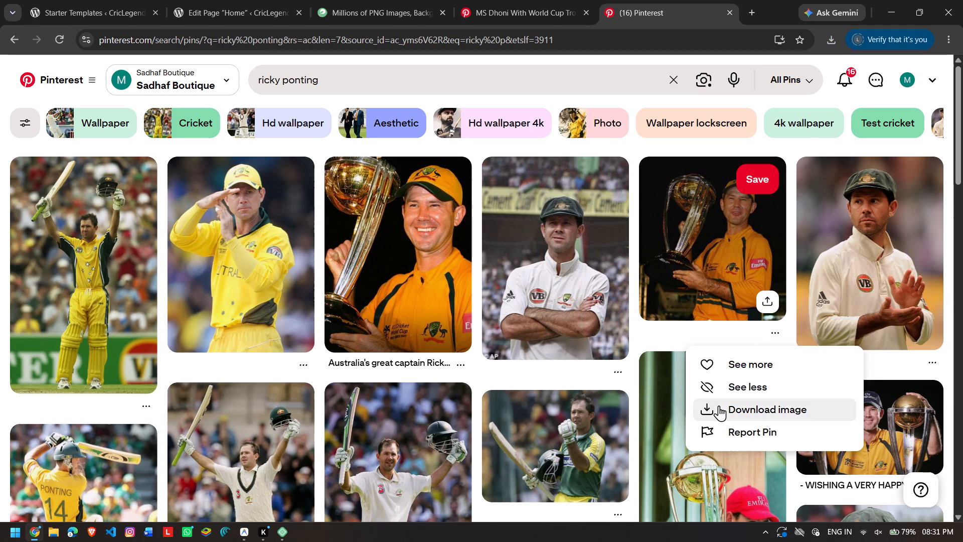
# Back in the page editor, replace the placeholder above Ricky Ponting by uploading the downloaded Ricky Ponting trophy photo.
pyautogui.click(222, 0)
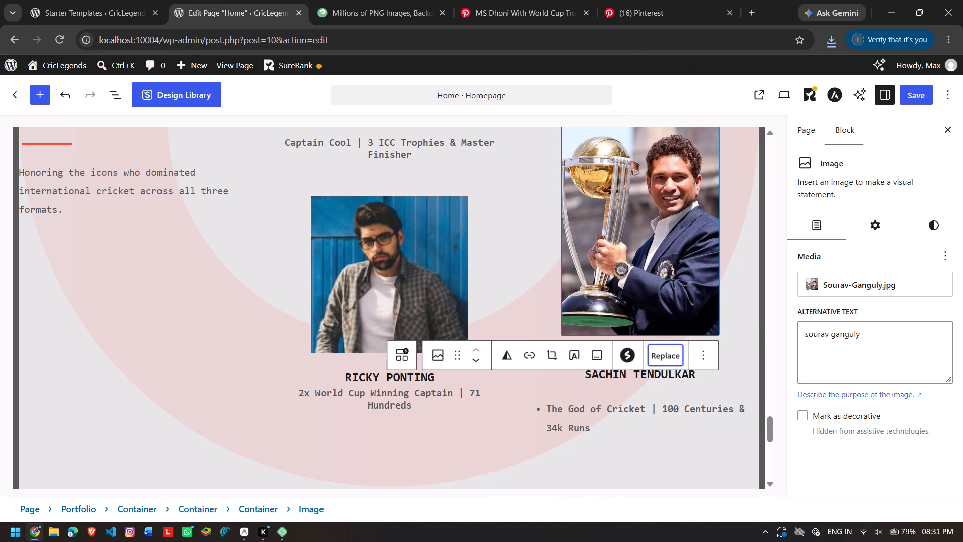
pyautogui.click(406, 273)
pyautogui.click(598, 188)
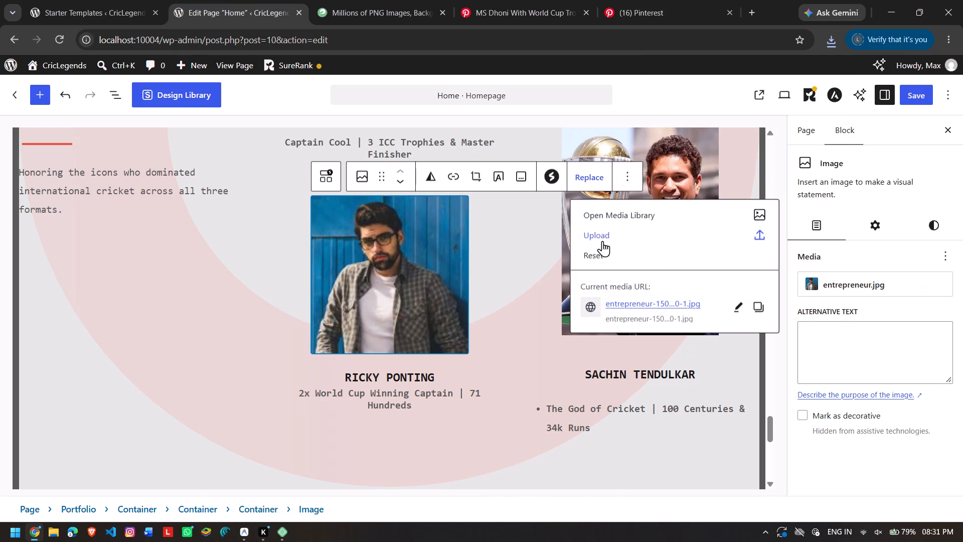
pyautogui.click(601, 239)
pyautogui.doubleClick(183, 109)
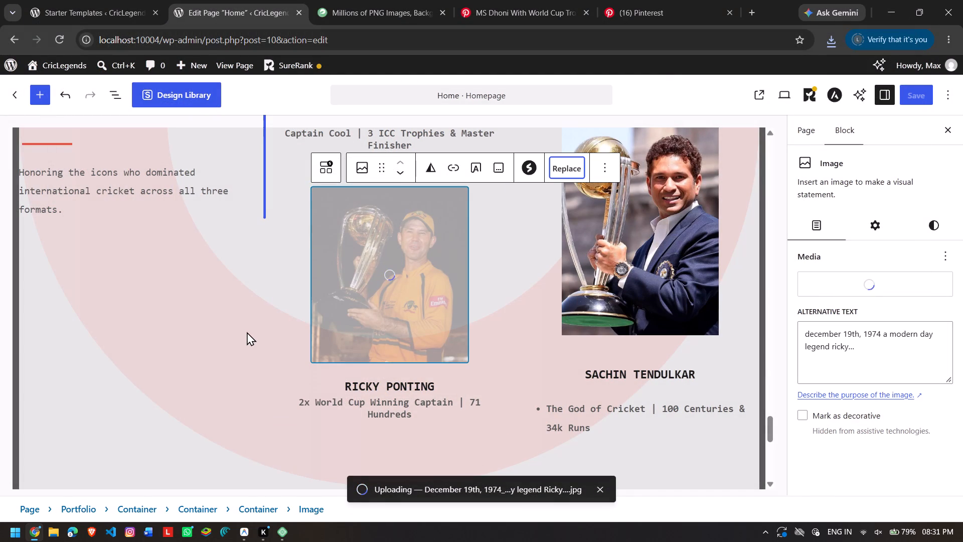
# For the testimonial section, search Pinterest for "ian bishop" and download the "Ian Bishop hails the role of th..." image.
pyautogui.scroll(-3, 247, 332)
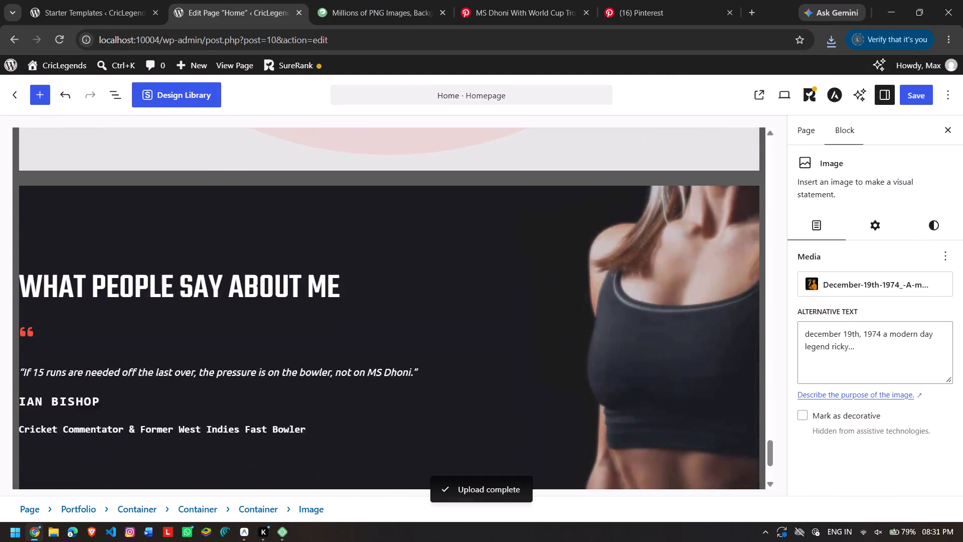
pyautogui.scroll(-3, 247, 332)
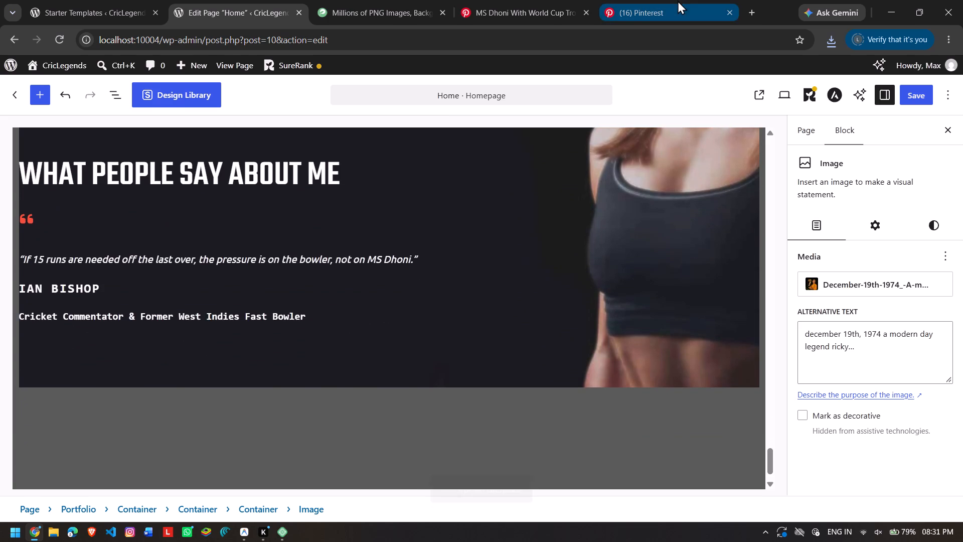
pyautogui.click(678, 1)
pyautogui.click(671, 77)
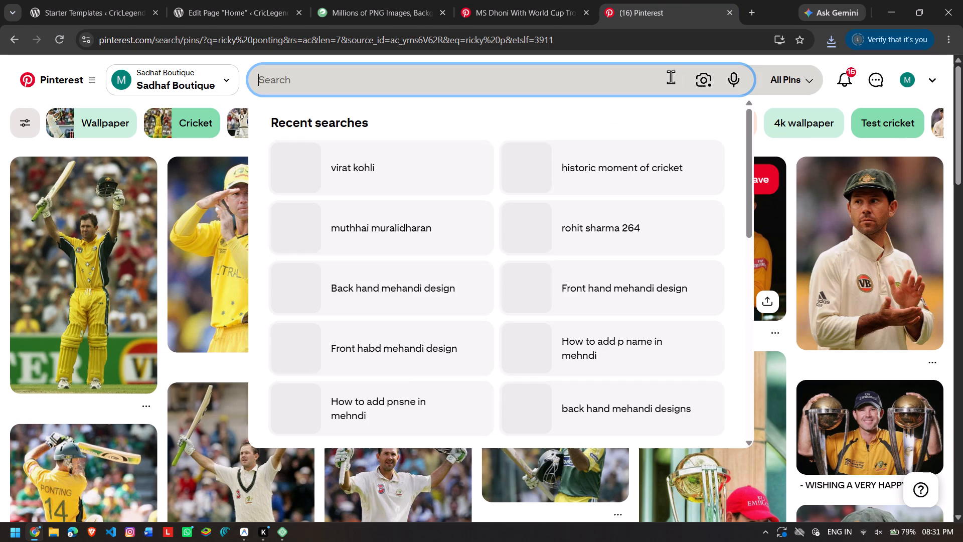
pyautogui.write('ian bishi')
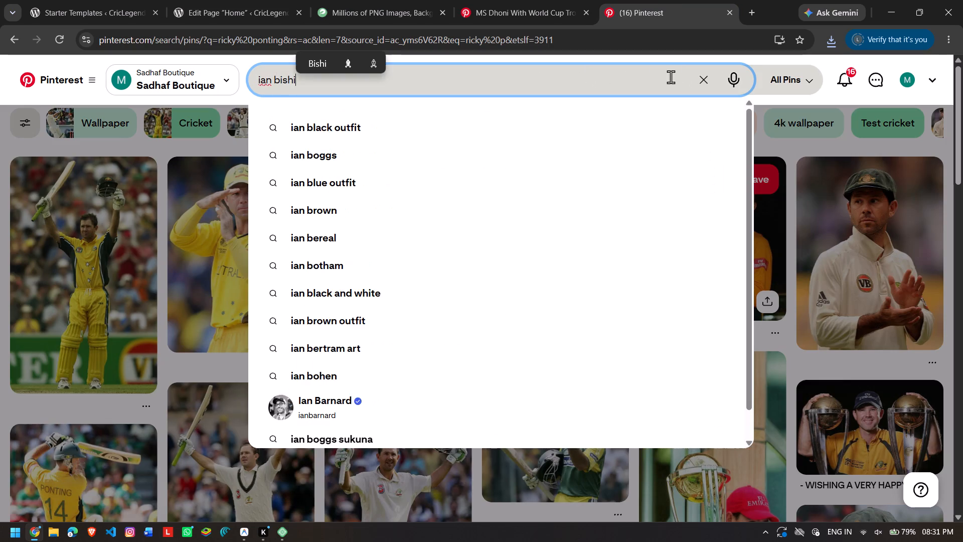
pyautogui.press('BackSpace')
pyautogui.write('op')
pyautogui.press('Return')
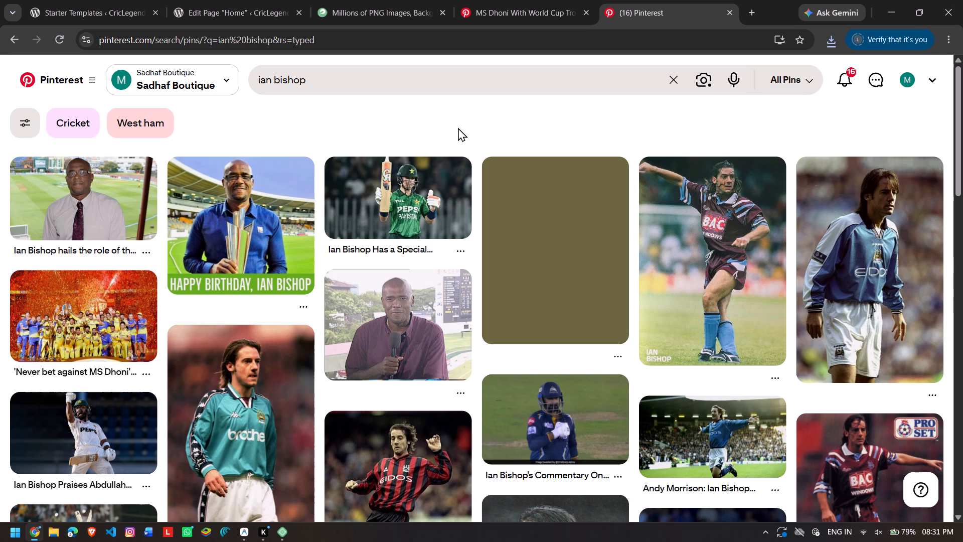
pyautogui.scroll(-4, 458, 127)
pyautogui.scroll(2, 458, 127)
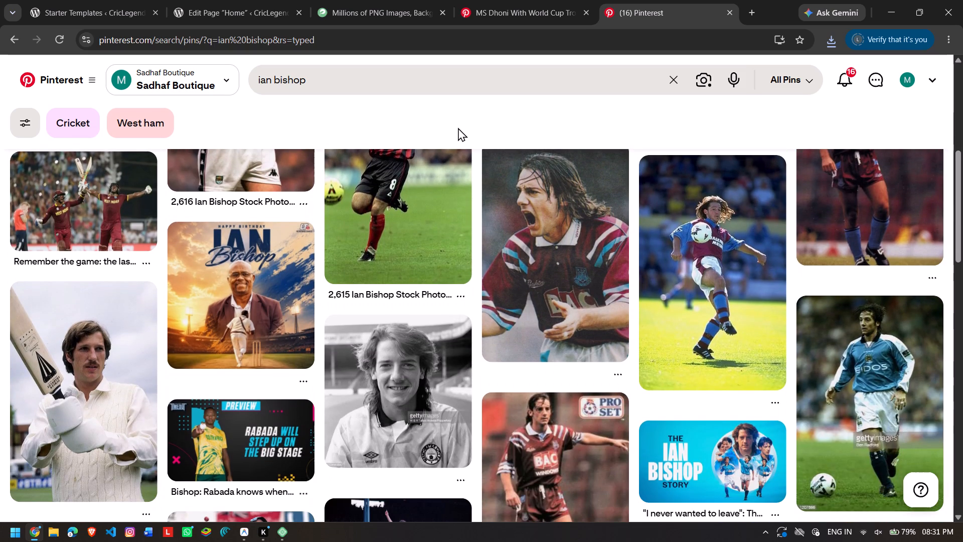
pyautogui.scroll(3, 458, 127)
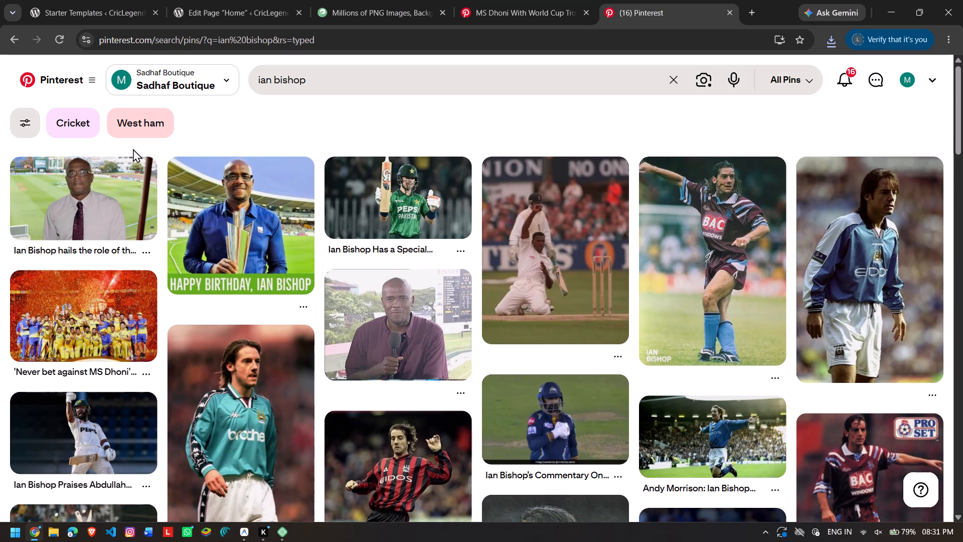
pyautogui.click(143, 250)
pyautogui.click(147, 325)
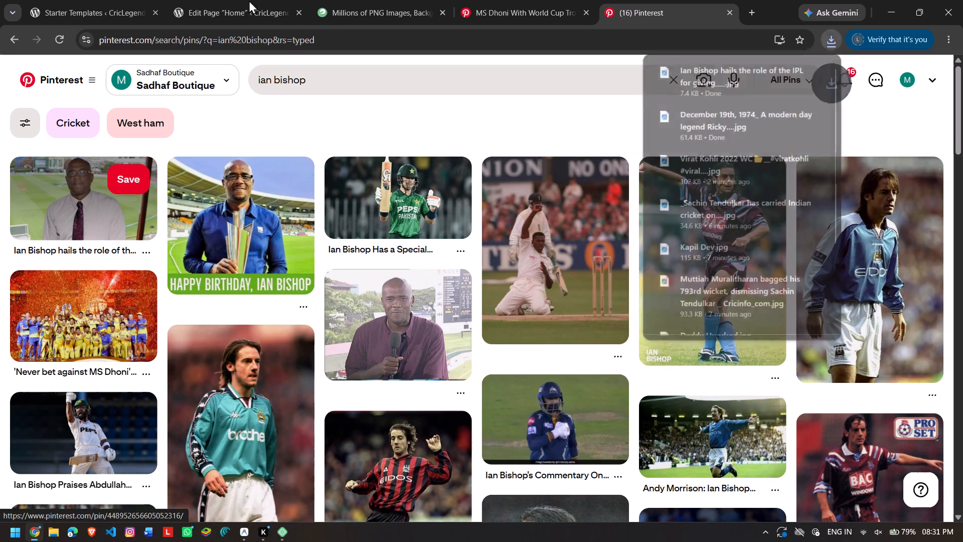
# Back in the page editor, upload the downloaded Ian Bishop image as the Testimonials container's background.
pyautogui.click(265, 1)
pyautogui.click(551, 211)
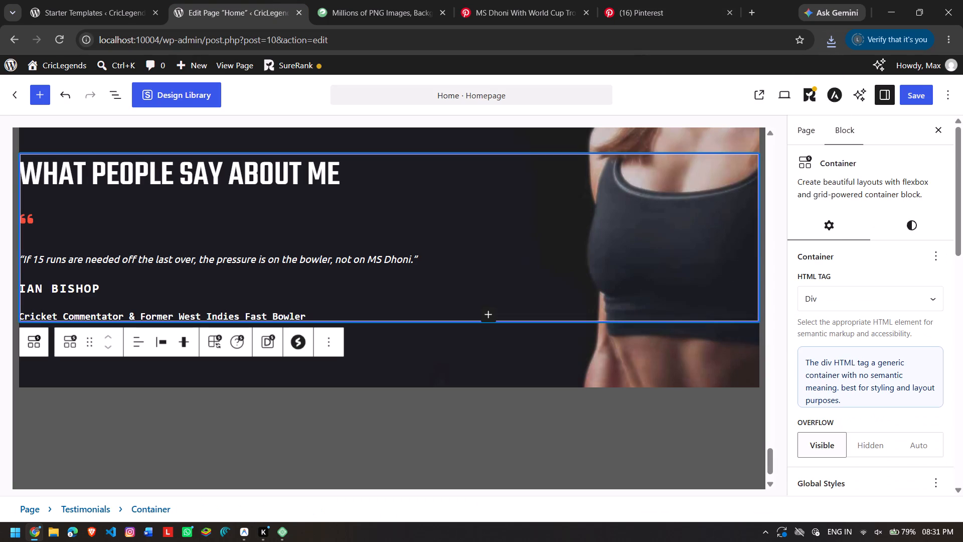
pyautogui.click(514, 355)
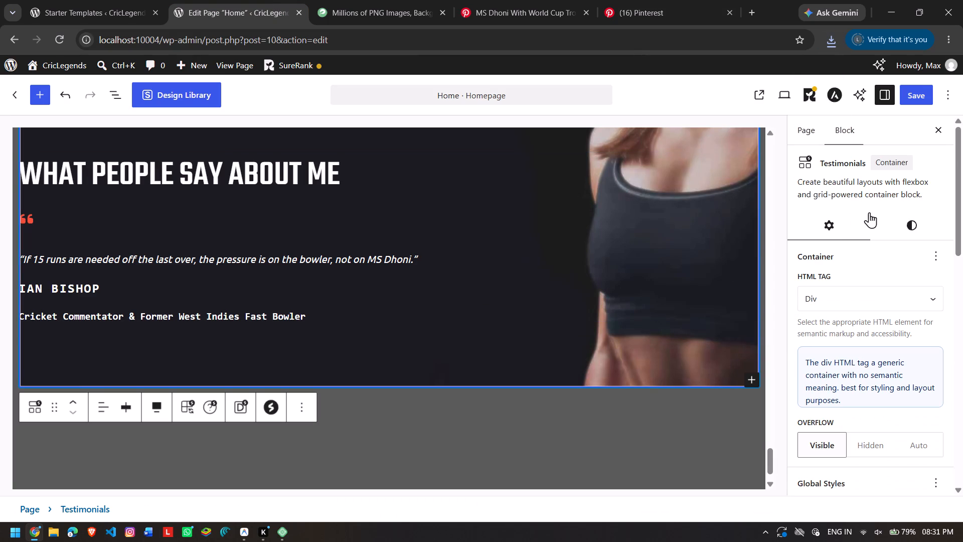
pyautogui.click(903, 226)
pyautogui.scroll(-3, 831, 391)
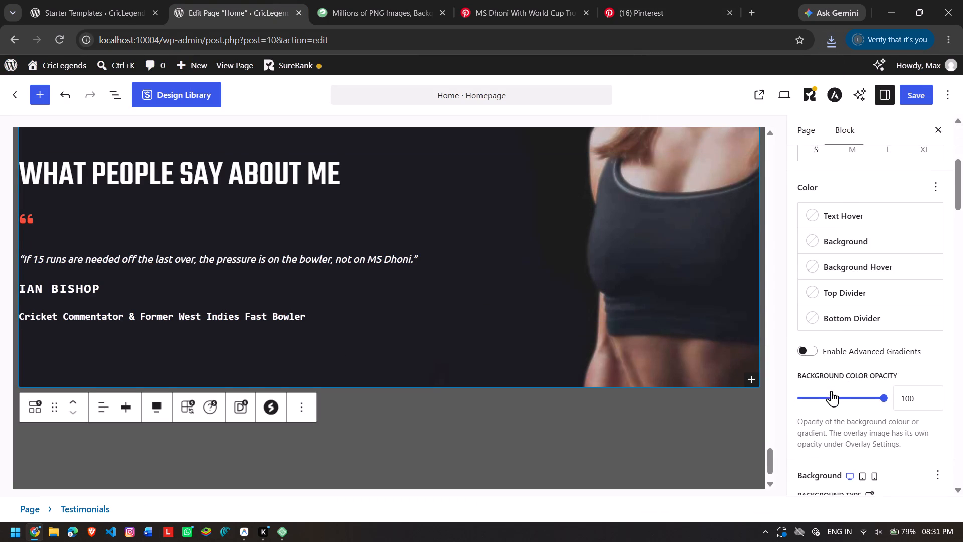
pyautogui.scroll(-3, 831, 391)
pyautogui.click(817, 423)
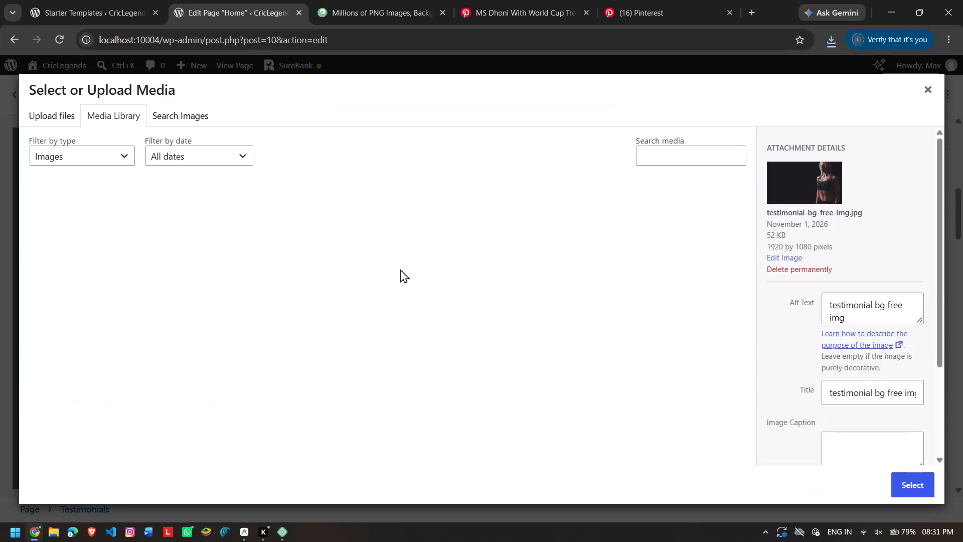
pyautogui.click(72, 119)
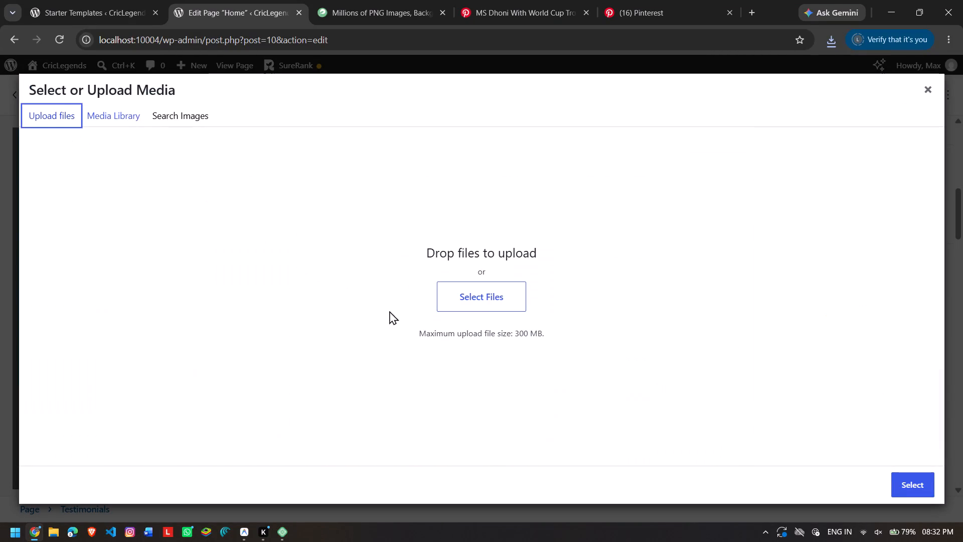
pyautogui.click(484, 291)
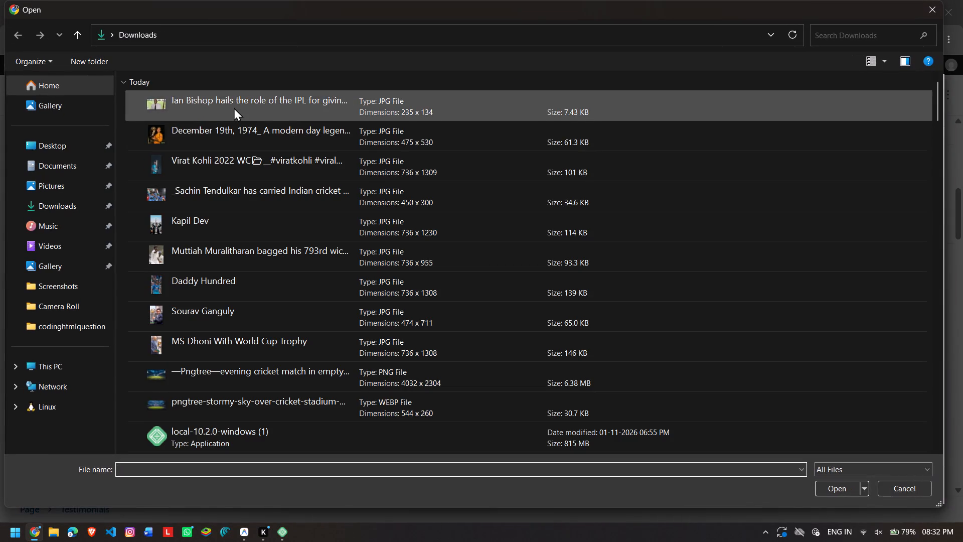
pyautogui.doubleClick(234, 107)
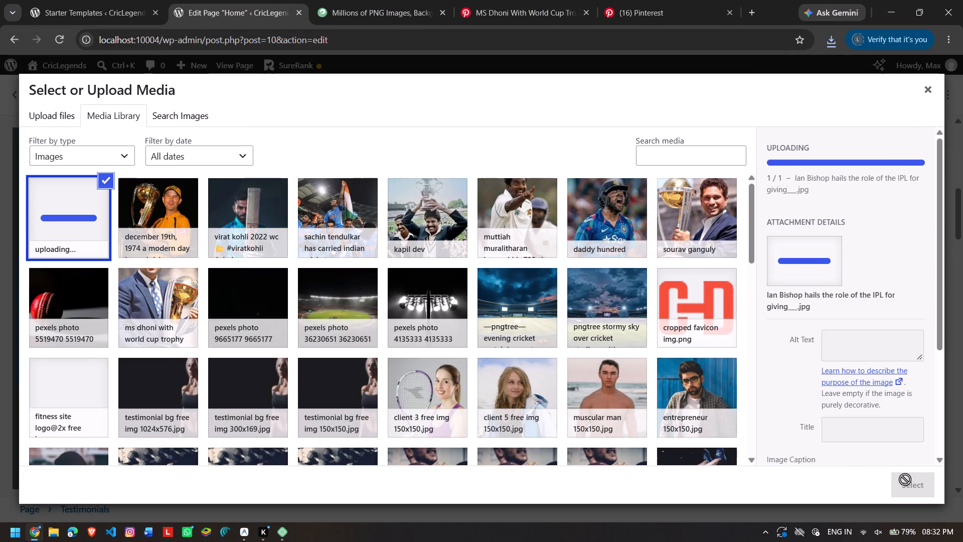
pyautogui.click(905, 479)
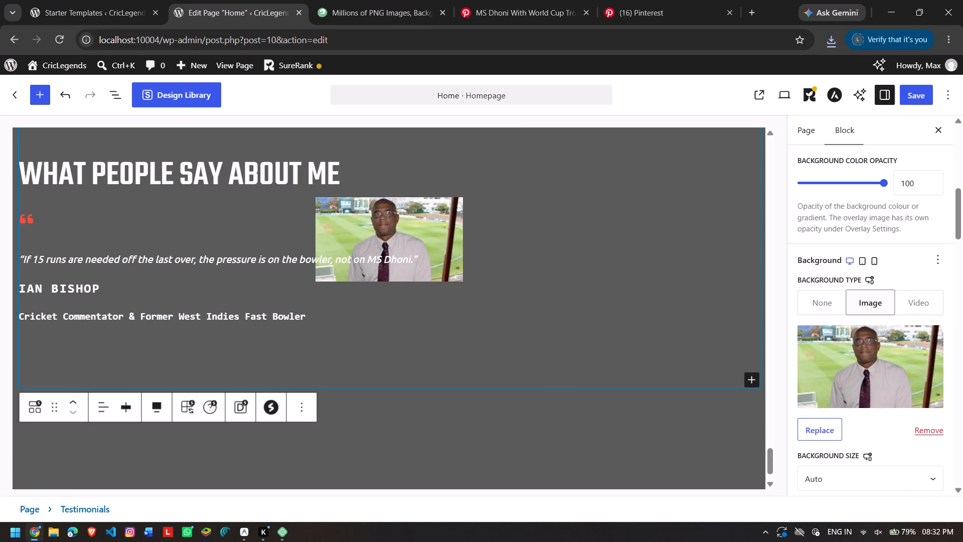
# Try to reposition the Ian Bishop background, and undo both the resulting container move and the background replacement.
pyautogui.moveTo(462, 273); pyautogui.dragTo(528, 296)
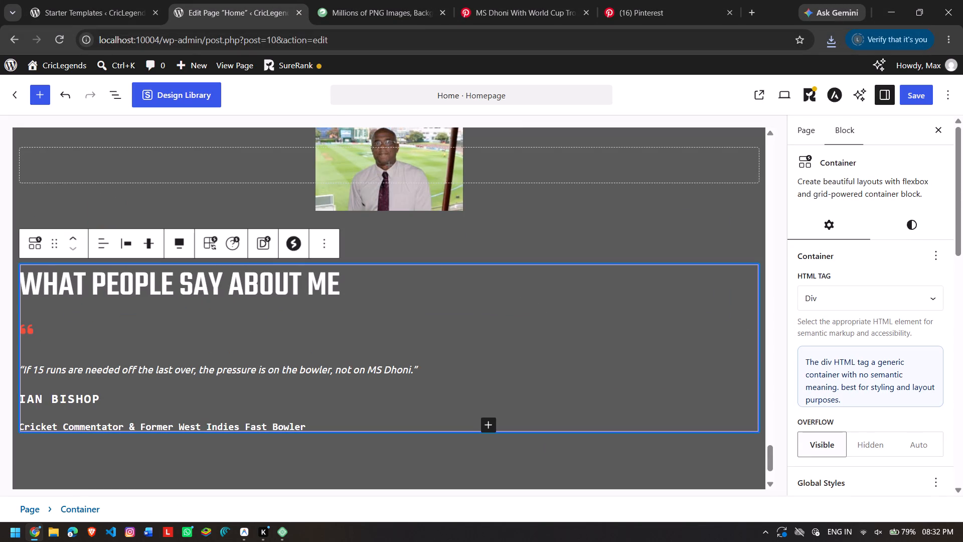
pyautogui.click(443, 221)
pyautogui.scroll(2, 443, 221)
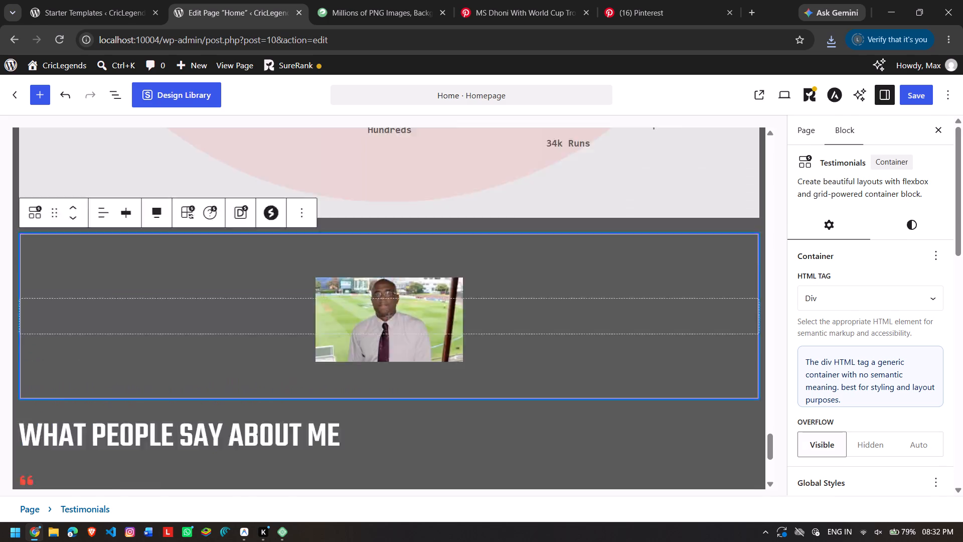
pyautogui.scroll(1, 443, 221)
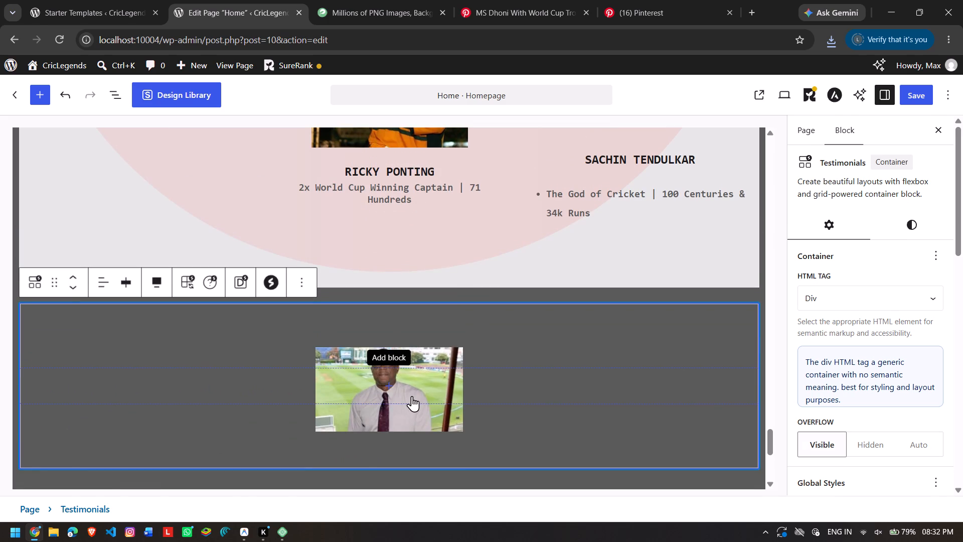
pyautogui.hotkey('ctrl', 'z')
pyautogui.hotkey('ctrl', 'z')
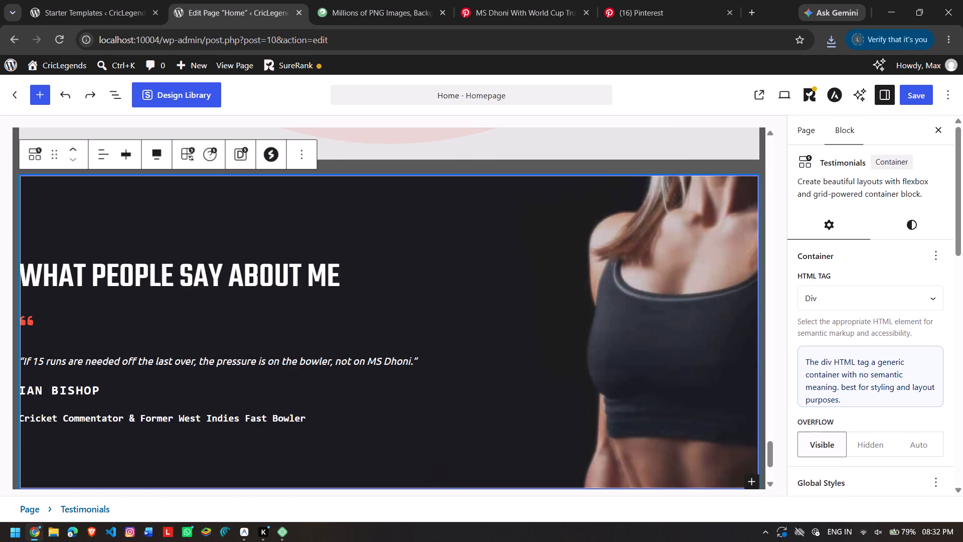
# Remove the background image from the Testimonials container.
pyautogui.scroll(-1, 523, 364)
pyautogui.rightClick(541, 302)
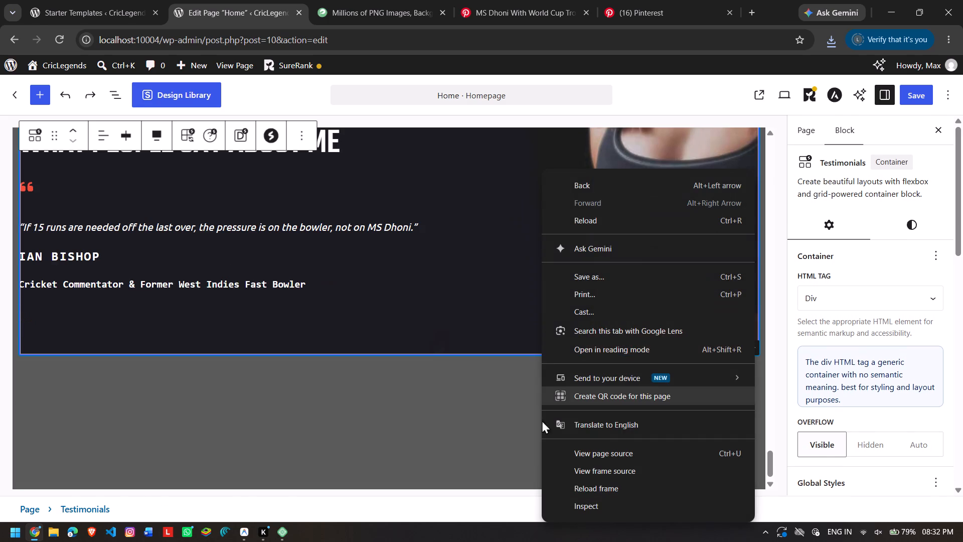
pyautogui.click(455, 410)
pyautogui.click(639, 313)
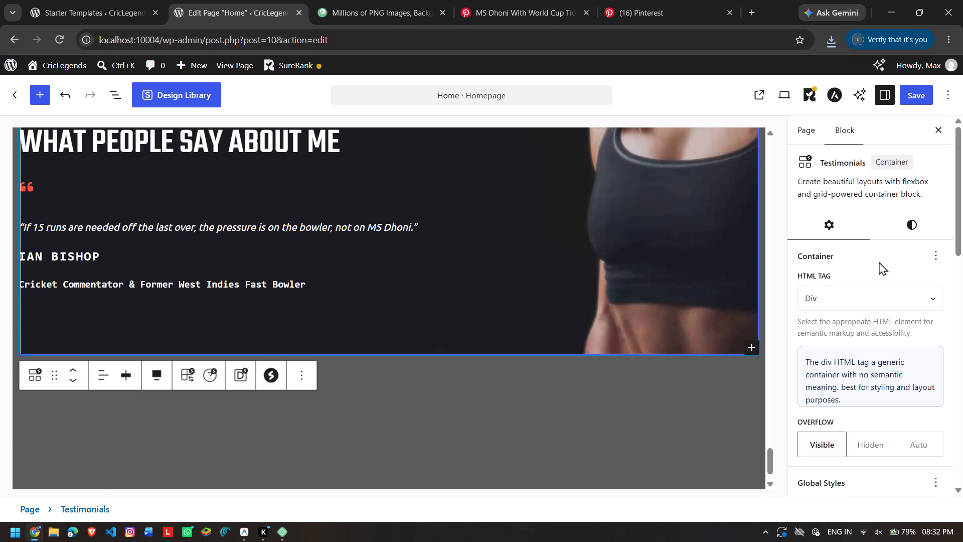
pyautogui.click(910, 216)
pyautogui.scroll(-5, 878, 274)
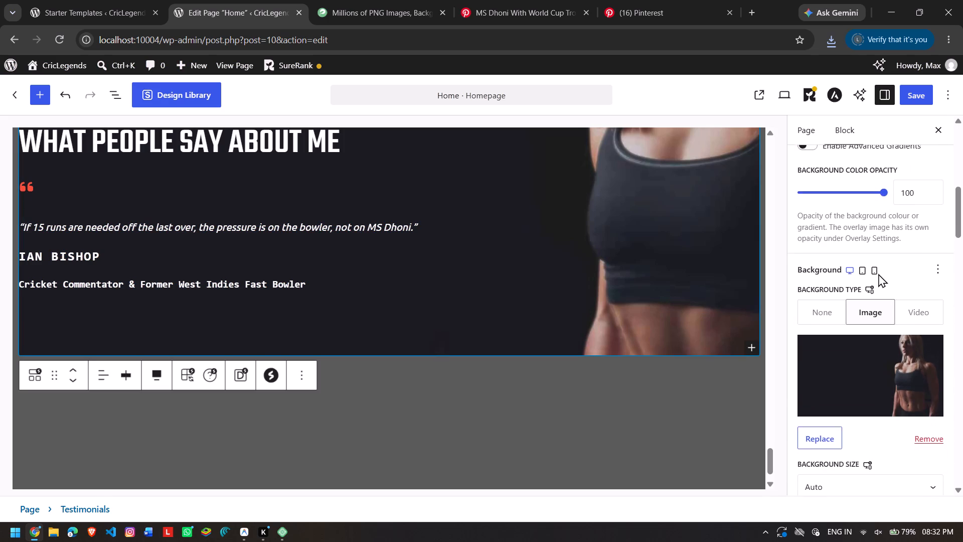
pyautogui.scroll(-1, 878, 274)
pyautogui.click(926, 401)
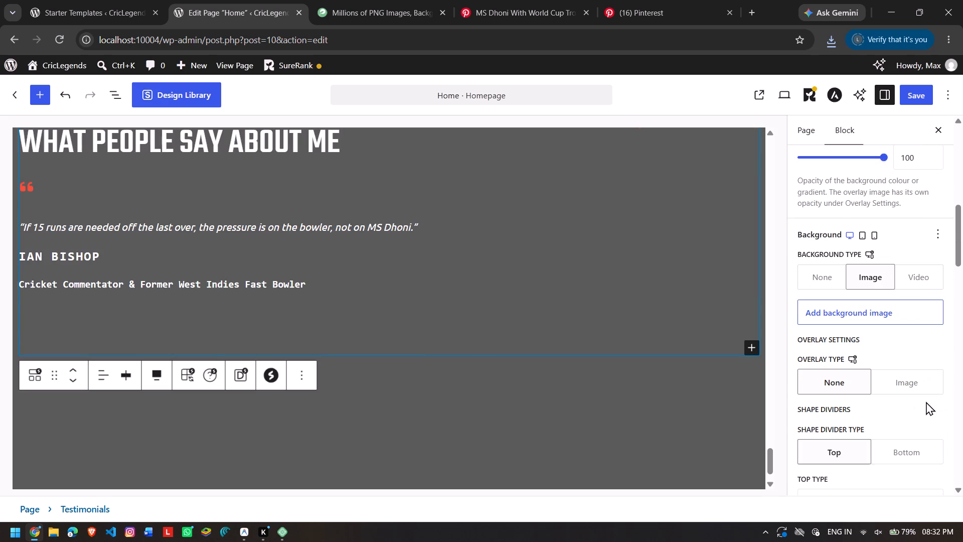
pyautogui.scroll(1, 693, 264)
pyautogui.scroll(-2, 693, 264)
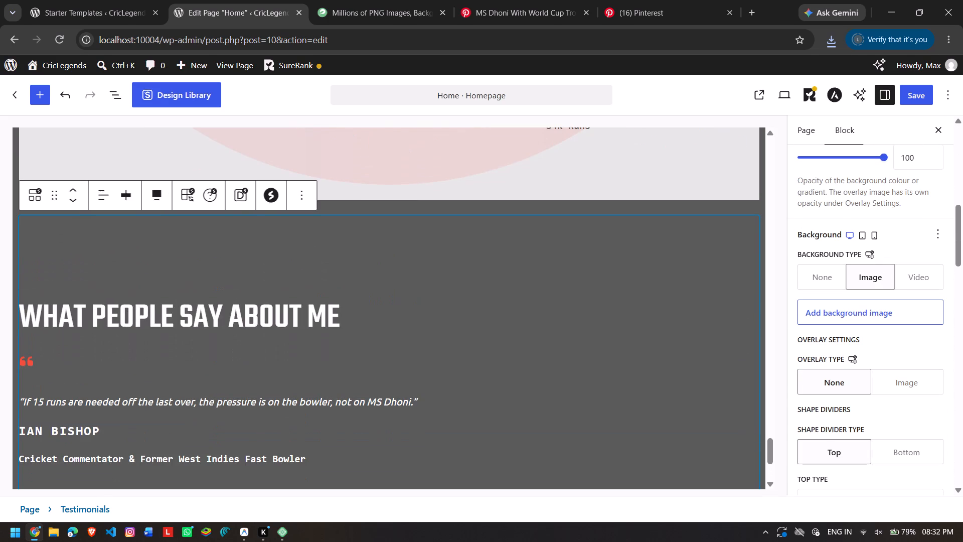
# Hide the block settings and save the updated Home page.
pyautogui.click(941, 126)
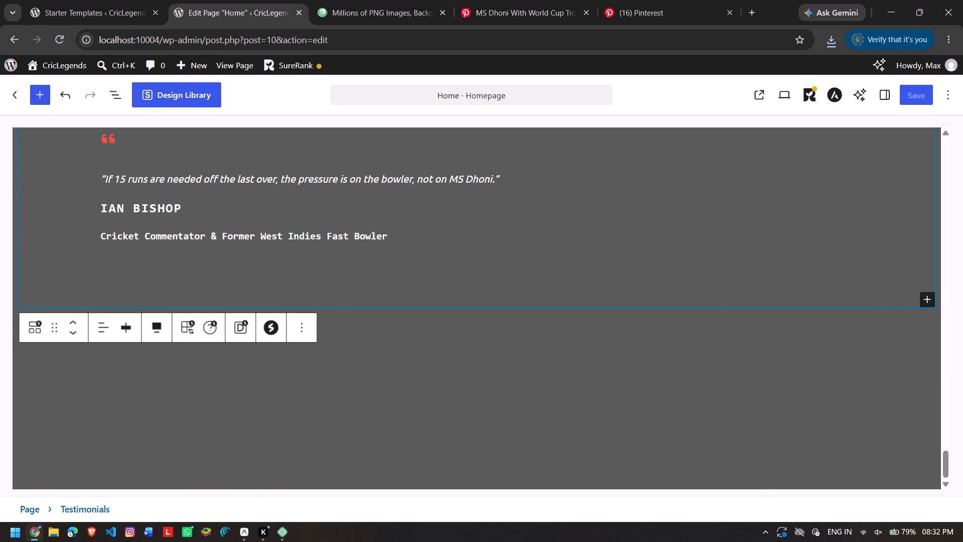
pyautogui.scroll(15, 590, 207)
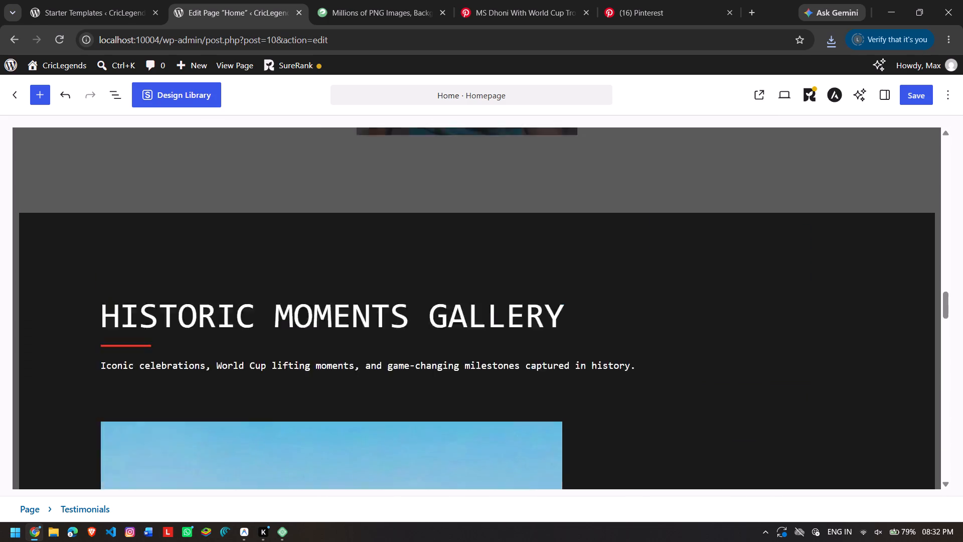
pyautogui.scroll(9, 590, 207)
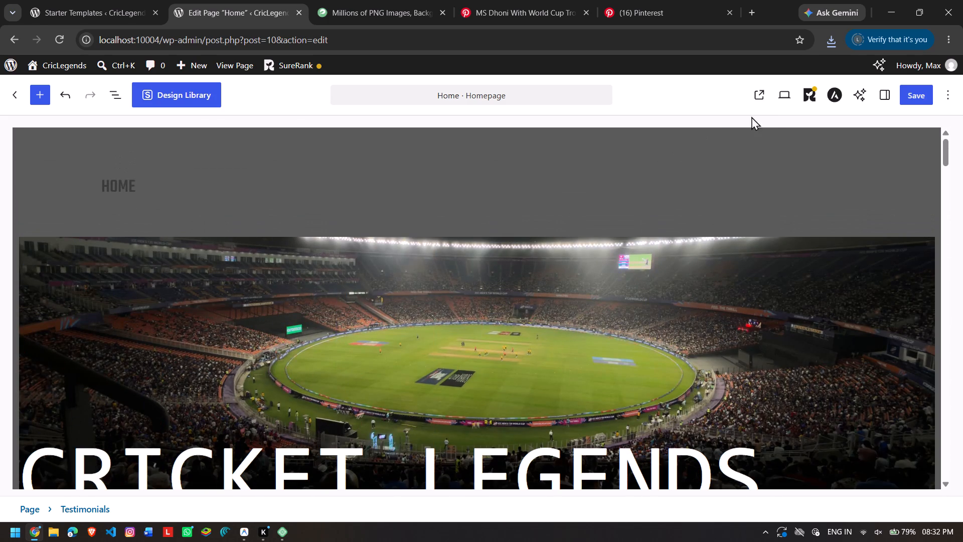
pyautogui.click(912, 93)
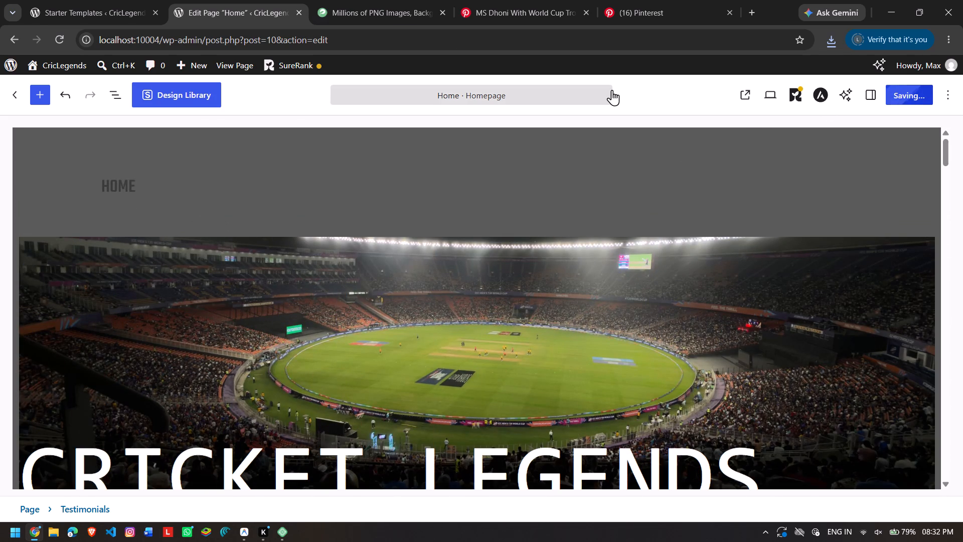
pyautogui.click(105, 0)
pyautogui.click(206, 0)
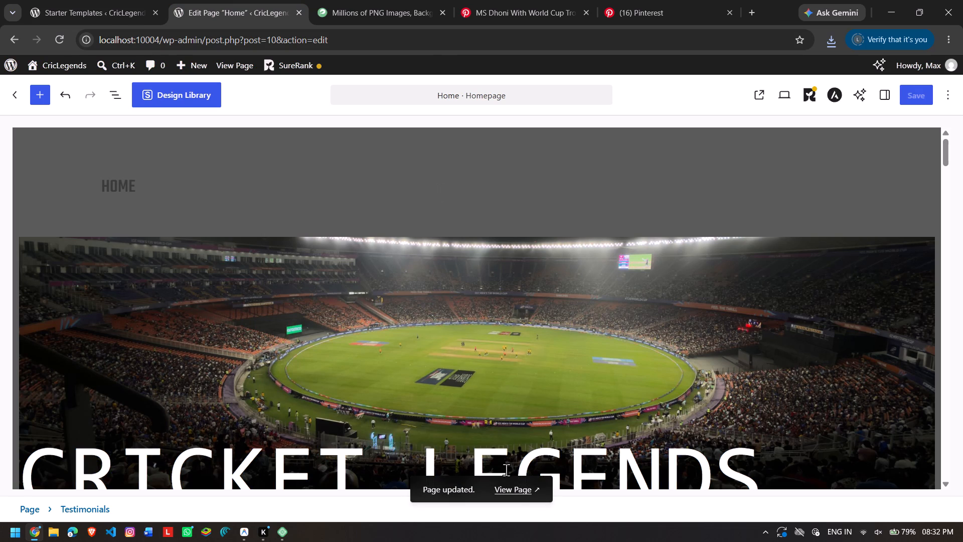
# Open the live home page and close the leftover Pngtree and two Pinterest pages.
pyautogui.click(524, 487)
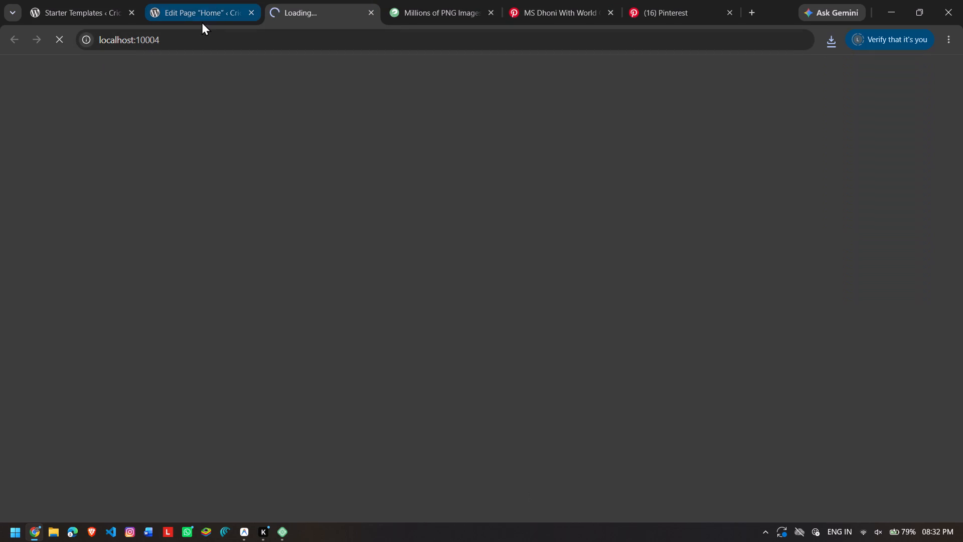
pyautogui.click(493, 12)
pyautogui.click(493, 12)
pyautogui.click(493, 12)
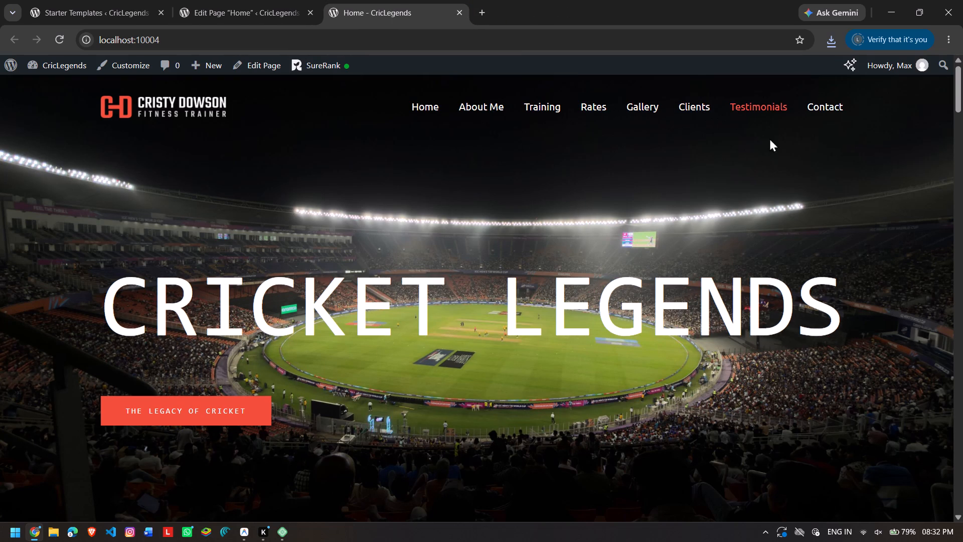
# Review the live home page from the hero to the contact footer, including the Historic Moments Gallery and Cricket Hall of Fame.
pyautogui.scroll(-5, 733, 191)
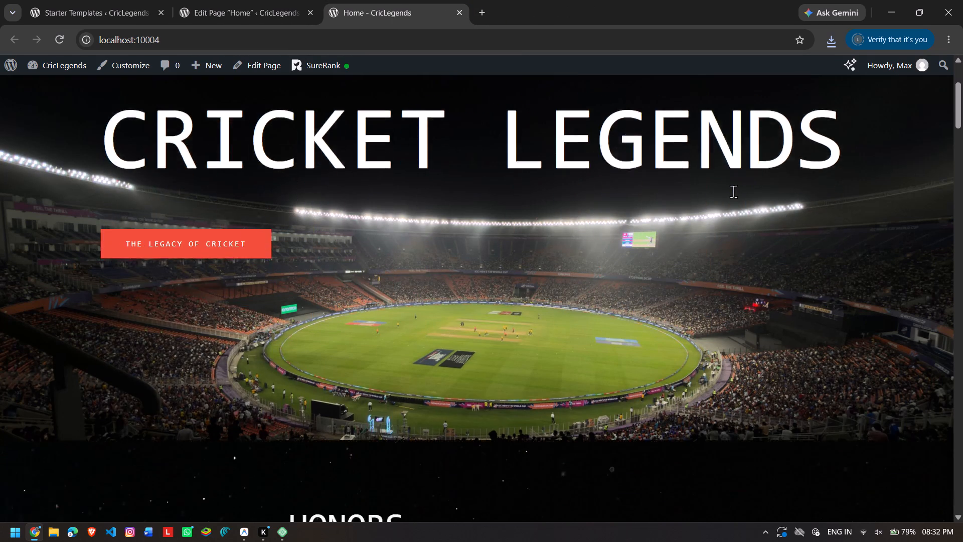
pyautogui.scroll(-8, 733, 191)
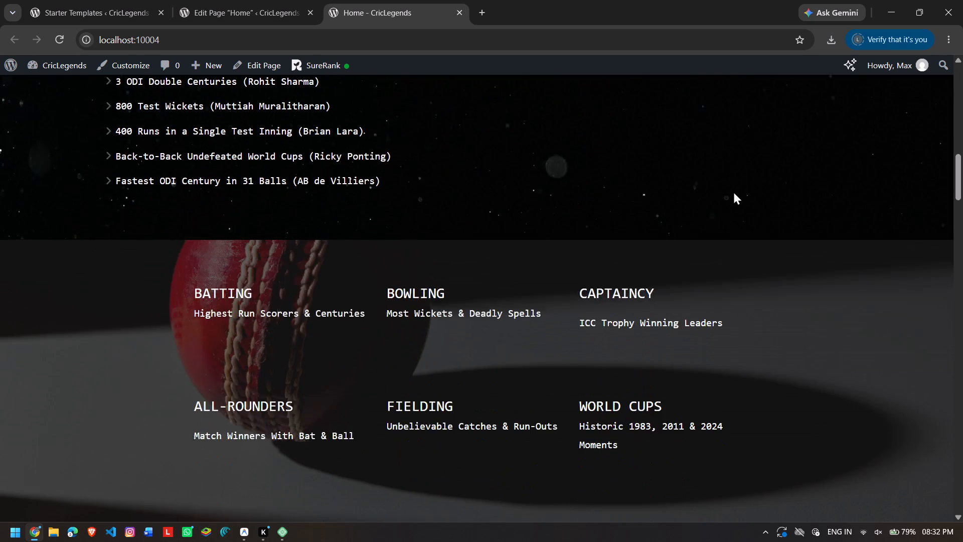
pyautogui.scroll(-7, 733, 191)
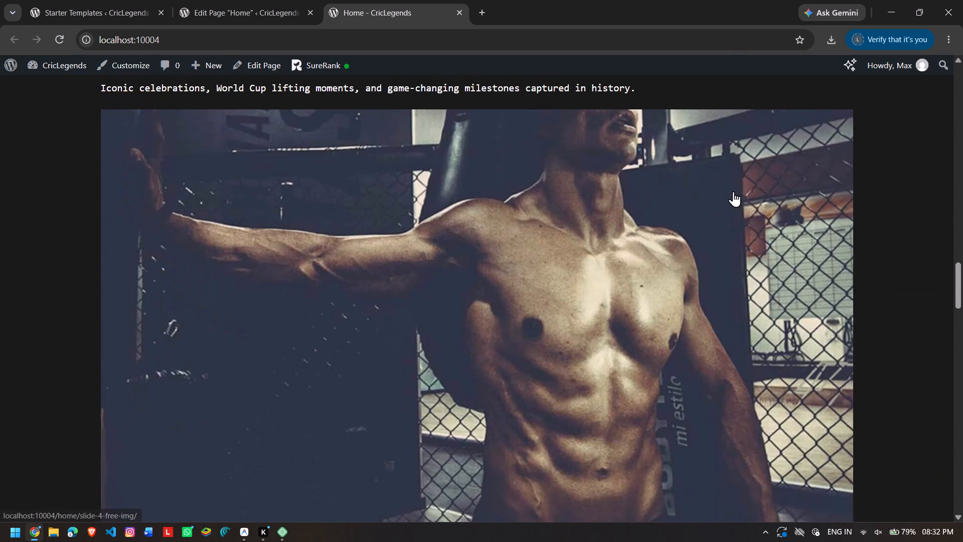
pyautogui.scroll(-1, 733, 191)
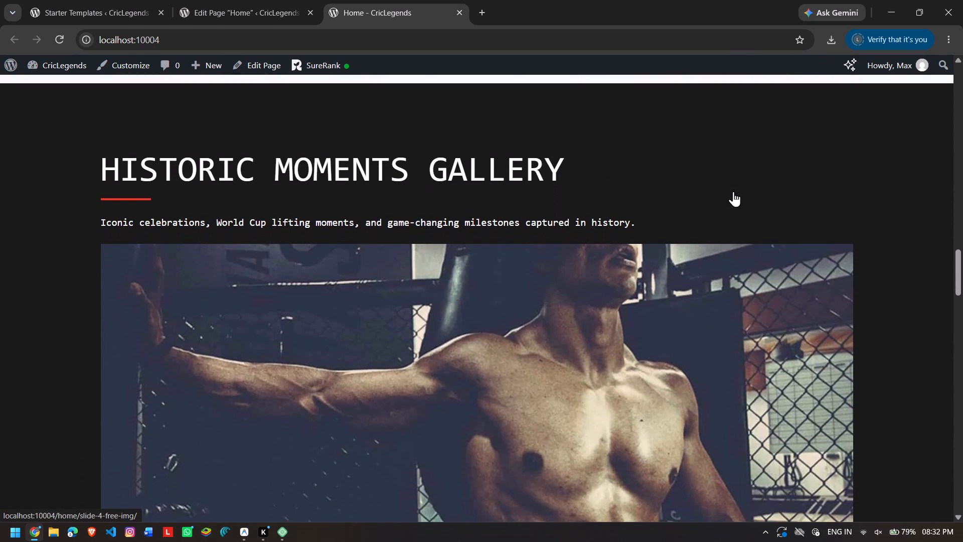
pyautogui.scroll(-2, 733, 191)
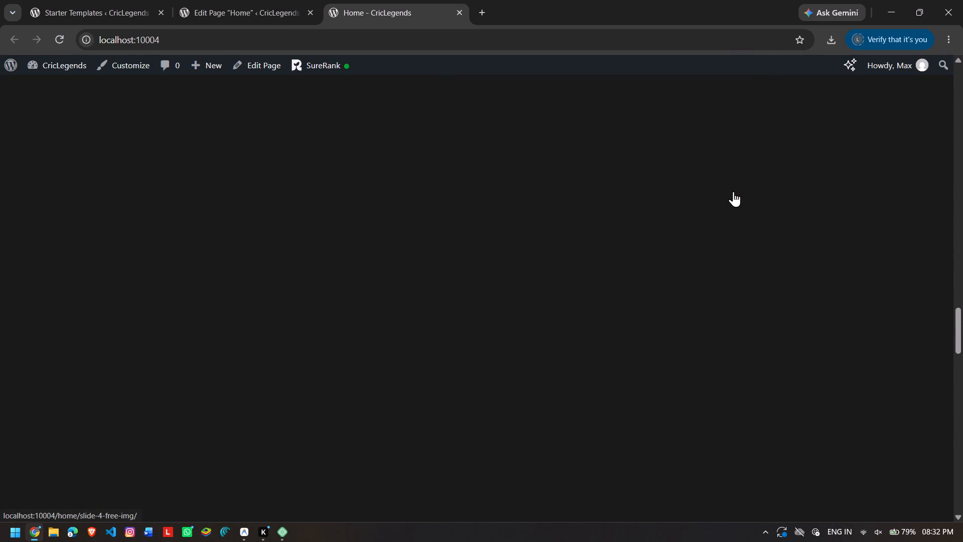
pyautogui.scroll(-3, 733, 191)
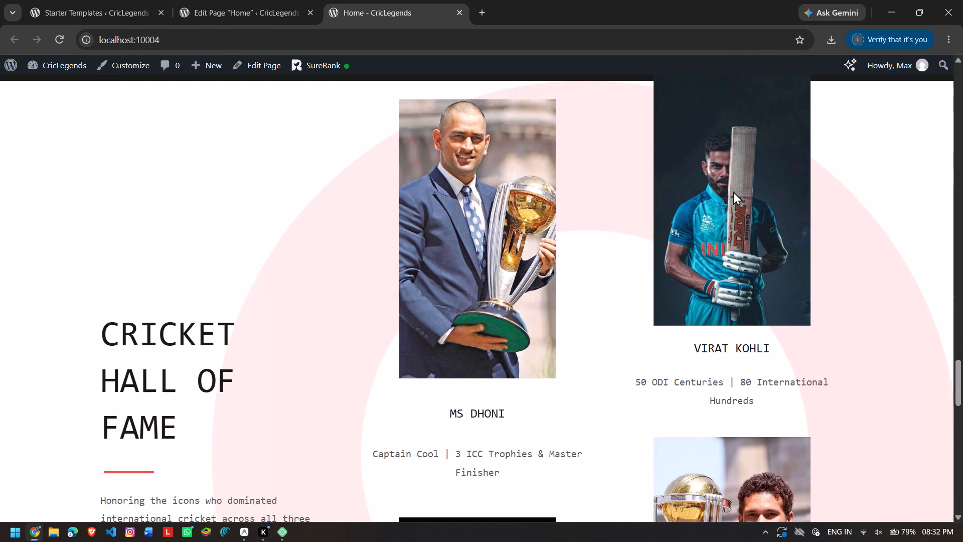
pyautogui.scroll(-8, 733, 191)
pyautogui.scroll(1, 733, 191)
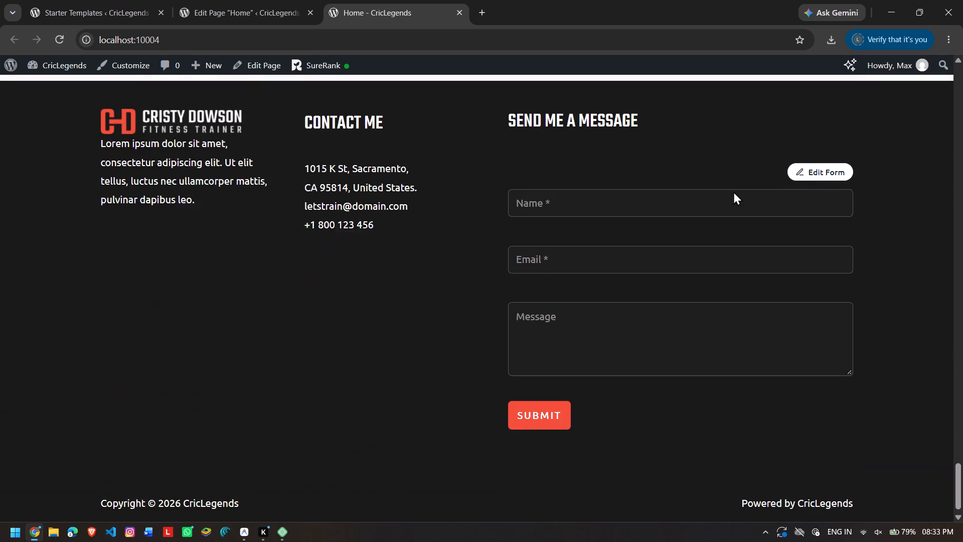
pyautogui.scroll(3, 733, 191)
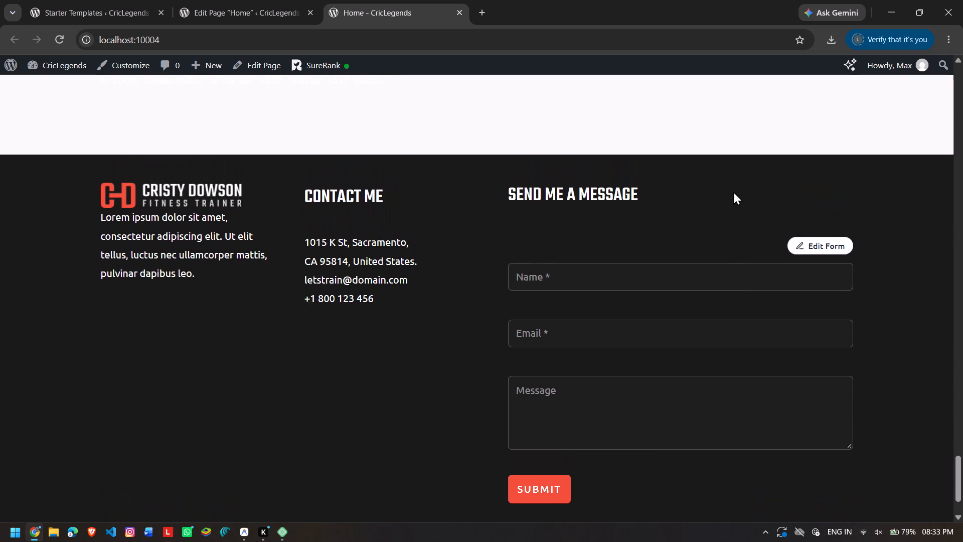
pyautogui.scroll(2, 733, 191)
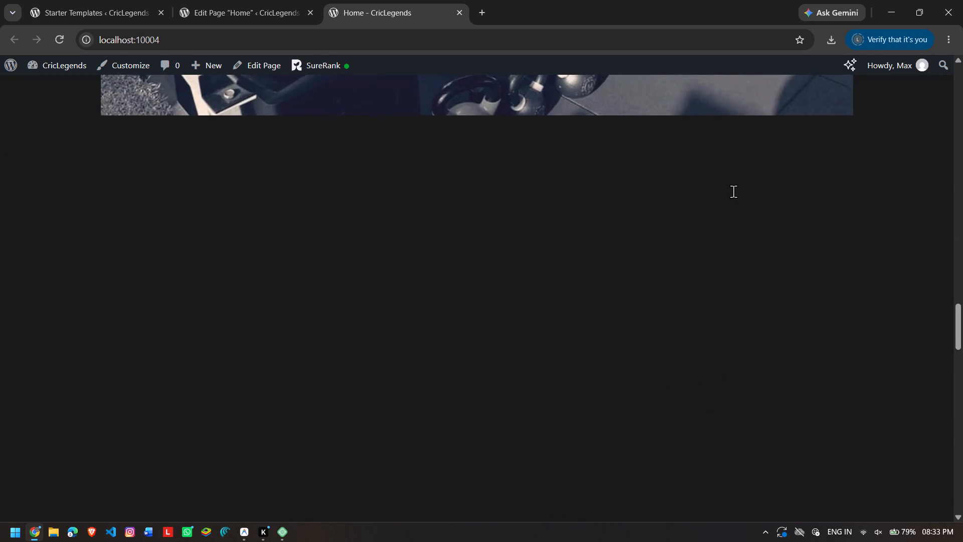
pyautogui.scroll(2, 733, 191)
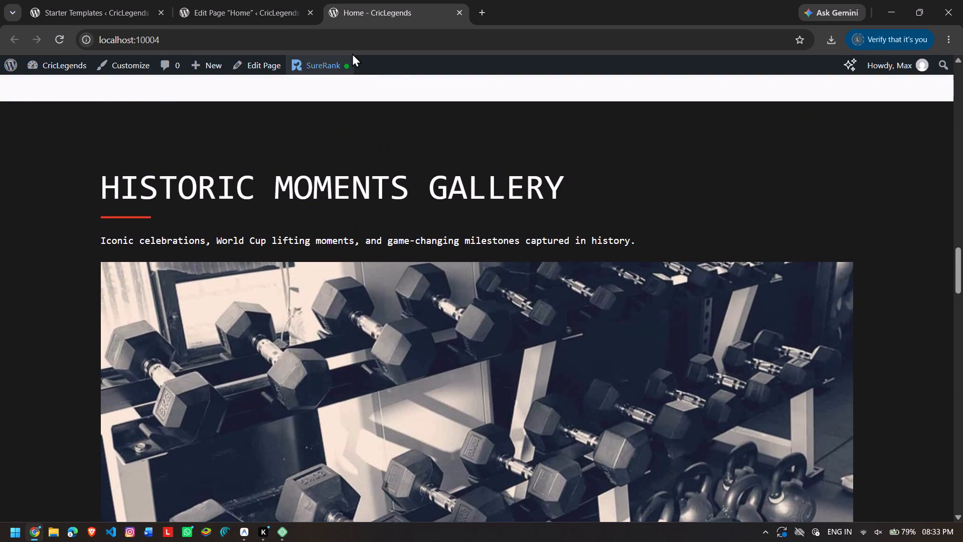
pyautogui.click(239, 0)
pyautogui.click(368, 0)
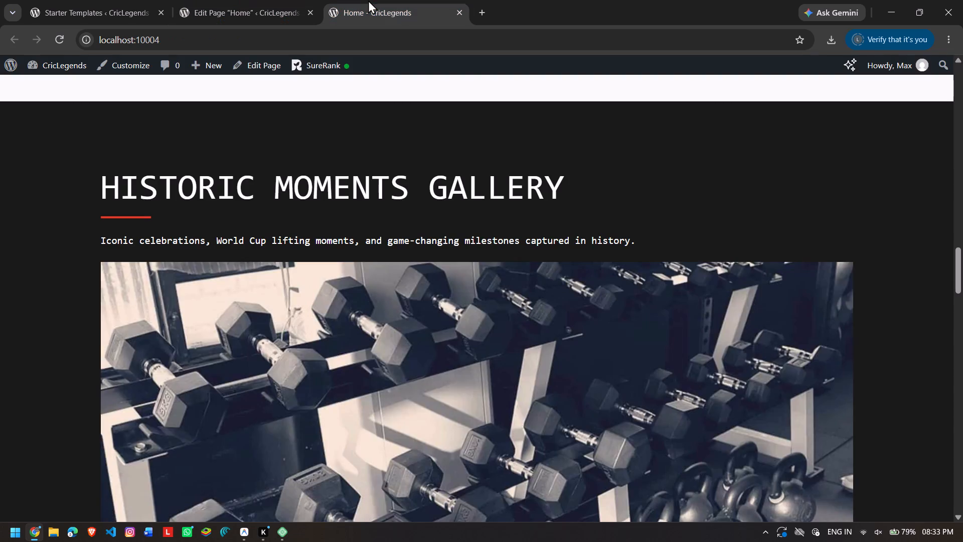
# Open the Home page for editing and close the previously open editor page.
pyautogui.click(247, 73)
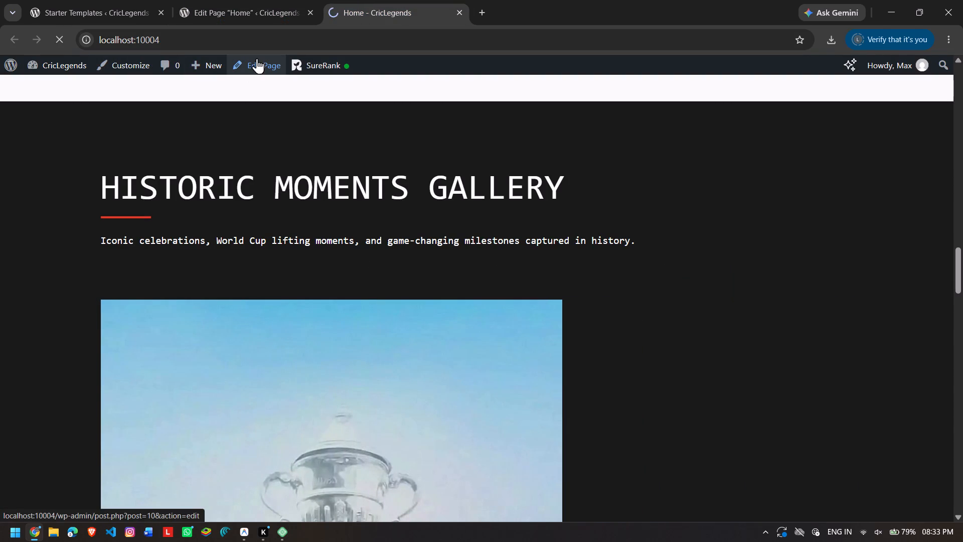
pyautogui.click(310, 11)
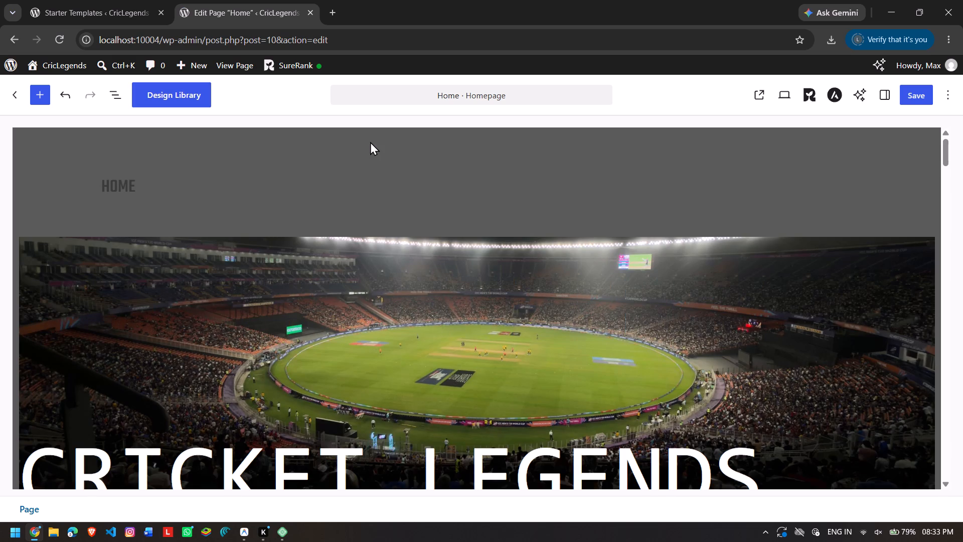
# Select the Kapil Dev trophy image in the Historic Moments Gallery slider and show its block settings.
pyautogui.scroll(-13, 370, 142)
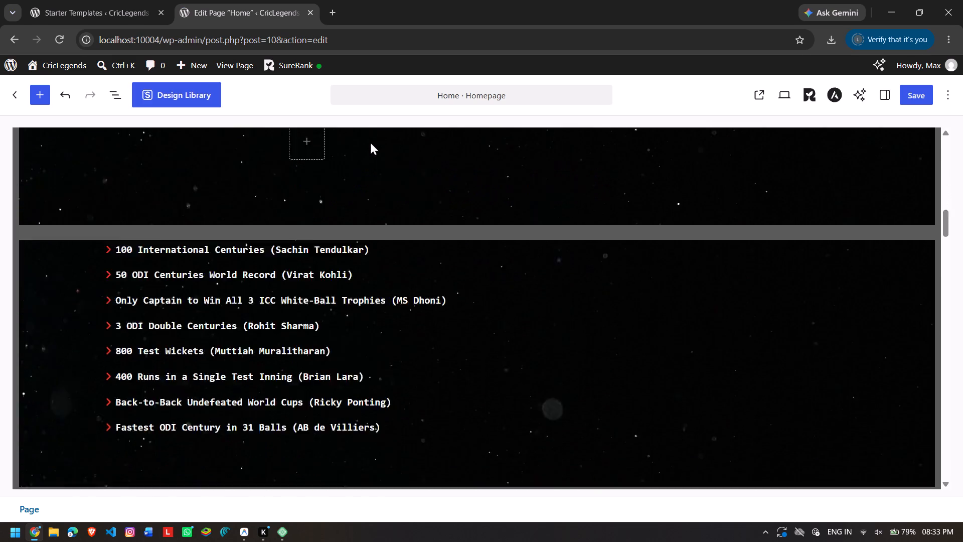
pyautogui.scroll(-8, 370, 142)
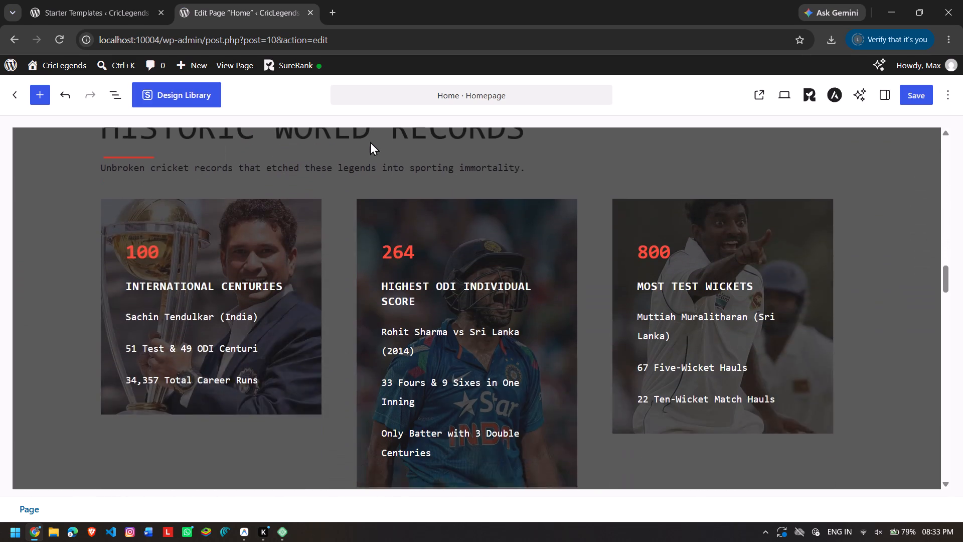
pyautogui.scroll(-5, 370, 142)
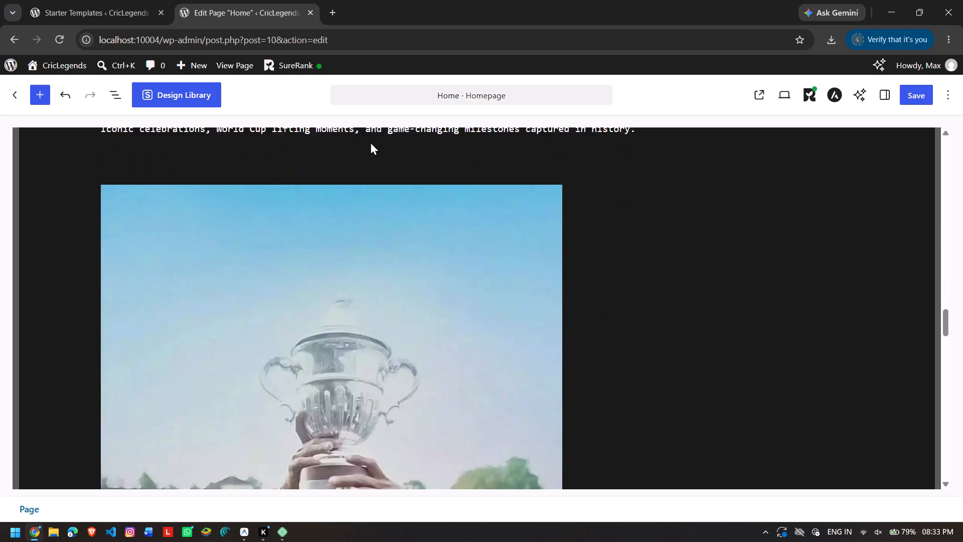
pyautogui.scroll(-4, 370, 142)
pyautogui.scroll(1, 370, 142)
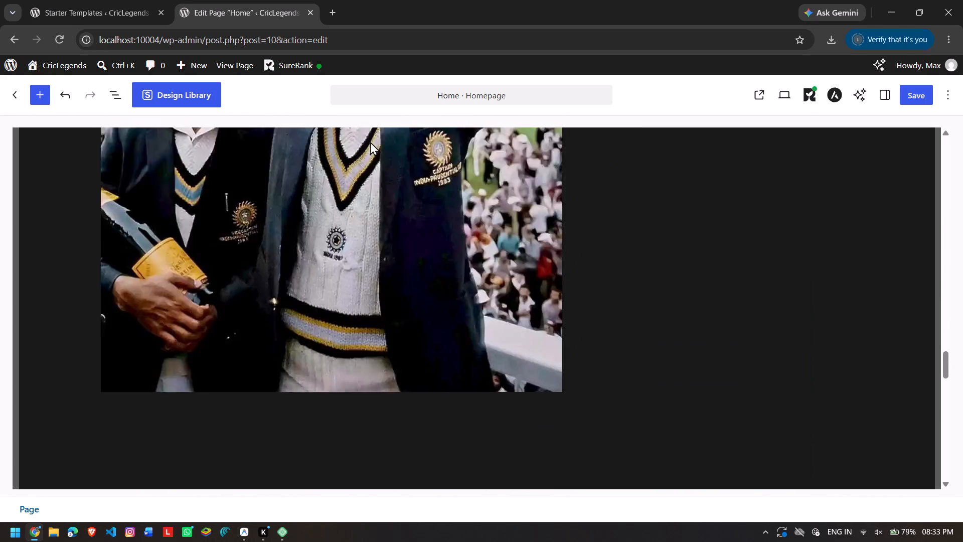
pyautogui.scroll(1, 370, 142)
pyautogui.click(381, 203)
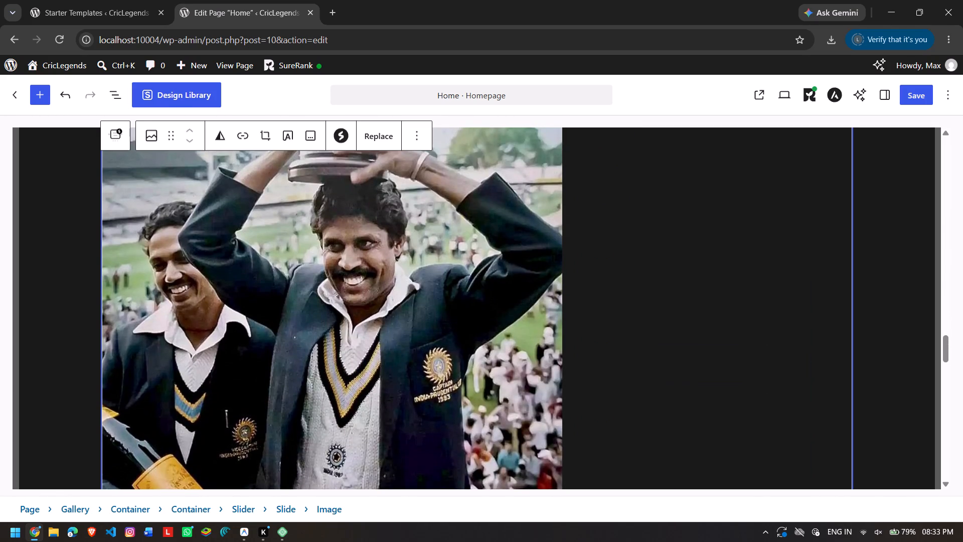
pyautogui.click(414, 139)
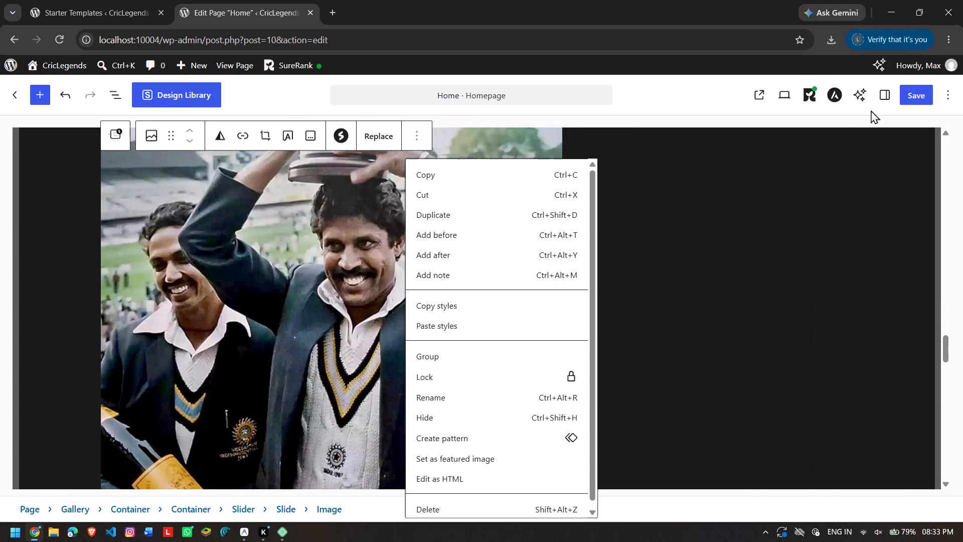
pyautogui.click(881, 91)
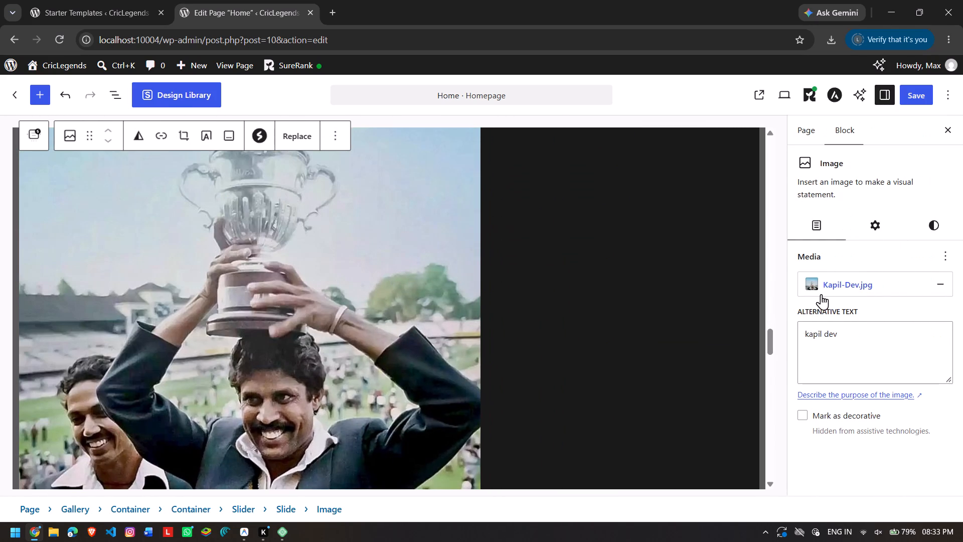
# Examine the gallery image's media, display, mask and style options, and close the block settings.
pyautogui.scroll(-1, 821, 294)
pyautogui.click(873, 224)
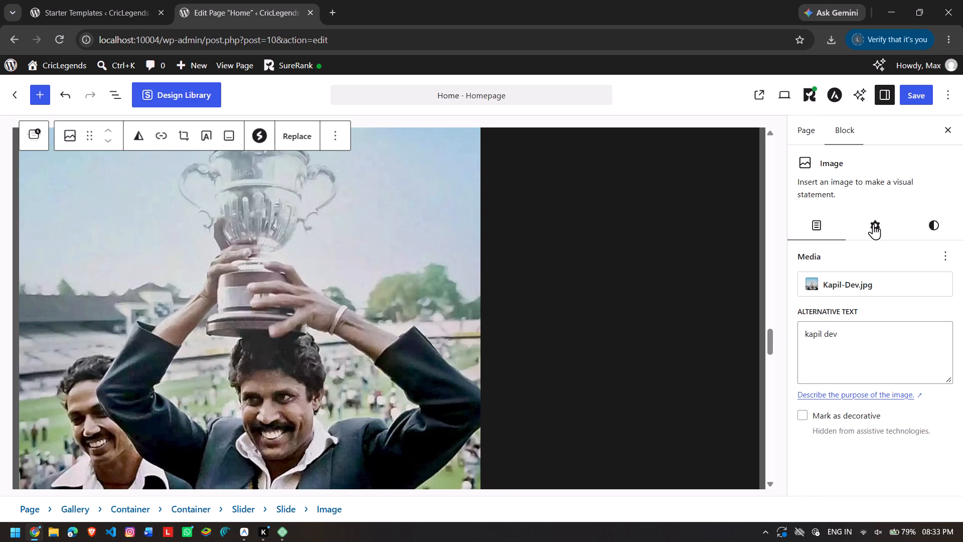
pyautogui.scroll(-3, 873, 224)
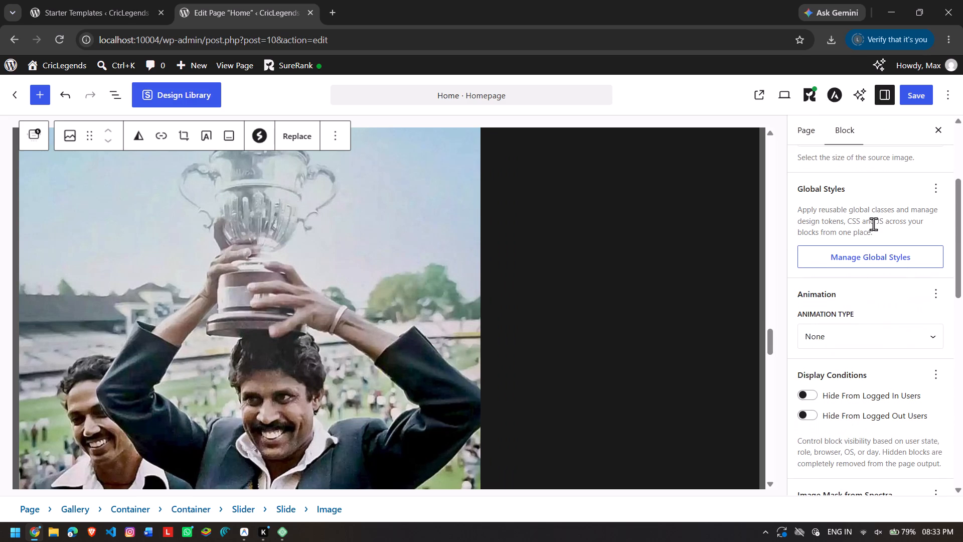
pyautogui.scroll(-5, 878, 247)
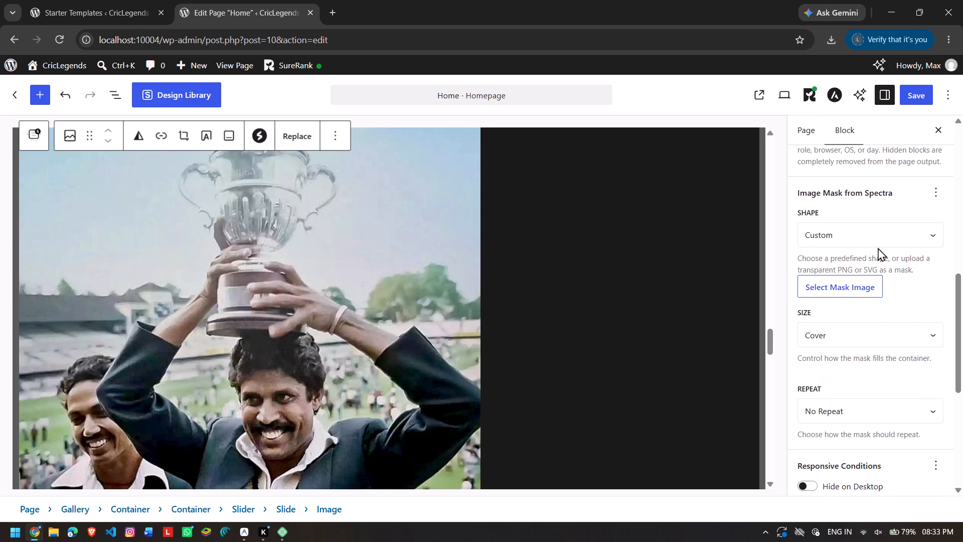
pyautogui.scroll(-8, 878, 247)
pyautogui.scroll(5, 878, 247)
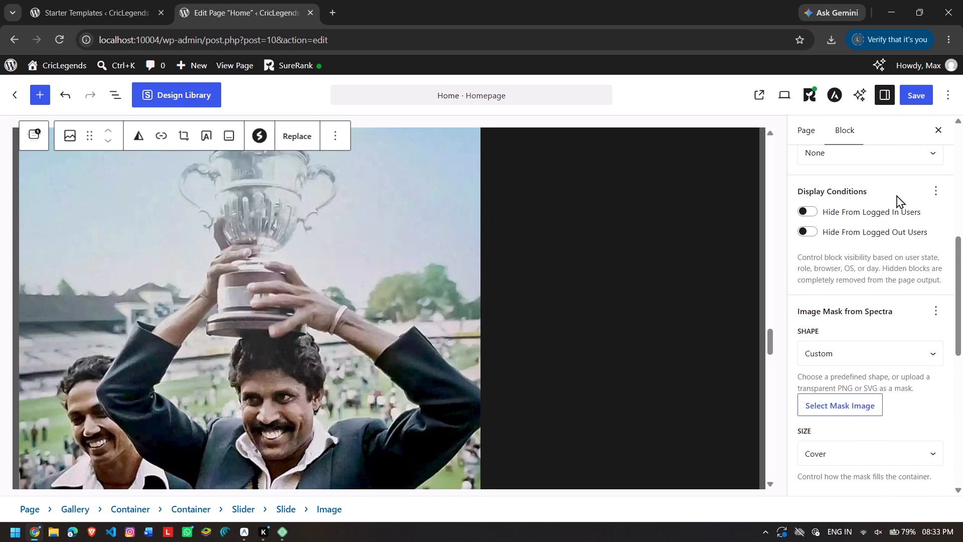
pyautogui.scroll(4, 901, 182)
pyautogui.click(918, 226)
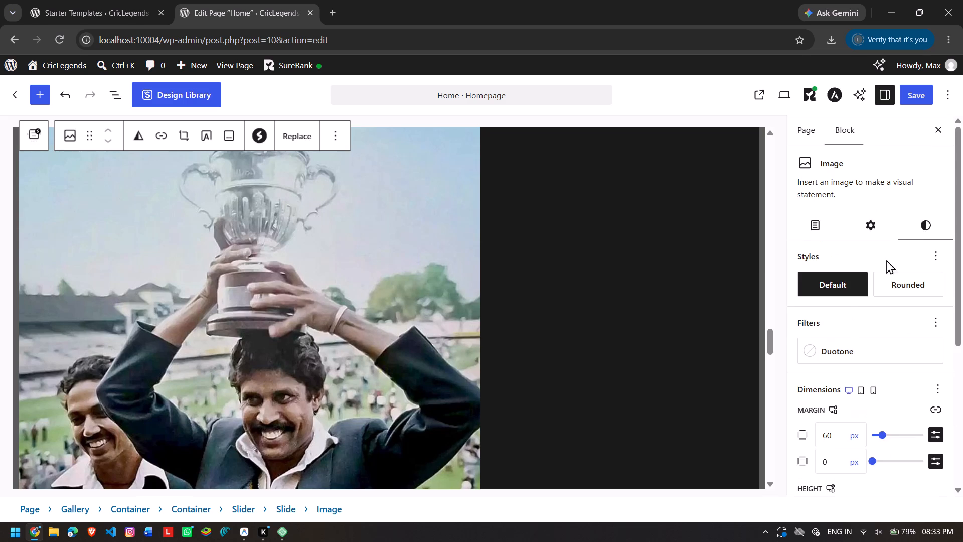
pyautogui.scroll(-5, 874, 277)
pyautogui.scroll(5, 874, 277)
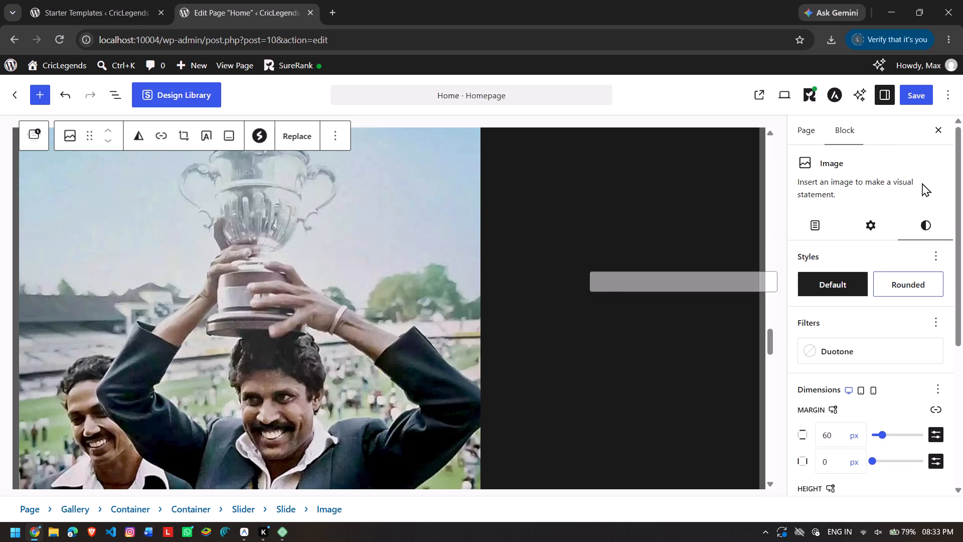
pyautogui.click(937, 135)
# Delete the entire Historic Moments Gallery section from the Home page.
pyautogui.scroll(5, 670, 220)
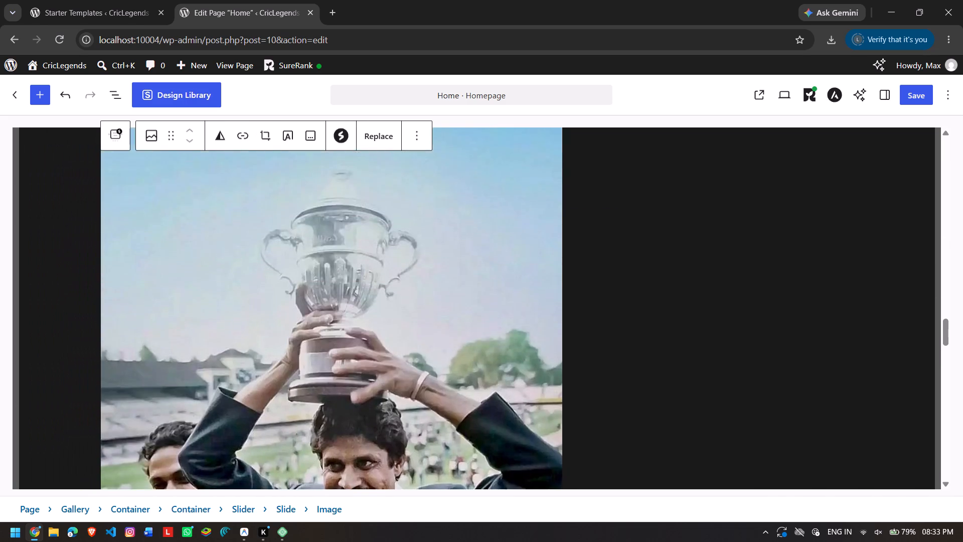
pyautogui.scroll(3, 670, 220)
pyautogui.click(719, 459)
pyautogui.scroll(-1, 719, 459)
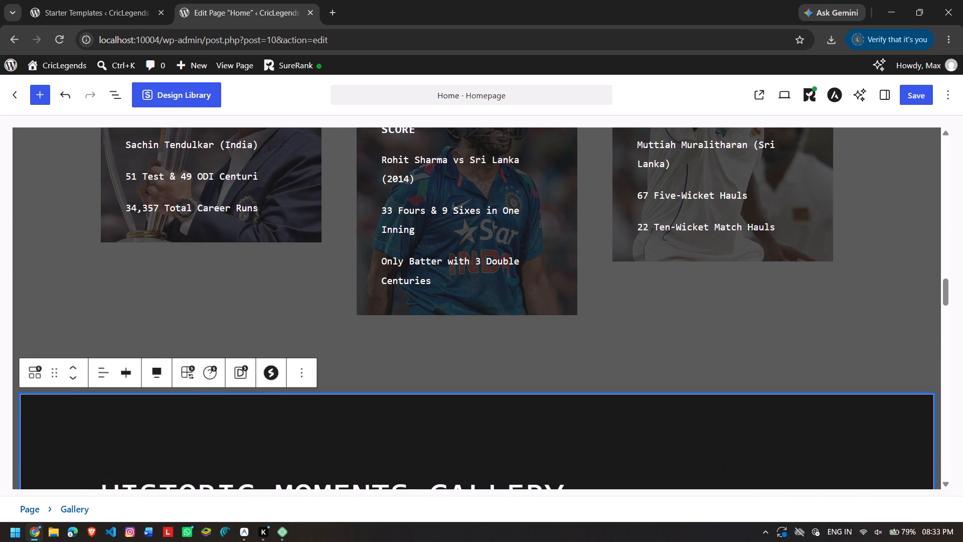
pyautogui.scroll(-1, 719, 459)
pyautogui.click(307, 280)
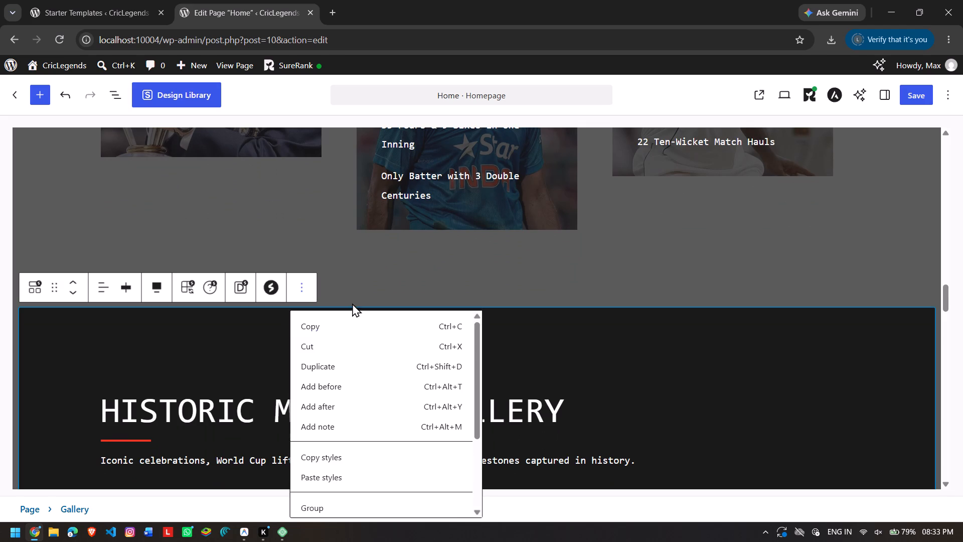
pyautogui.scroll(-4, 359, 406)
pyautogui.click(309, 499)
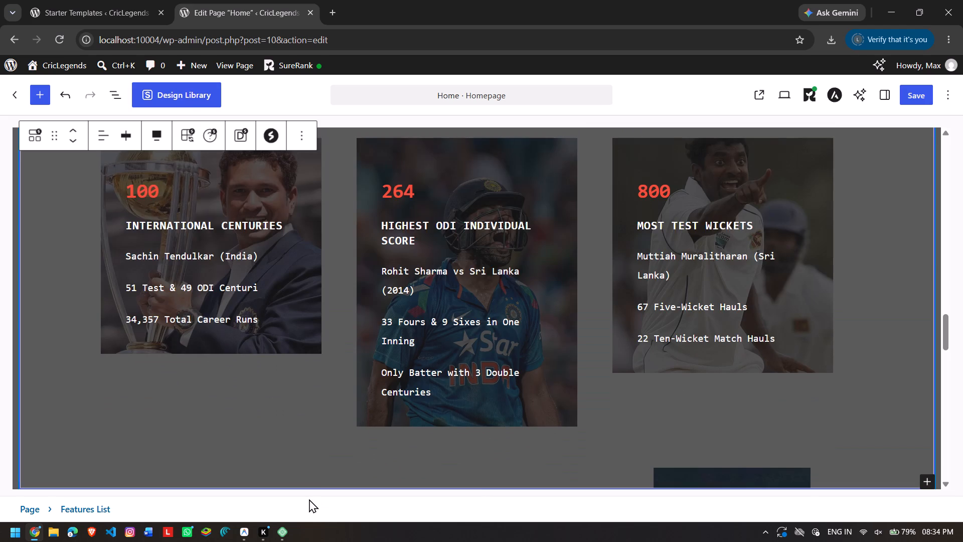
# Save the updated Home page.
pyautogui.scroll(-16, 351, 397)
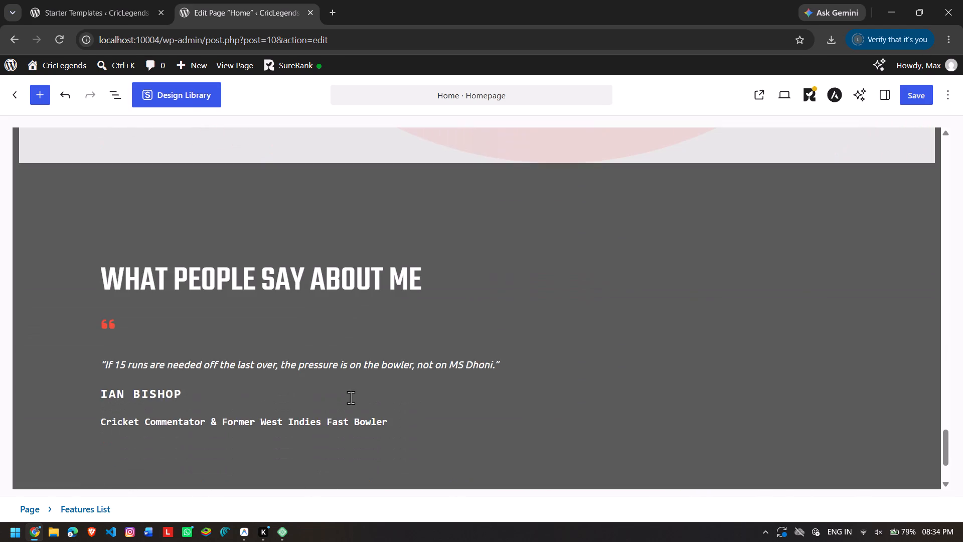
pyautogui.scroll(3, 351, 397)
pyautogui.click(910, 93)
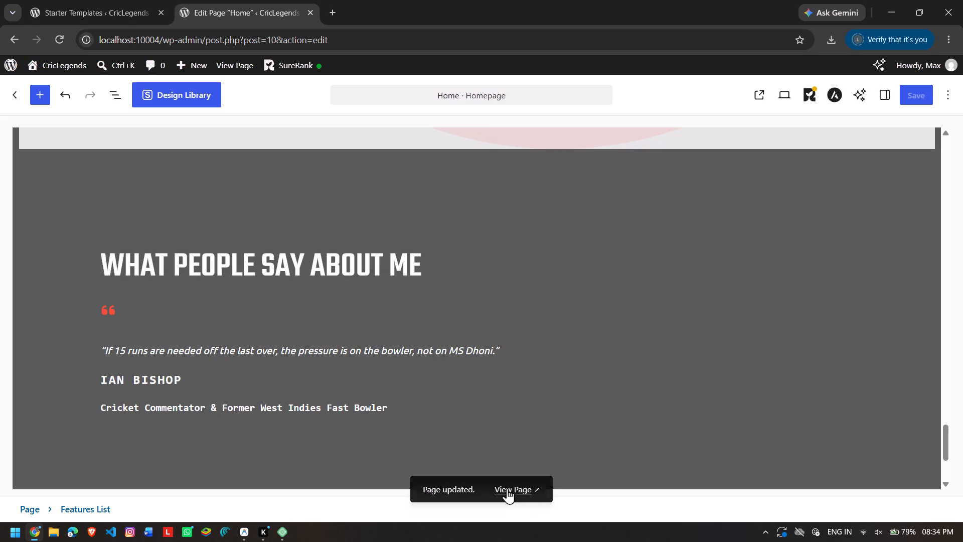
# Open the live home page and close the page editor.
pyautogui.click(507, 491)
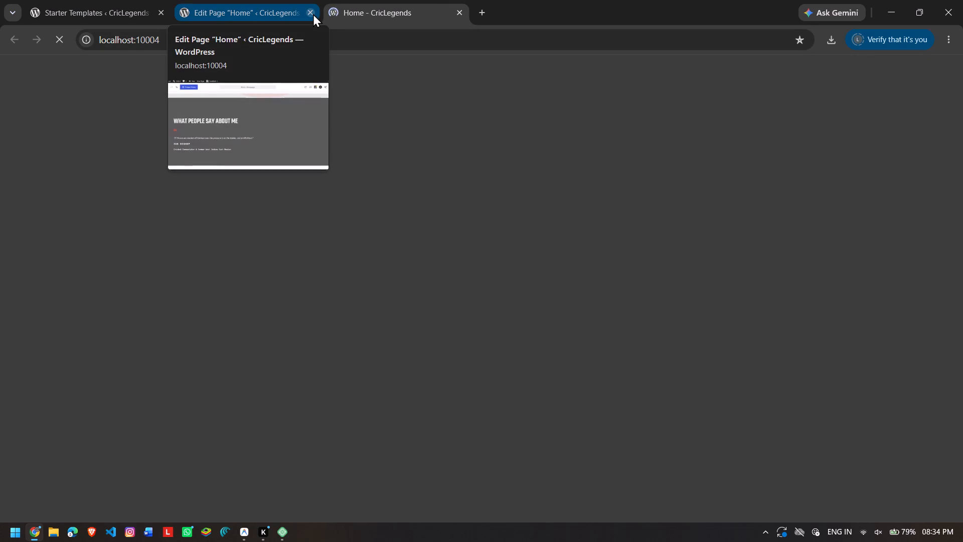
pyautogui.click(313, 14)
# Review the live home page from the hero to the contact footer for leftover fitness-template content.
pyautogui.scroll(-9, 366, 267)
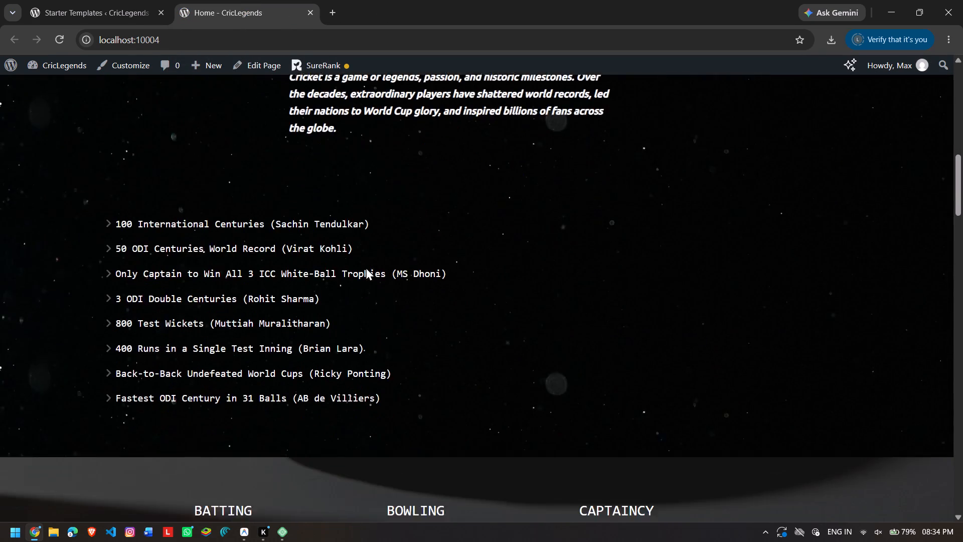
pyautogui.scroll(-10, 366, 267)
pyautogui.scroll(1, 366, 267)
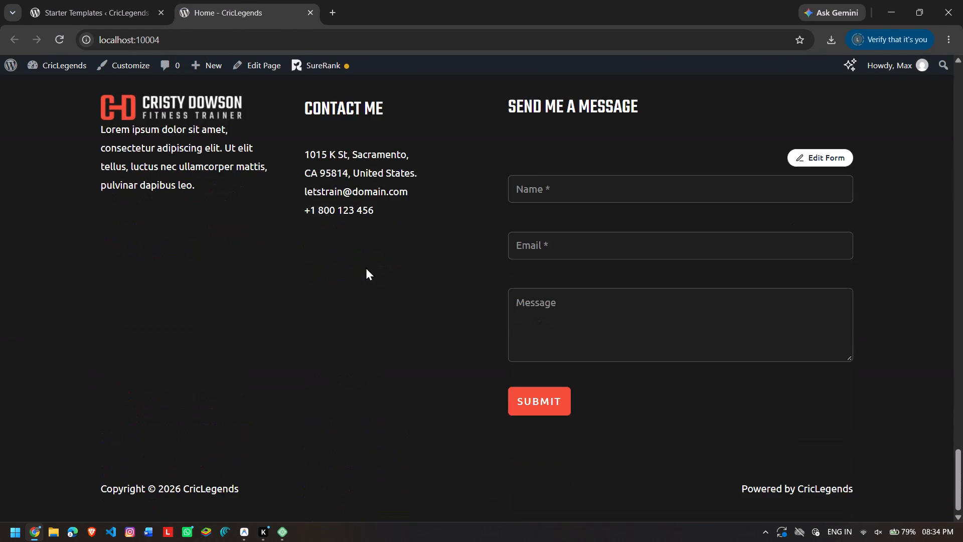
pyautogui.scroll(8, 366, 267)
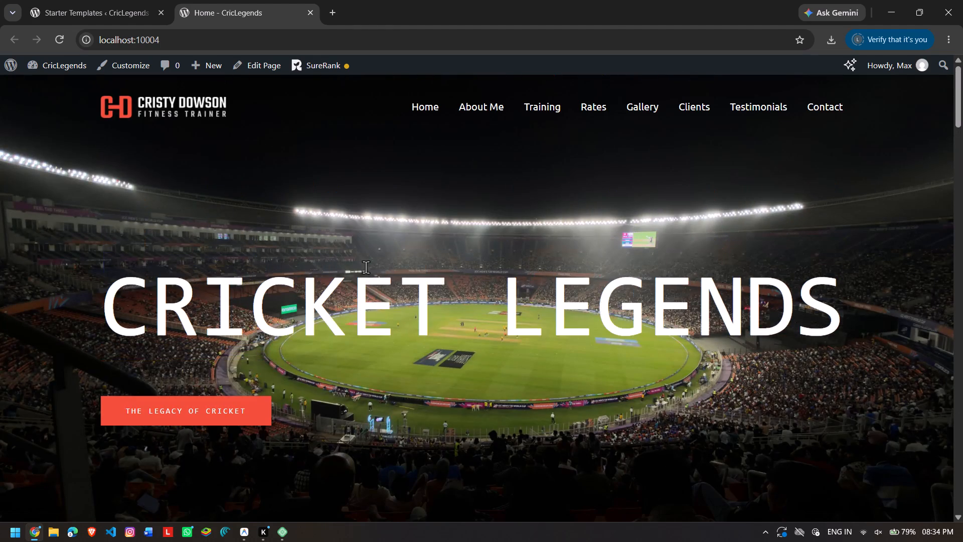
pyautogui.scroll(1, 366, 267)
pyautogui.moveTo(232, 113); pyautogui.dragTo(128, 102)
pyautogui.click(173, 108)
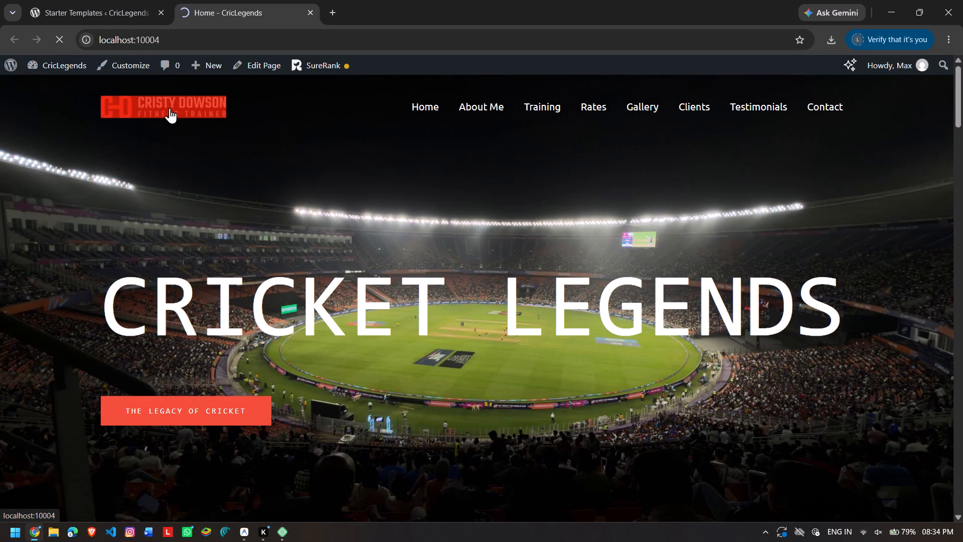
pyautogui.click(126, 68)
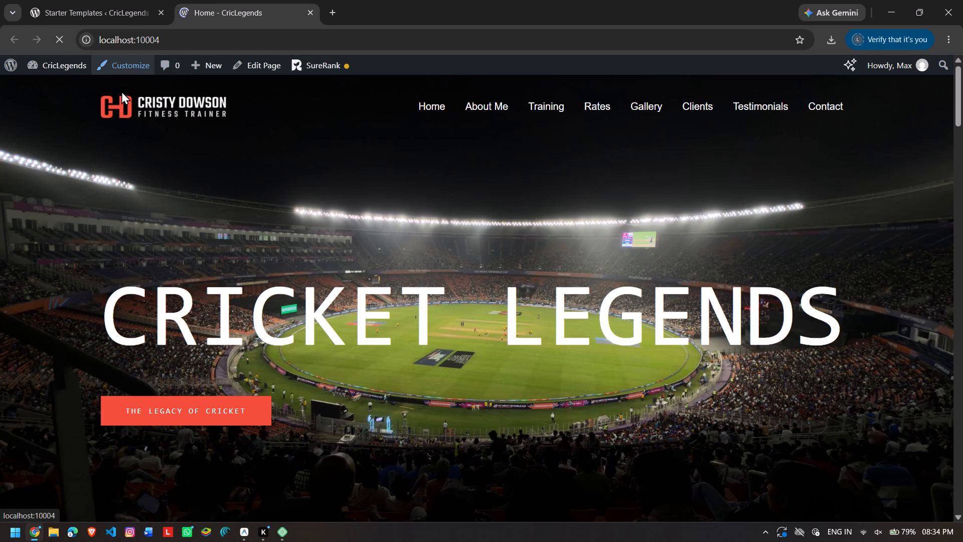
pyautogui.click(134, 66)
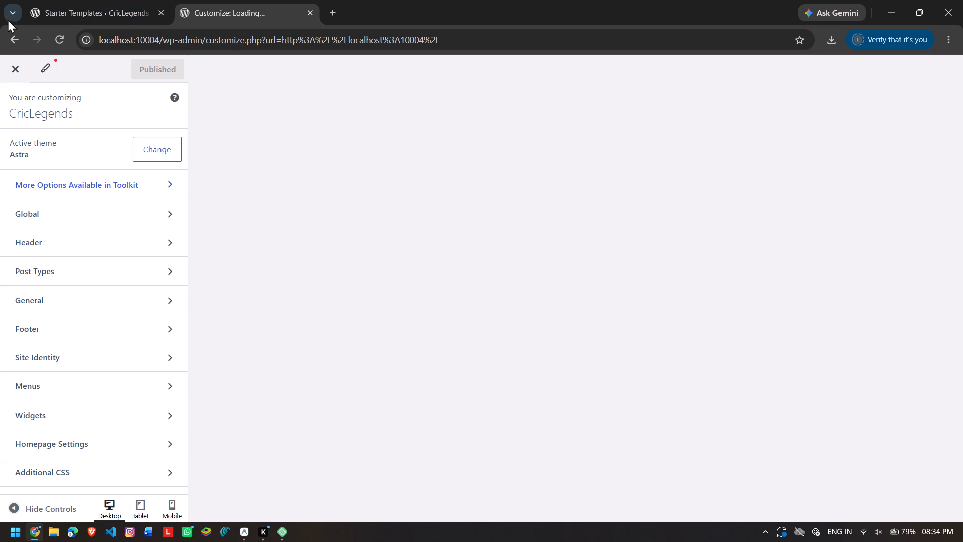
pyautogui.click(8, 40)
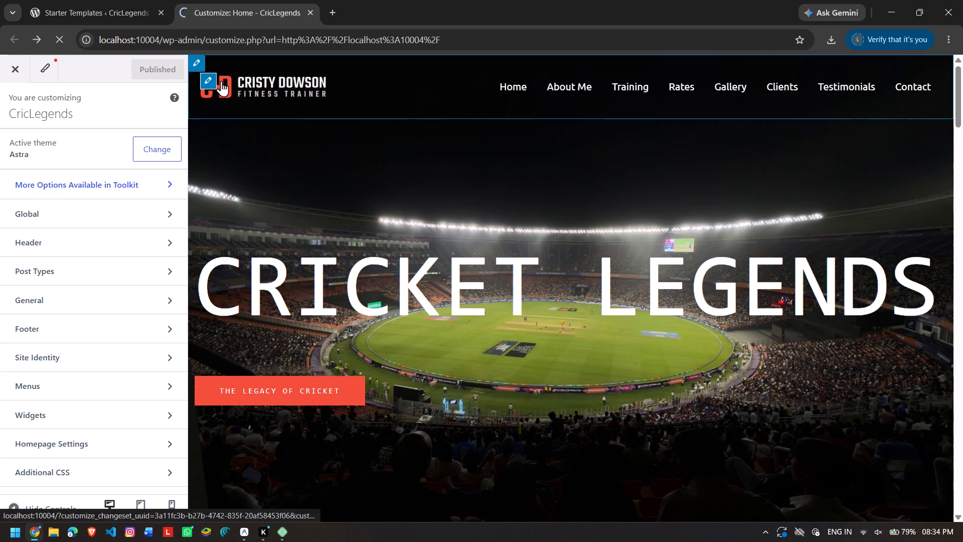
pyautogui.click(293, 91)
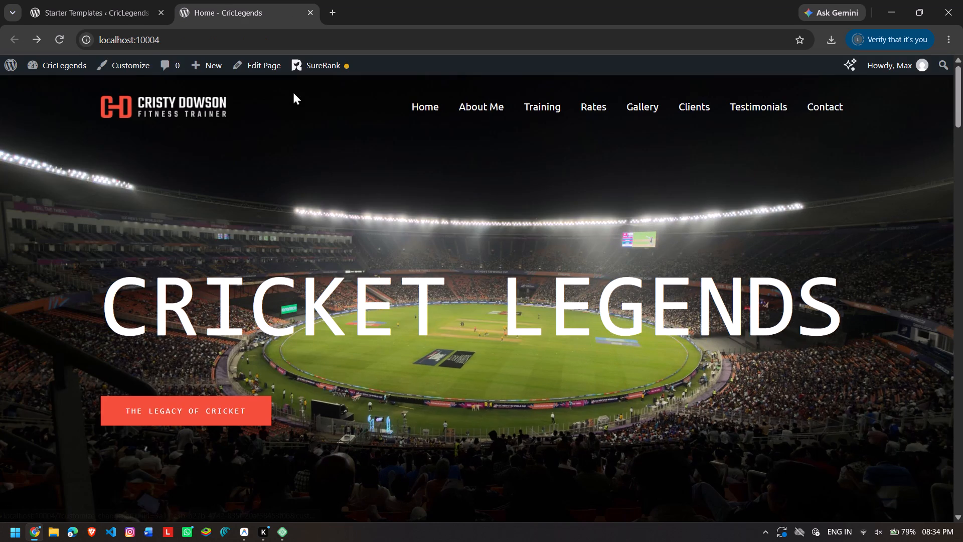
# Open the theme Customizer for the CricLegends home page.
pyautogui.click(130, 70)
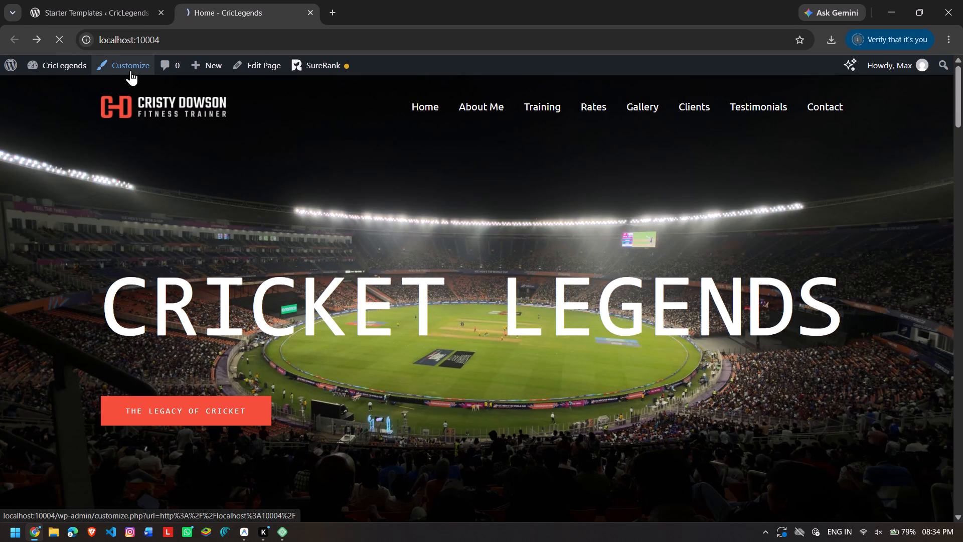
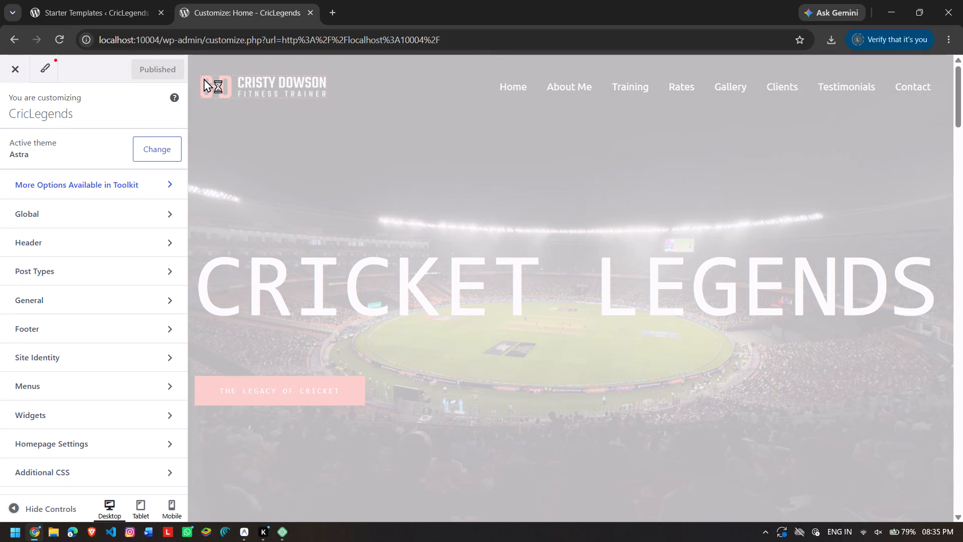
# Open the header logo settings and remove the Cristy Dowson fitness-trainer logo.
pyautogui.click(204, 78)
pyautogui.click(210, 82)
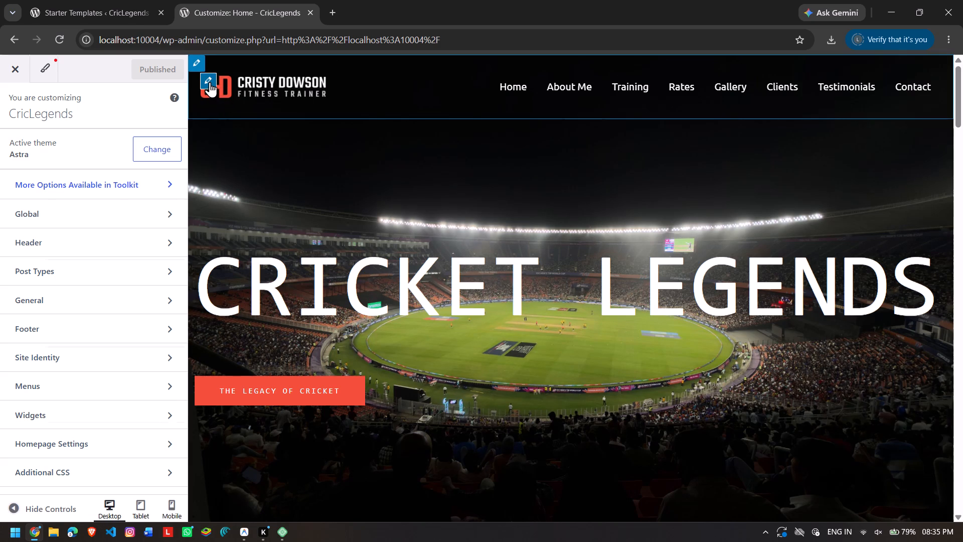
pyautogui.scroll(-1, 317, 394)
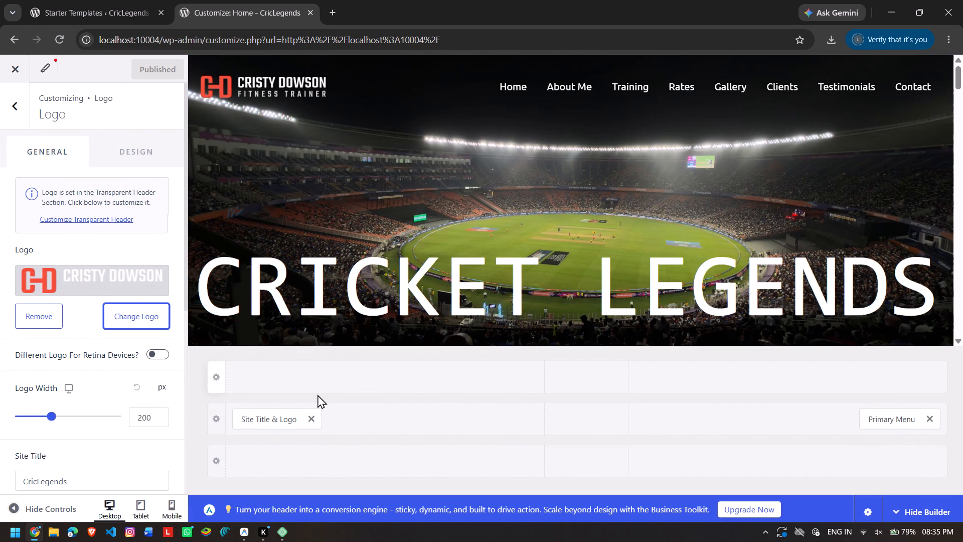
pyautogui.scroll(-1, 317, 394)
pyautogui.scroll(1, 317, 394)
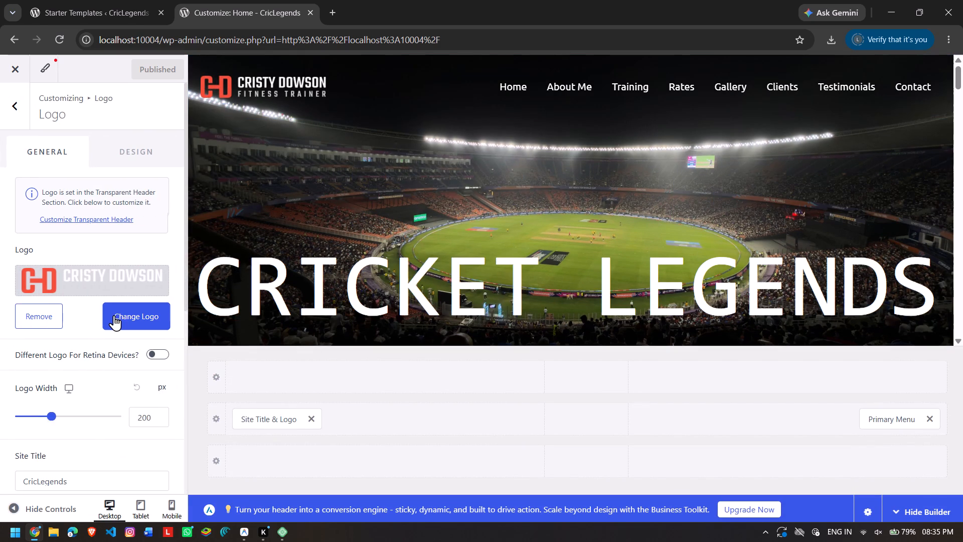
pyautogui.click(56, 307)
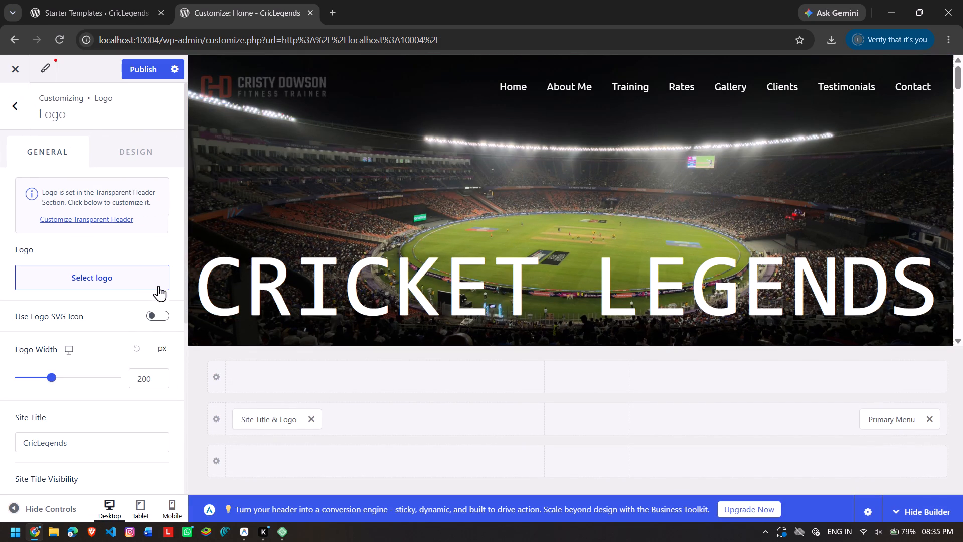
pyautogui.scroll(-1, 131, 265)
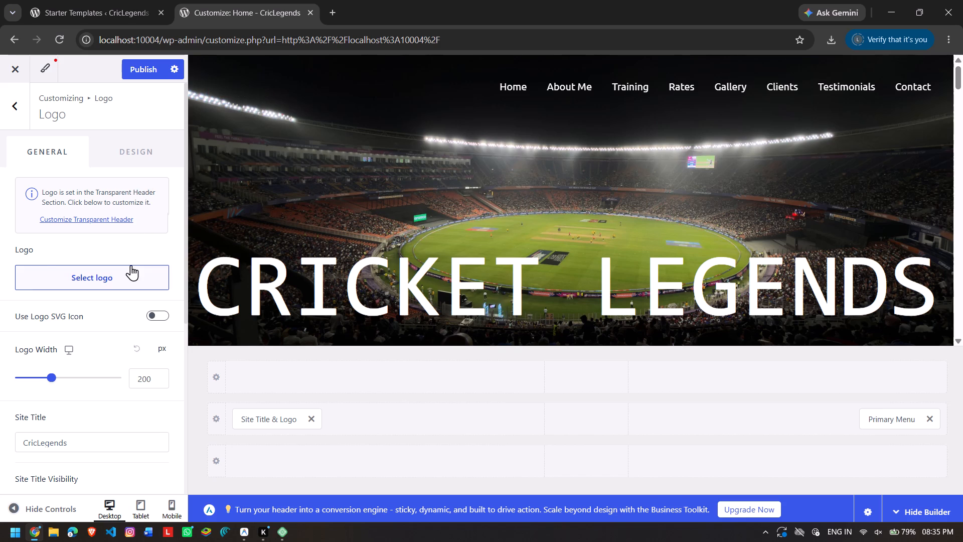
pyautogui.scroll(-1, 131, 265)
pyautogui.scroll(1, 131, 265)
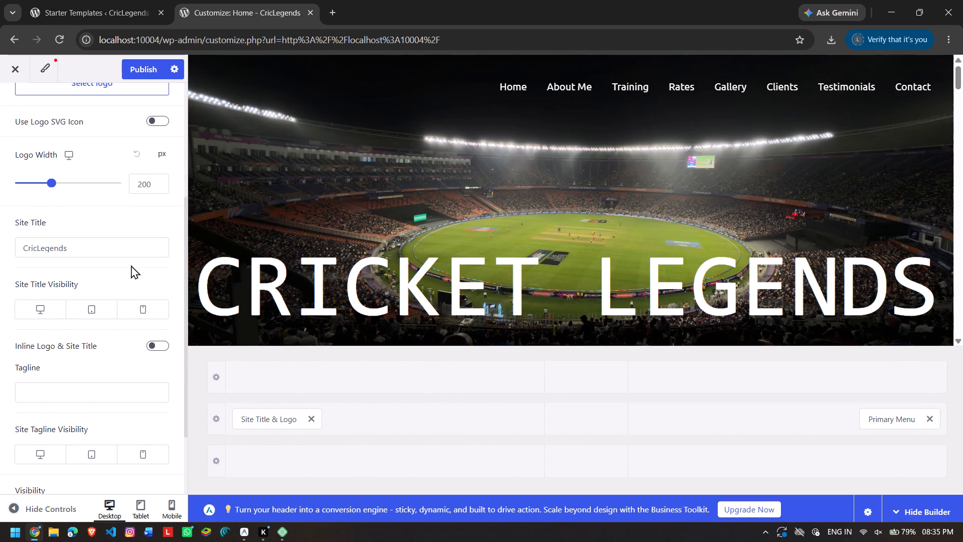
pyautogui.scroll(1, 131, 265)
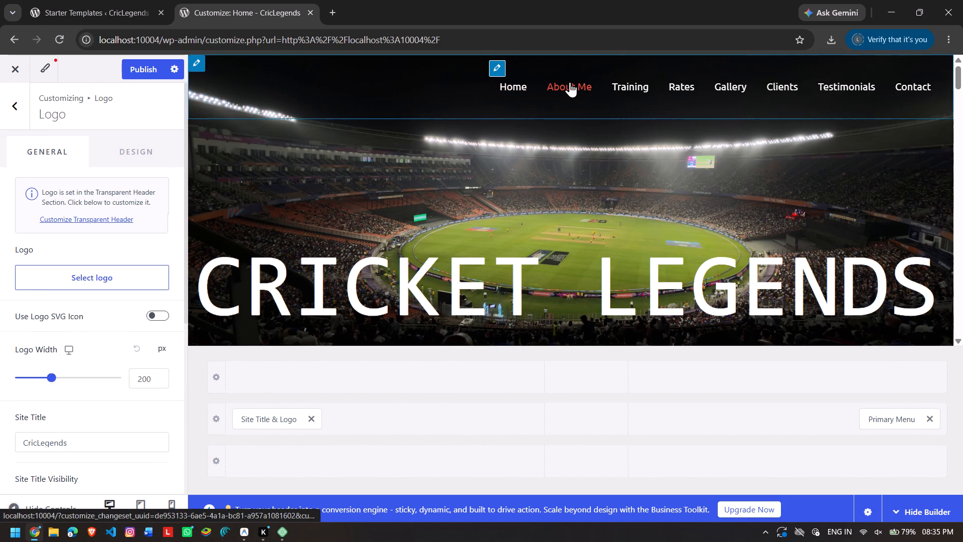
# Examine the header's Primary Menu settings and the theme's menu locations for ways to change the navigation links.
pyautogui.click(575, 83)
pyautogui.scroll(9, 538, 100)
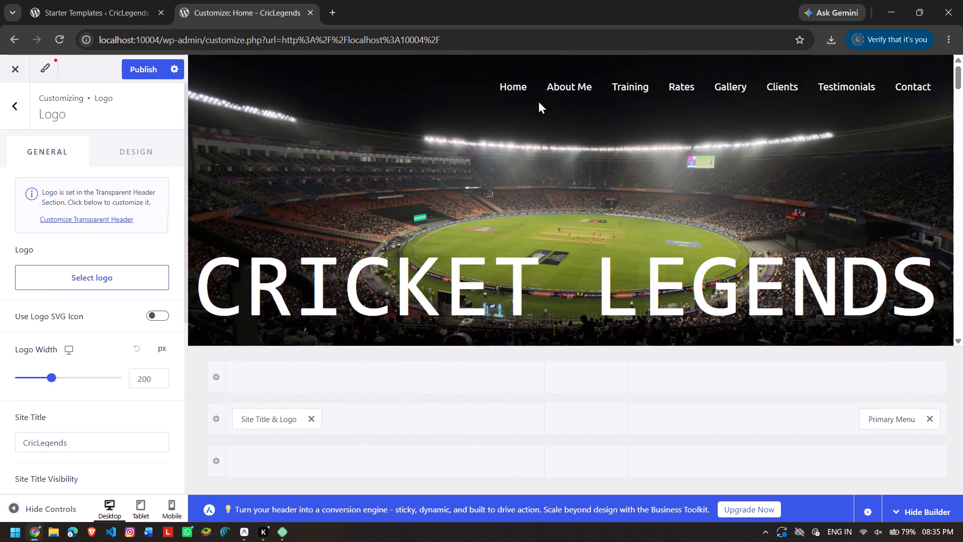
pyautogui.click(560, 81)
pyautogui.scroll(5, 560, 81)
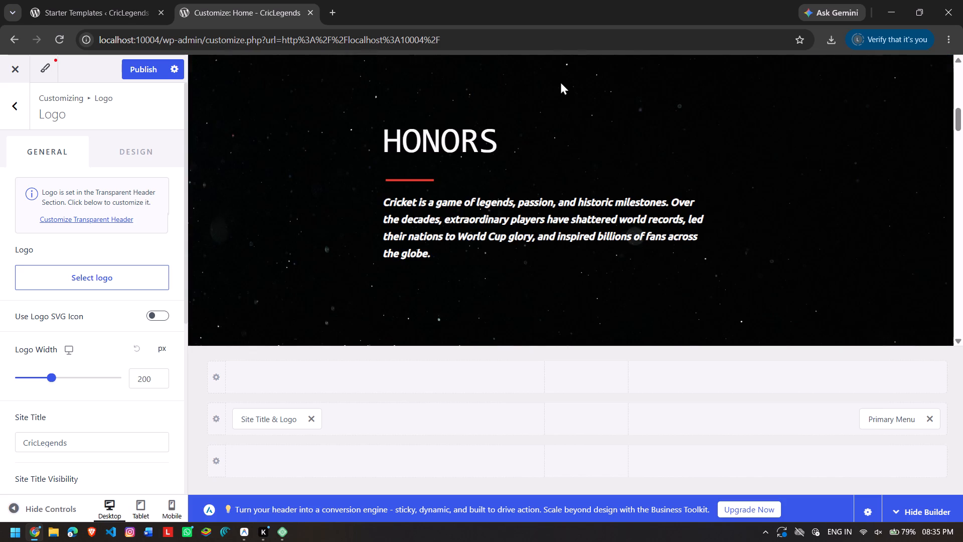
pyautogui.scroll(5, 560, 81)
pyautogui.click(498, 63)
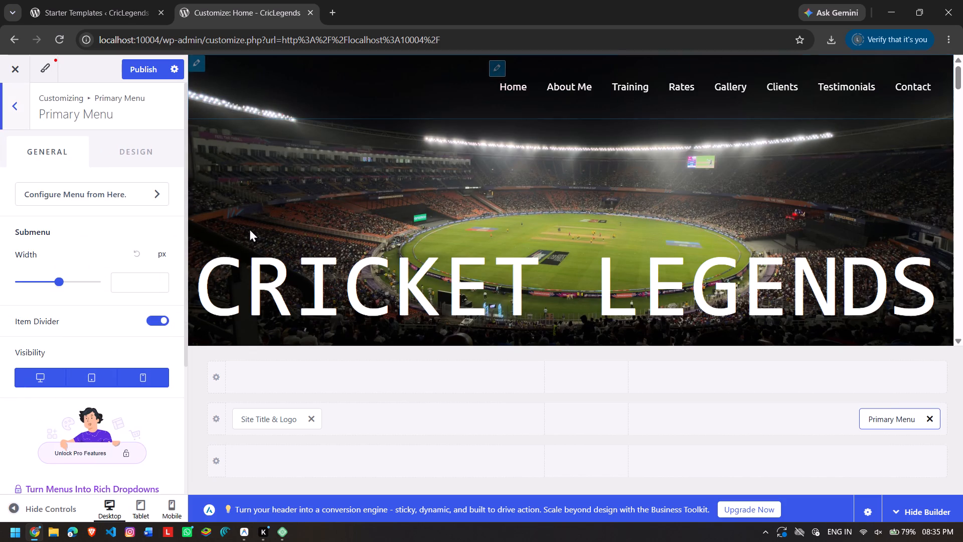
pyautogui.scroll(-4, 128, 197)
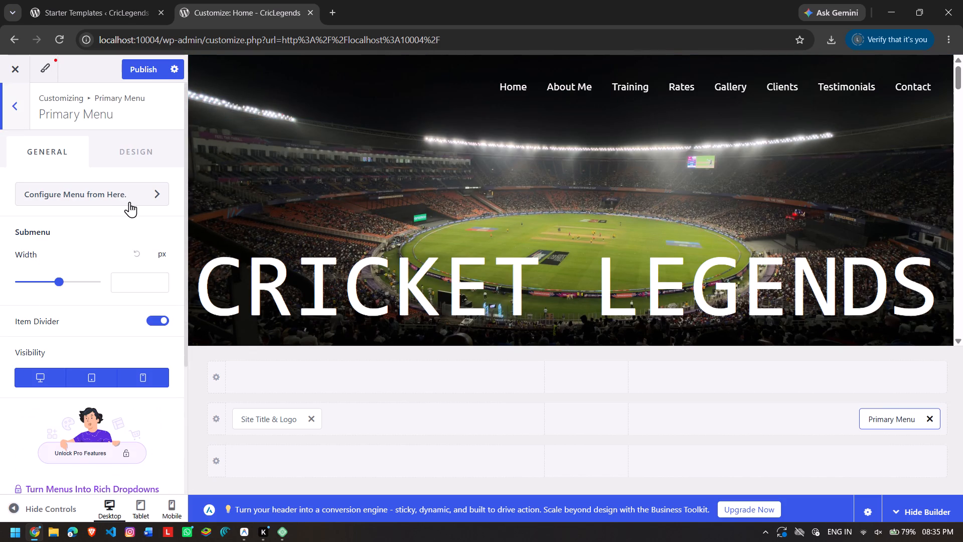
pyautogui.click(129, 202)
pyautogui.scroll(-2, 129, 202)
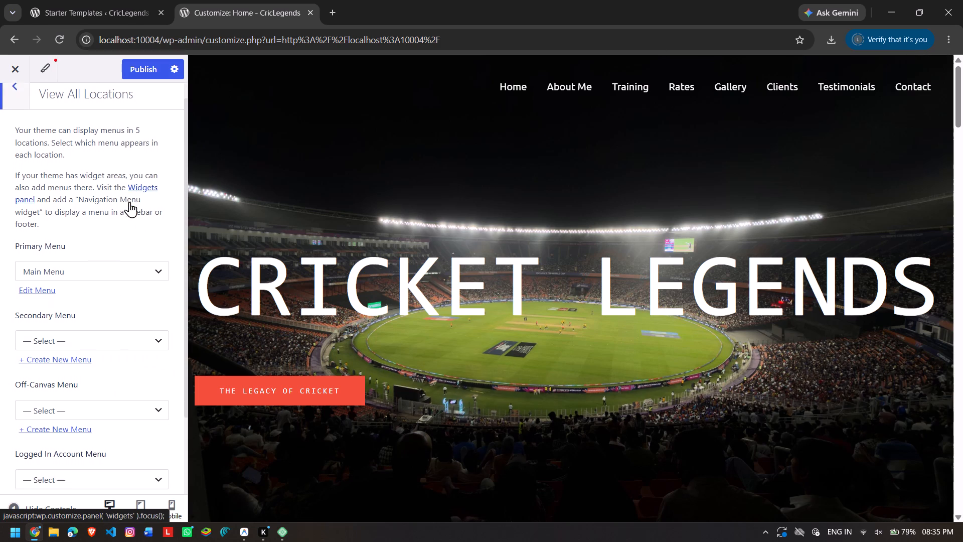
pyautogui.scroll(-3, 129, 202)
pyautogui.scroll(2, 129, 202)
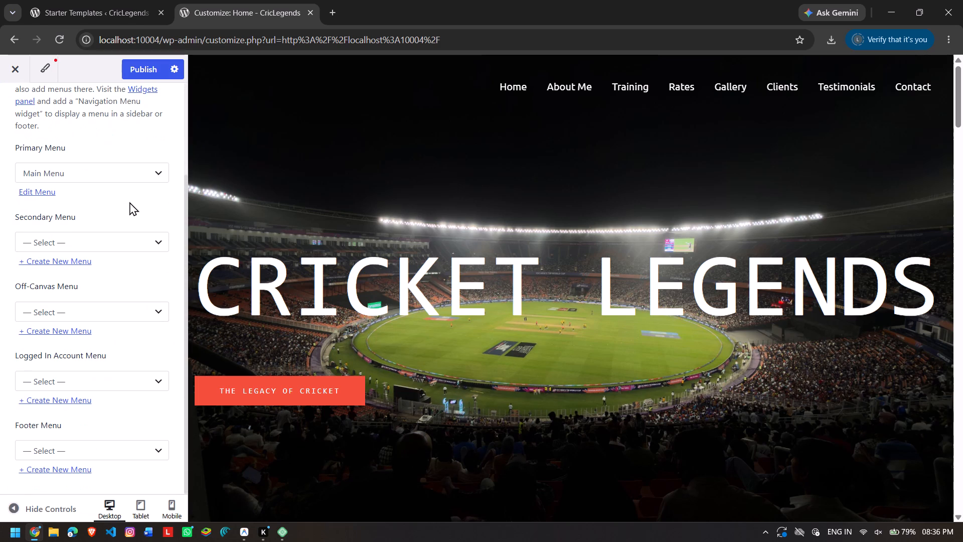
pyautogui.scroll(3, 129, 202)
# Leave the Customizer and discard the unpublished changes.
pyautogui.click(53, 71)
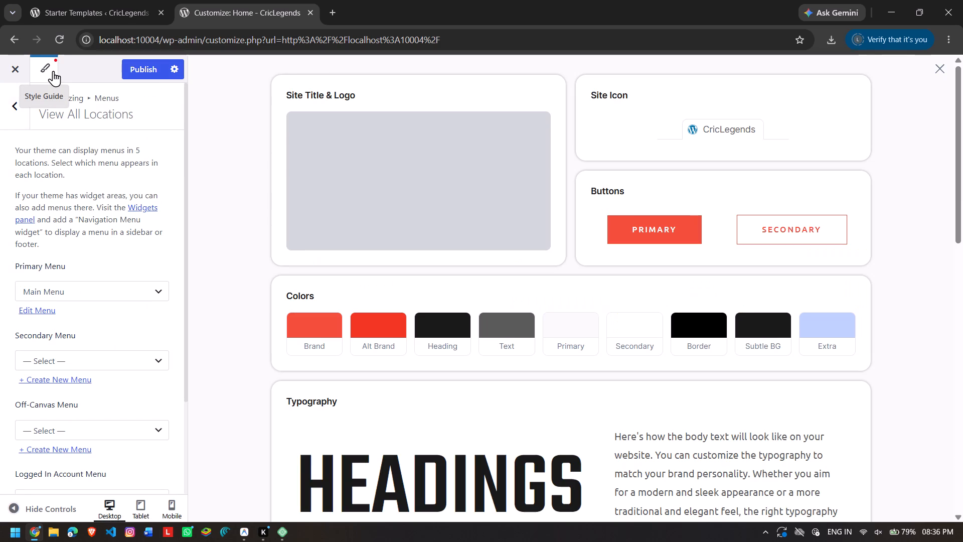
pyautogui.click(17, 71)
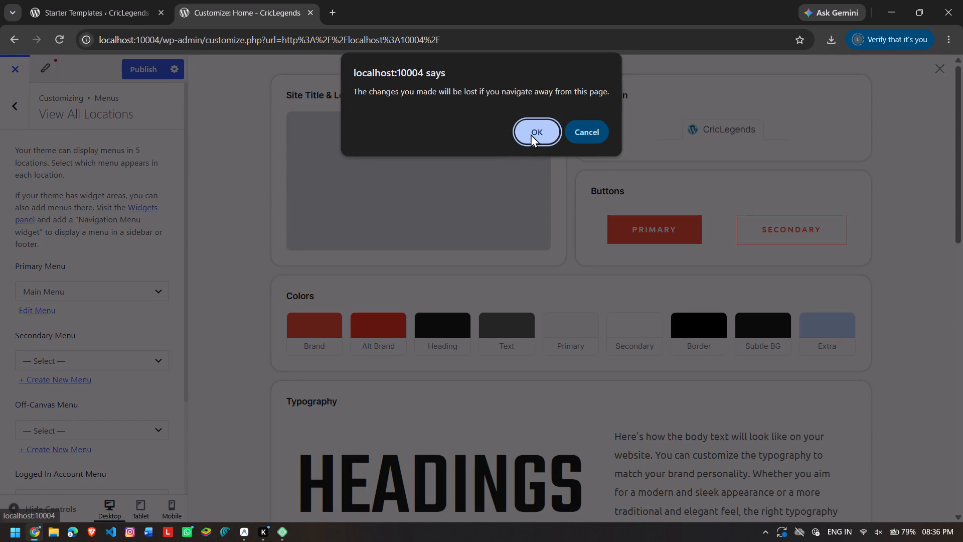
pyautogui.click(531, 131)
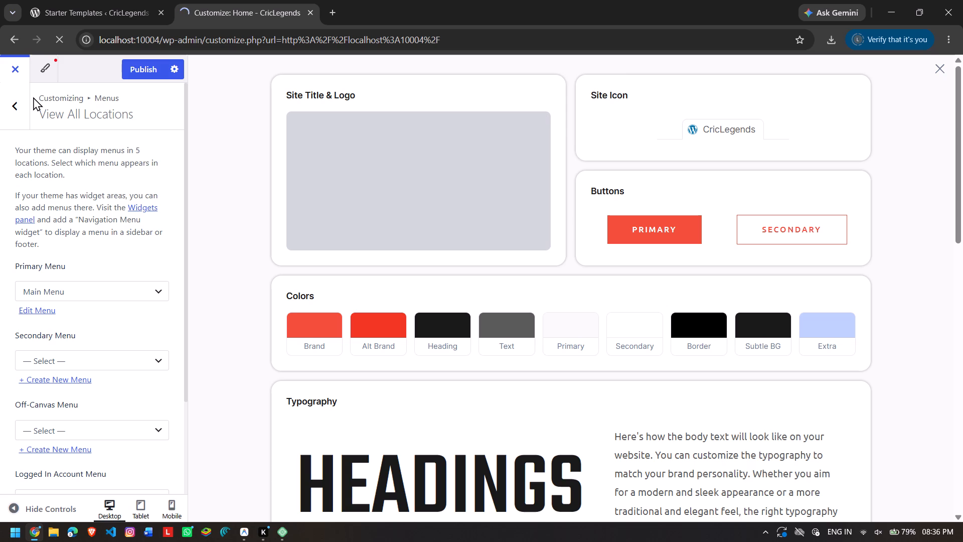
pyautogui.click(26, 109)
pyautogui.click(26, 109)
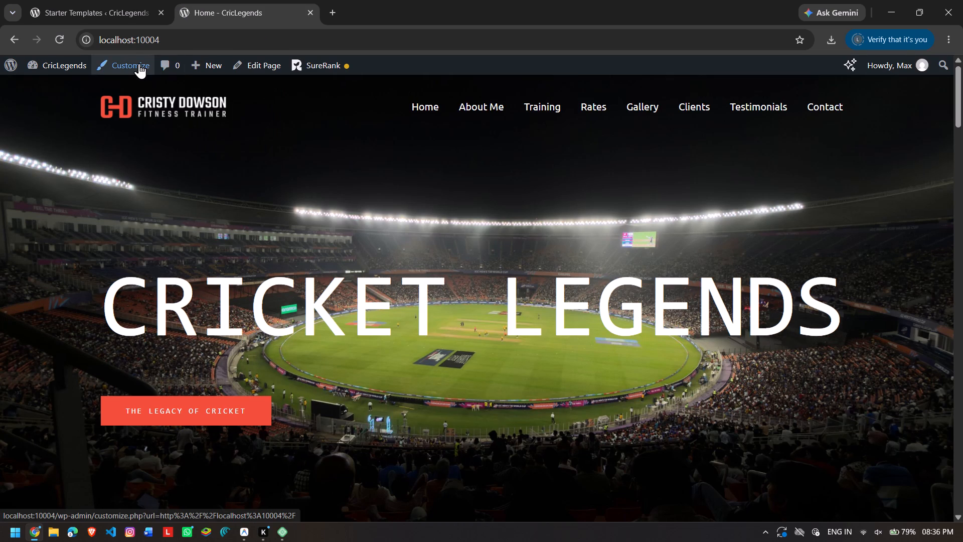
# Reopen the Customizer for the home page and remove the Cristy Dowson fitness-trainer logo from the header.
pyautogui.click(139, 63)
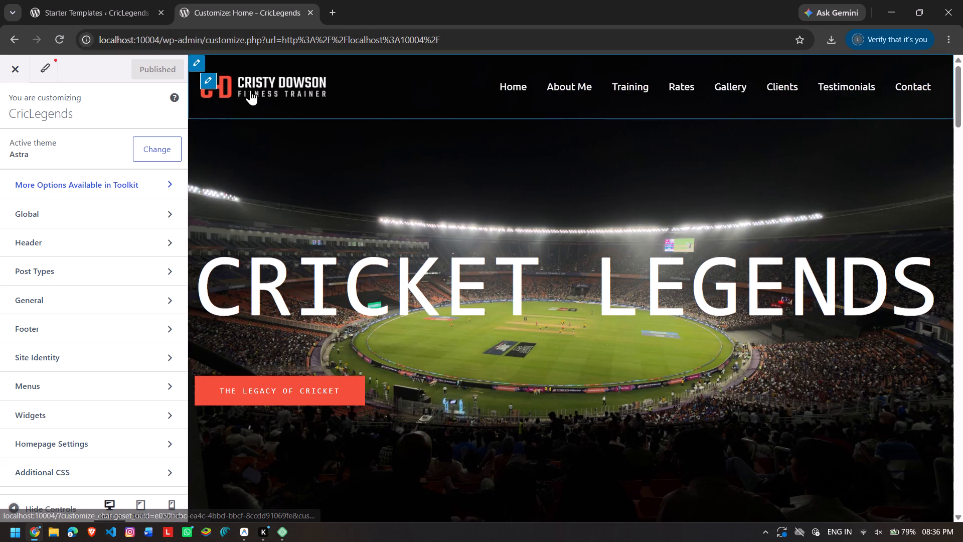
pyautogui.click(211, 82)
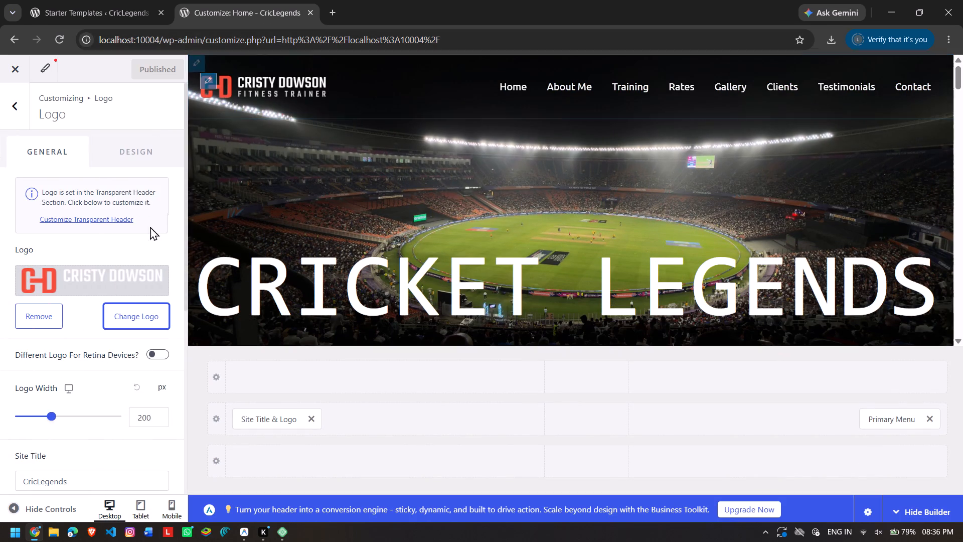
pyautogui.click(51, 320)
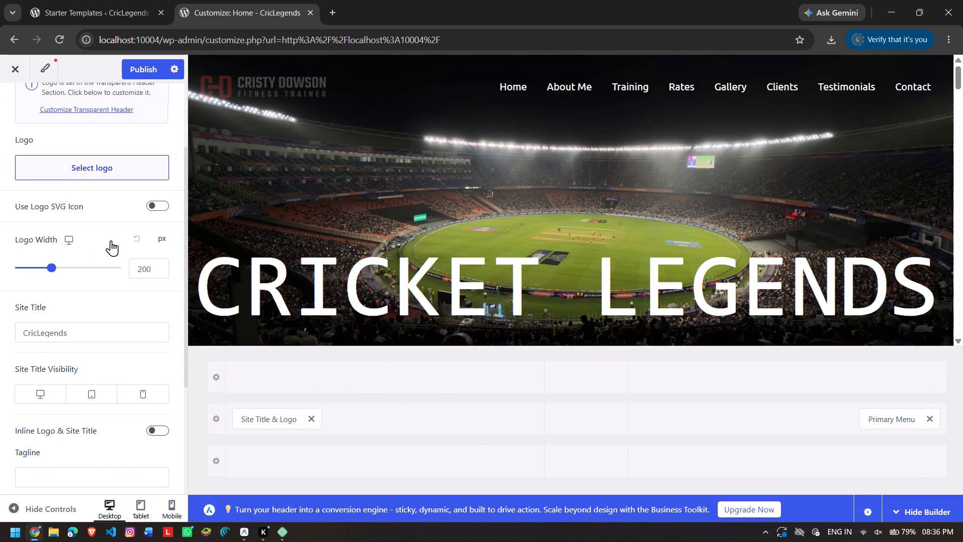
pyautogui.click(124, 150)
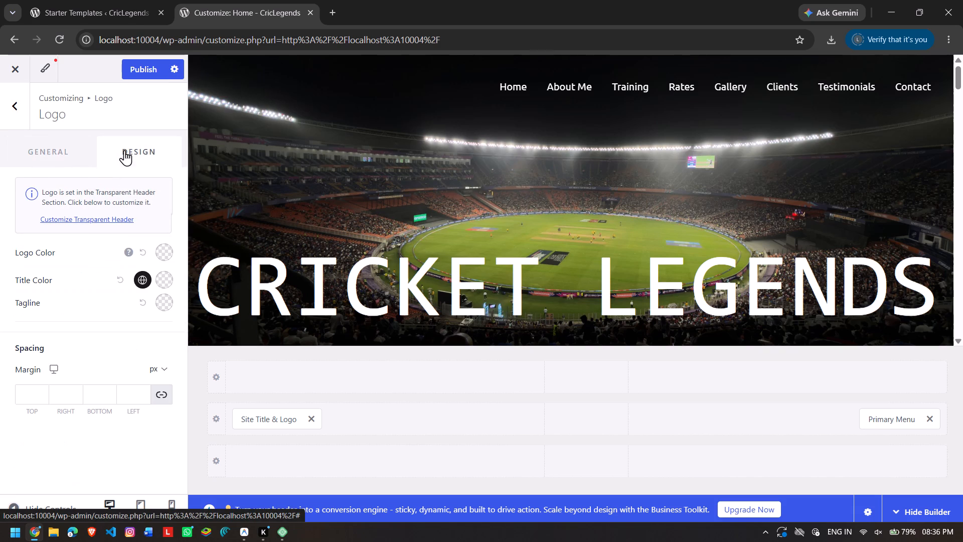
pyautogui.click(54, 176)
pyautogui.click(49, 160)
# Examine the general and design settings of the header's Primary Menu.
pyautogui.moveTo(494, 73); pyautogui.dragTo(501, 67)
pyautogui.click(501, 67)
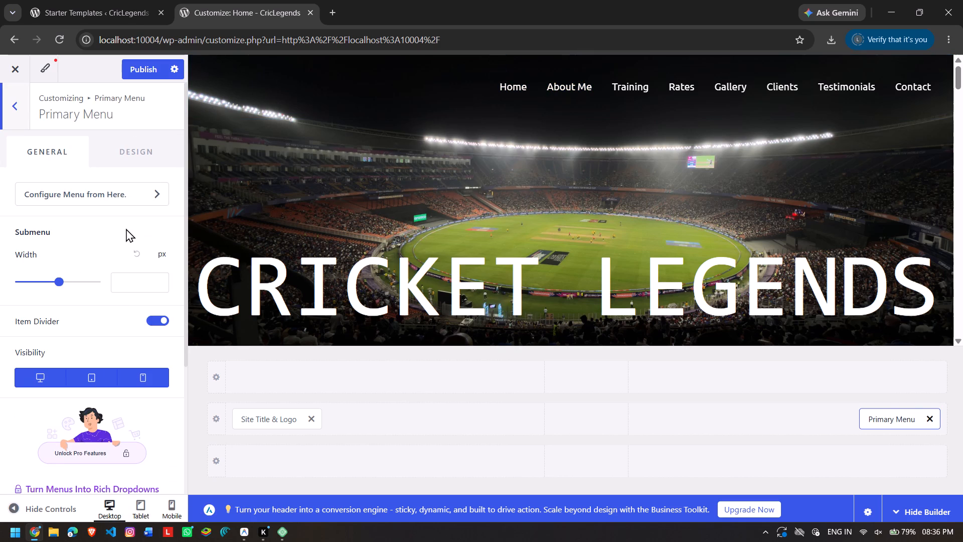
pyautogui.scroll(-2, 126, 228)
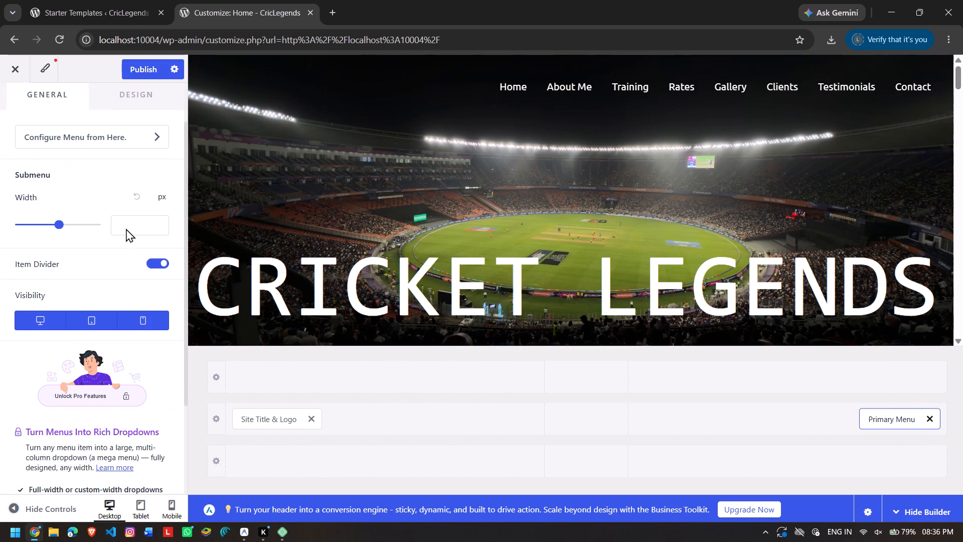
pyautogui.scroll(-2, 126, 228)
pyautogui.scroll(1, 126, 228)
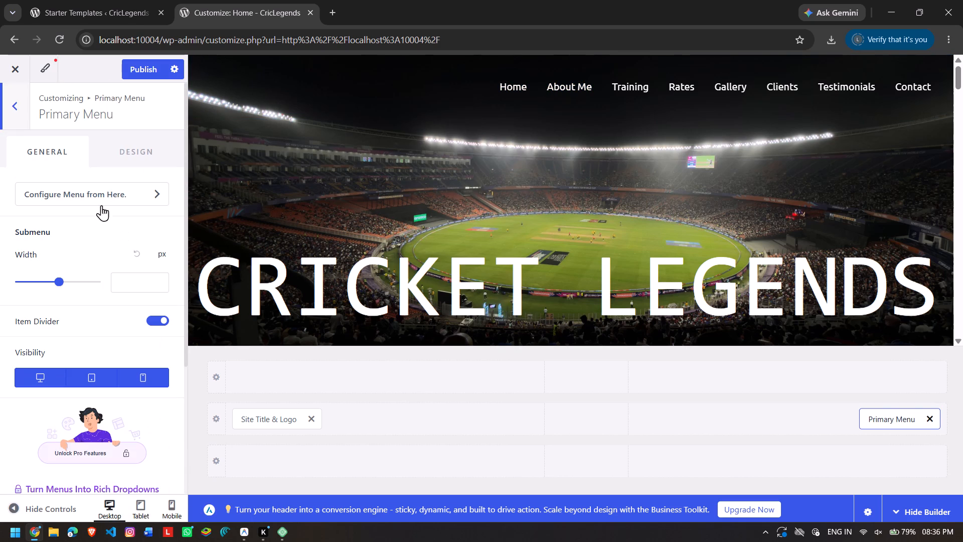
pyautogui.click(124, 161)
pyautogui.scroll(-2, 101, 266)
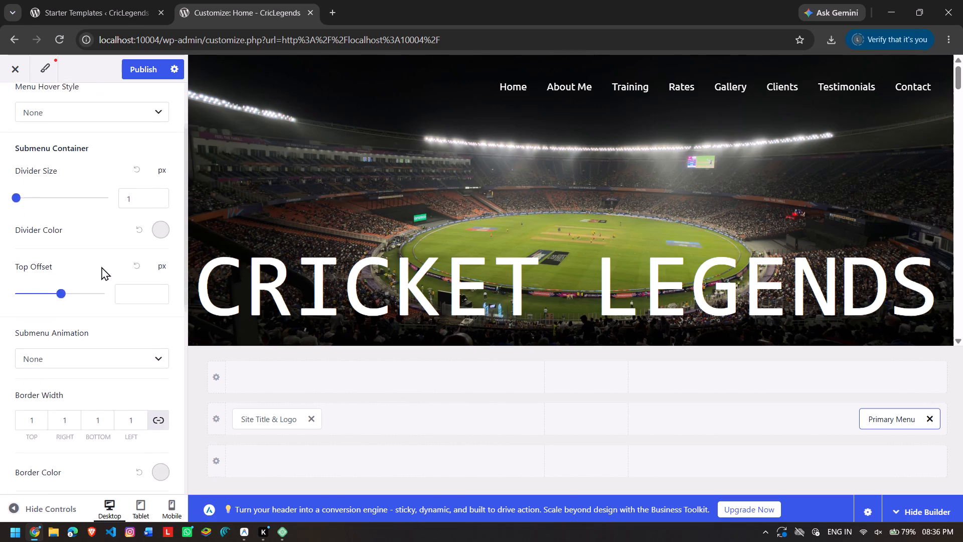
pyautogui.scroll(-4, 101, 266)
pyautogui.scroll(6, 101, 266)
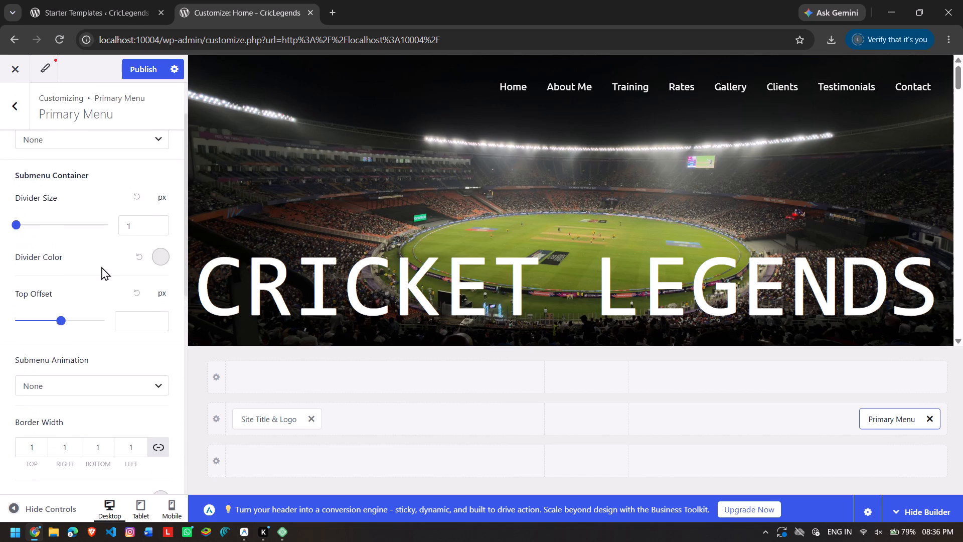
pyautogui.scroll(3, 101, 266)
pyautogui.click(69, 159)
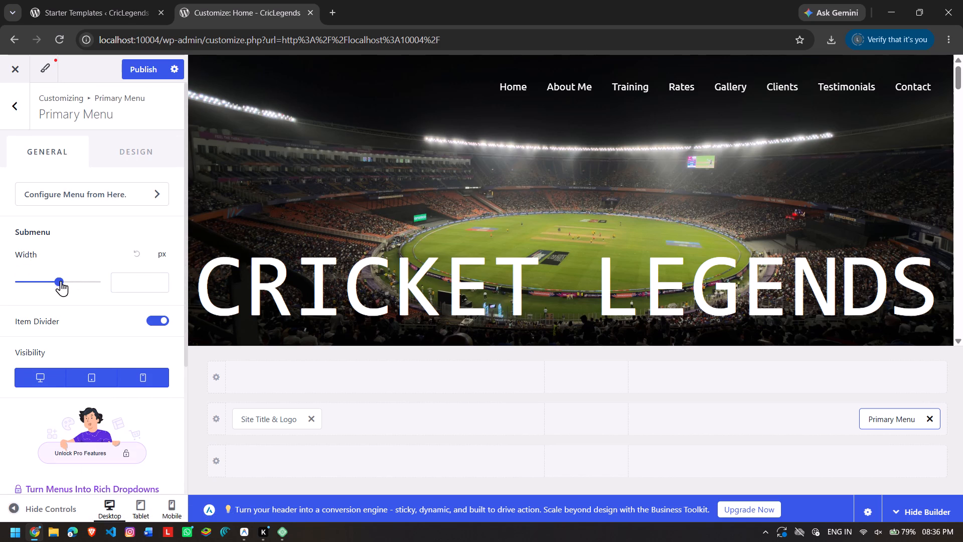
# Set the Primary Menu's submenu width to 1041 px.
pyautogui.moveTo(59, 281); pyautogui.dragTo(60, 286)
pyautogui.moveTo(60, 286); pyautogui.dragTo(61, 286)
# Remove the Site Title & Logo and Primary Menu elements from the header layout grid.
pyautogui.scroll(-3, 104, 331)
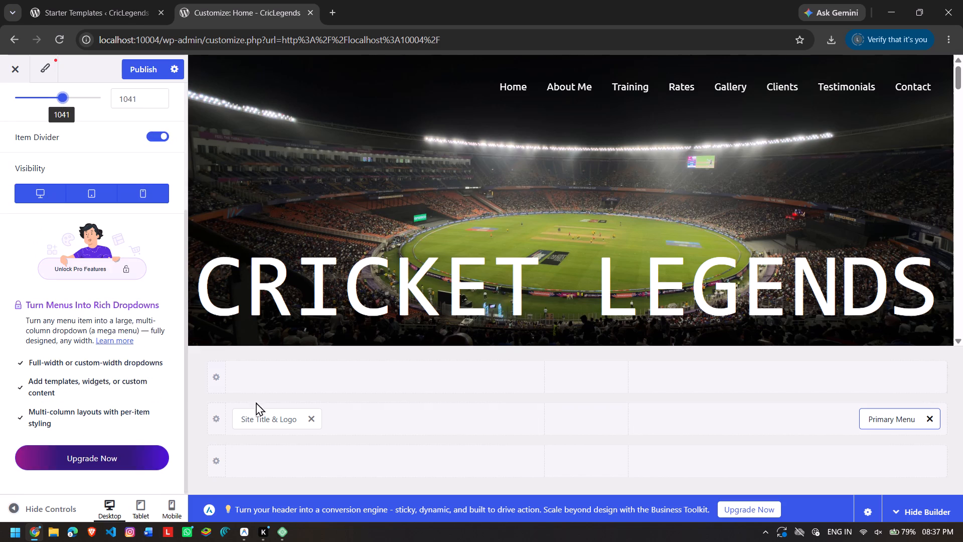
pyautogui.scroll(-2, 323, 429)
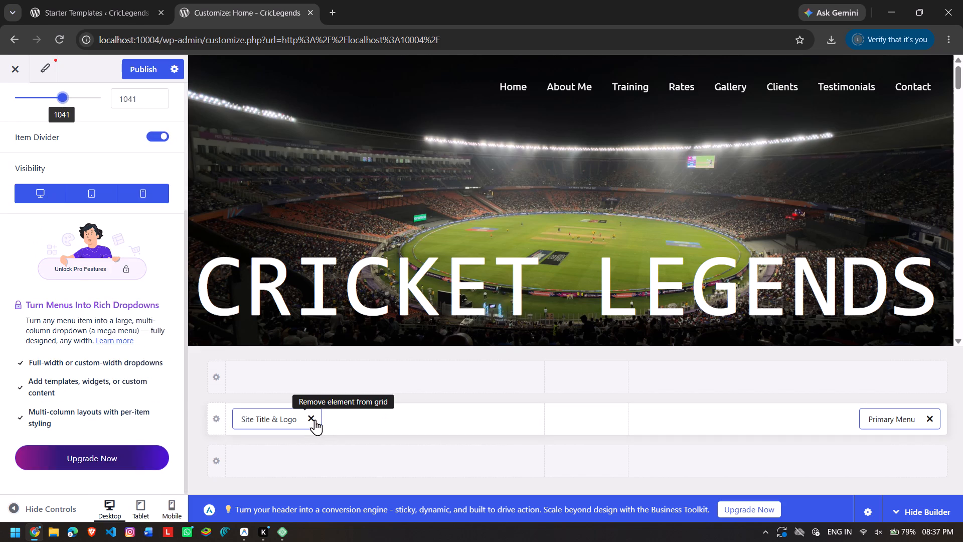
pyautogui.click(315, 420)
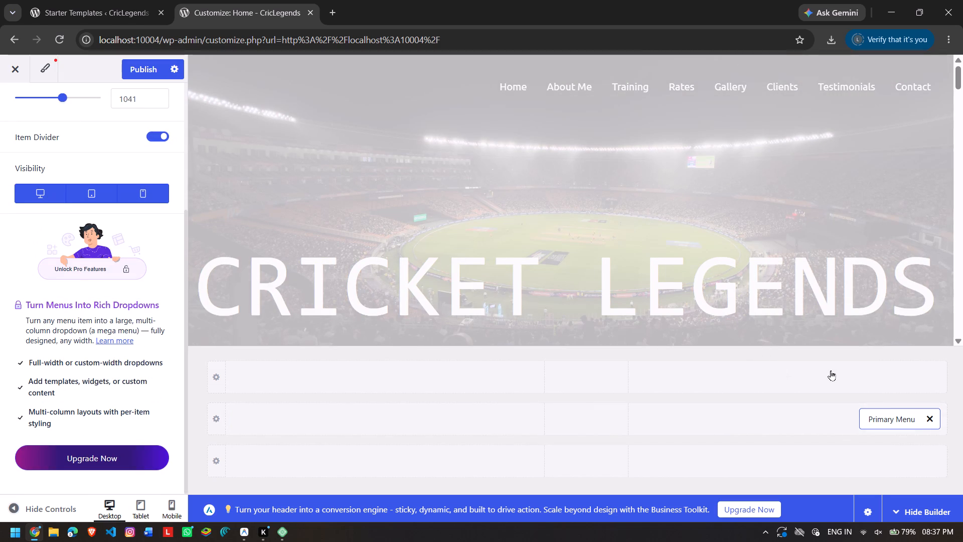
pyautogui.click(934, 420)
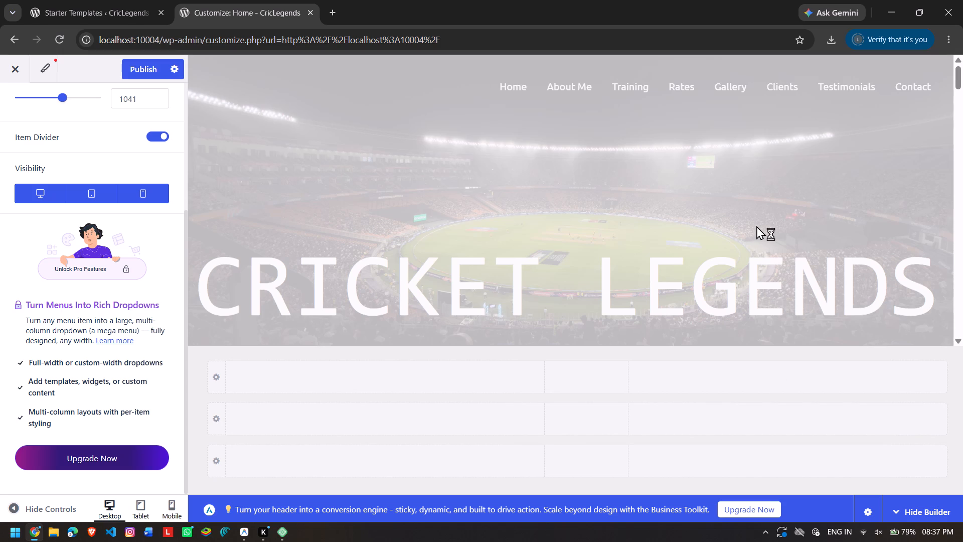
pyautogui.scroll(2, 756, 226)
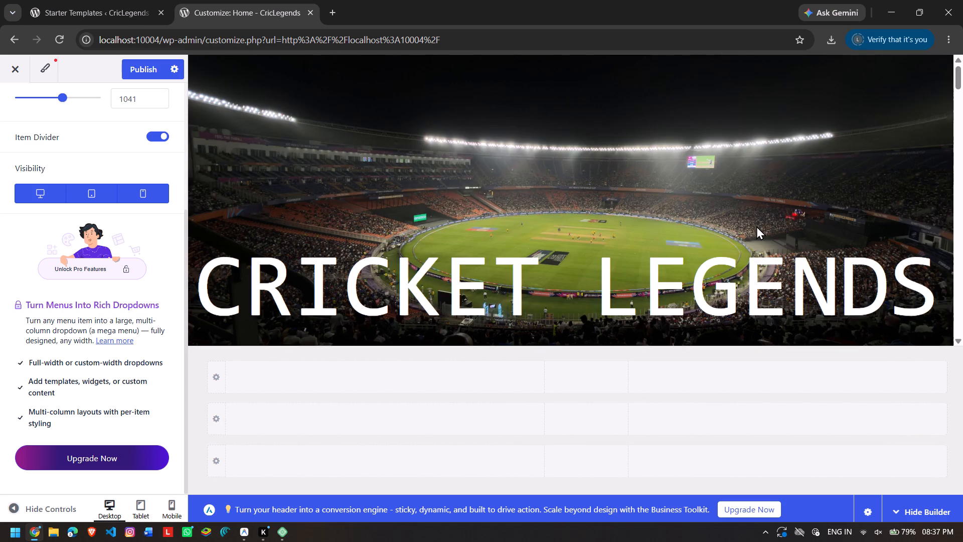
# Publish the header changes and close the Customizer.
pyautogui.click(152, 65)
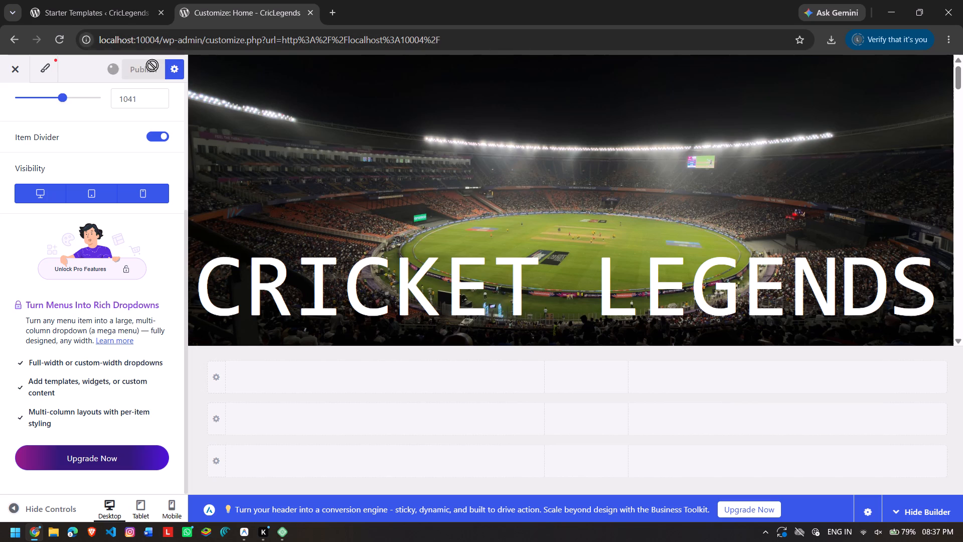
pyautogui.scroll(5, 104, 226)
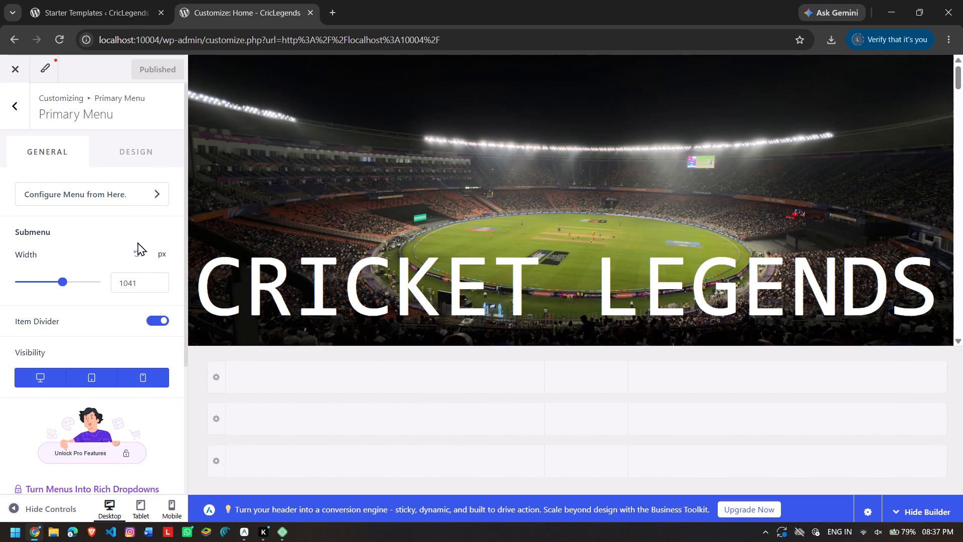
pyautogui.scroll(3, 397, 215)
pyautogui.scroll(-5, 397, 215)
pyautogui.scroll(4, 397, 215)
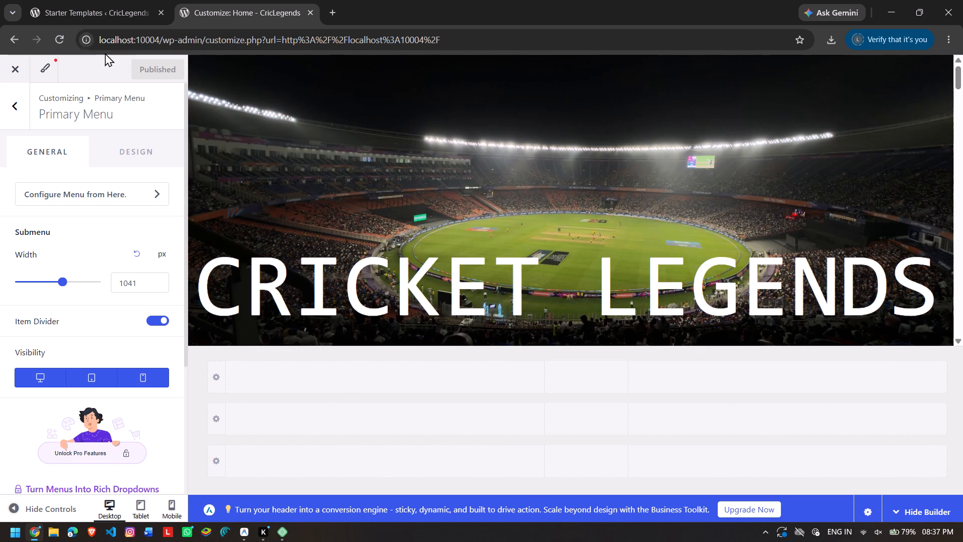
pyautogui.click(19, 61)
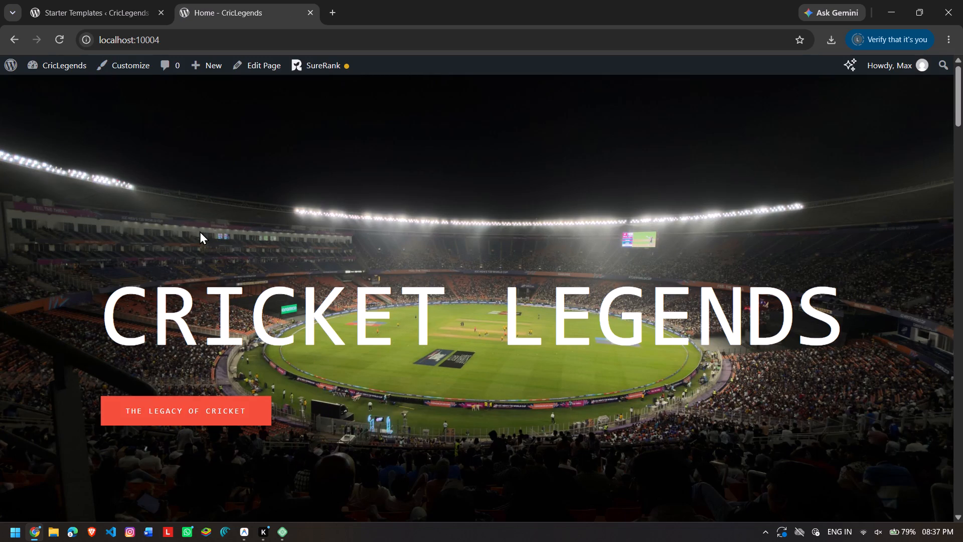
# Review the live home page from the hero to the Honors list and test the THE LEGACY OF CRICKET button.
pyautogui.scroll(-8, 200, 231)
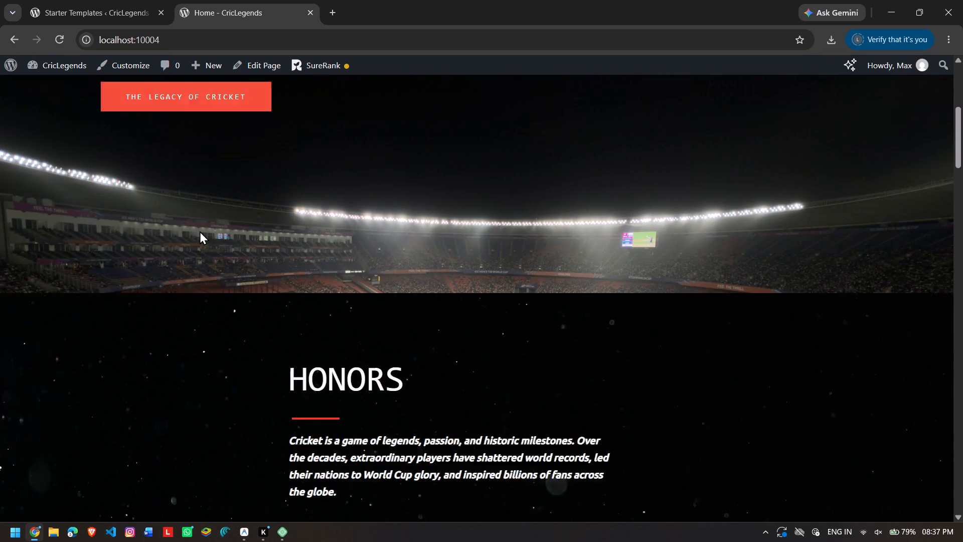
pyautogui.scroll(-1, 200, 231)
pyautogui.scroll(3, 200, 231)
pyautogui.click(212, 189)
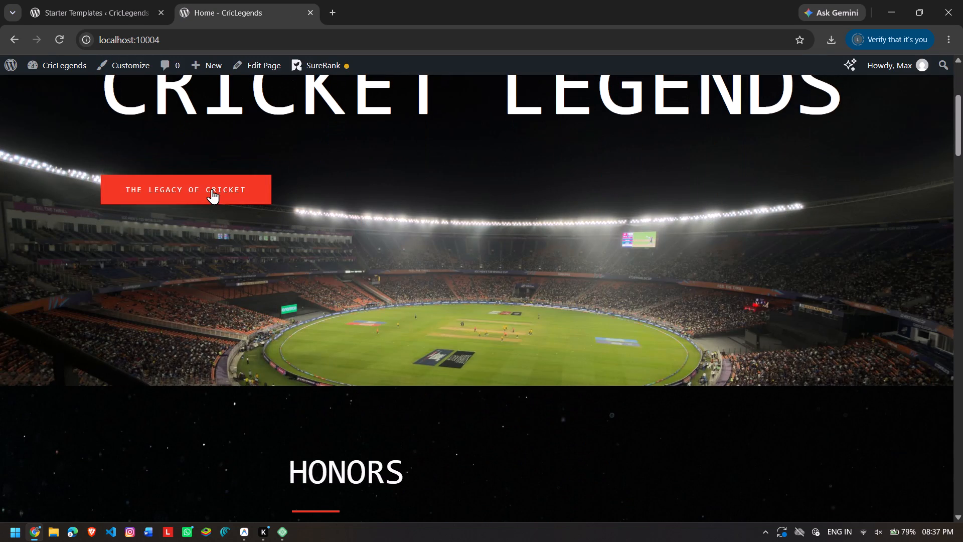
pyautogui.click(212, 189)
pyautogui.scroll(-3, 180, 220)
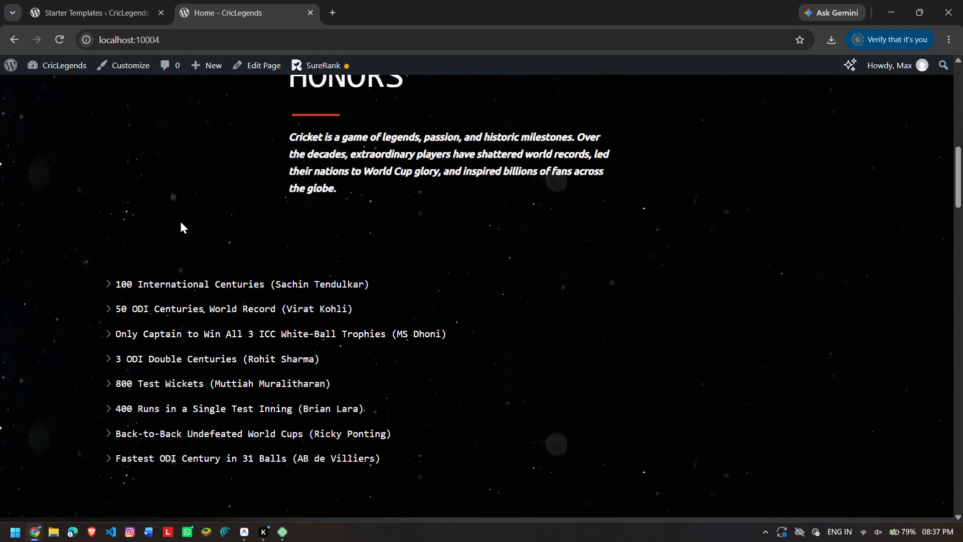
pyautogui.scroll(-2, 180, 220)
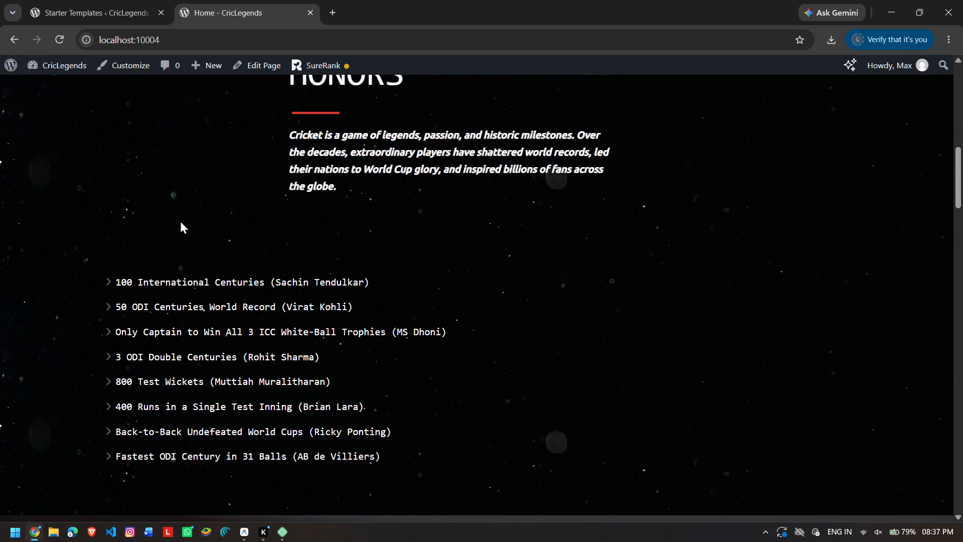
pyautogui.scroll(-6, 180, 220)
pyautogui.scroll(8, 180, 220)
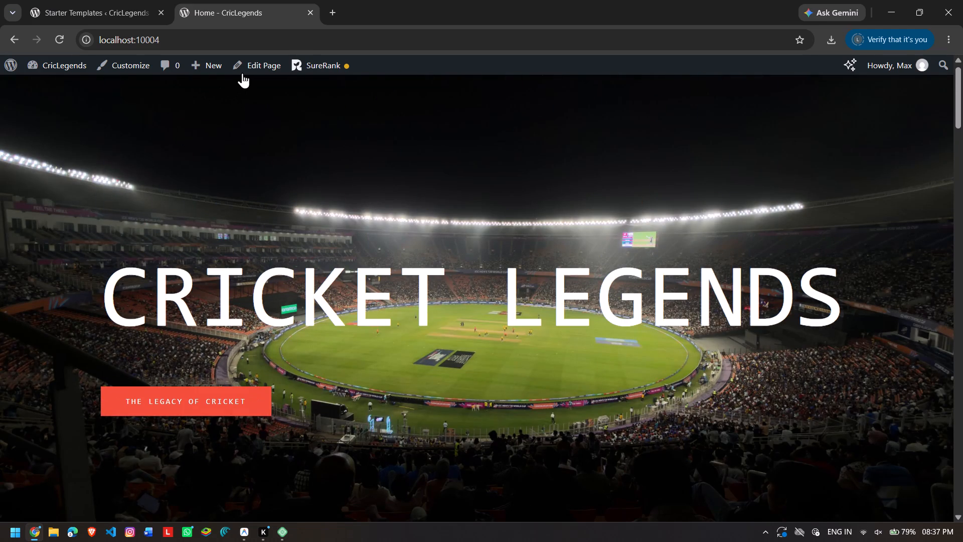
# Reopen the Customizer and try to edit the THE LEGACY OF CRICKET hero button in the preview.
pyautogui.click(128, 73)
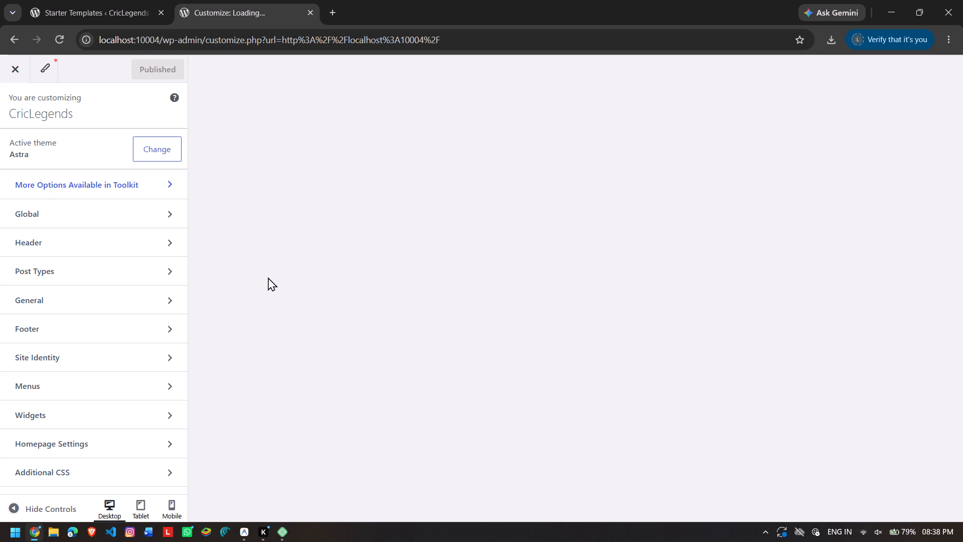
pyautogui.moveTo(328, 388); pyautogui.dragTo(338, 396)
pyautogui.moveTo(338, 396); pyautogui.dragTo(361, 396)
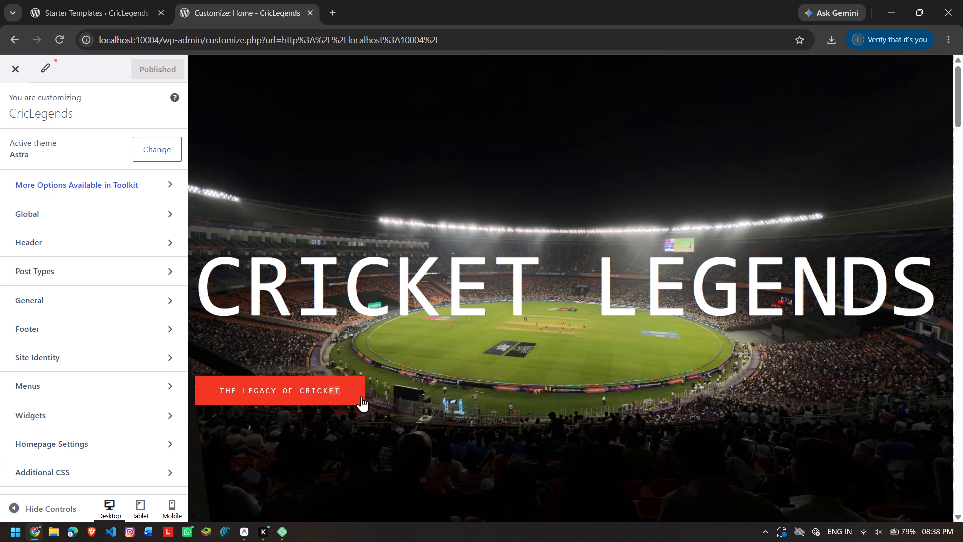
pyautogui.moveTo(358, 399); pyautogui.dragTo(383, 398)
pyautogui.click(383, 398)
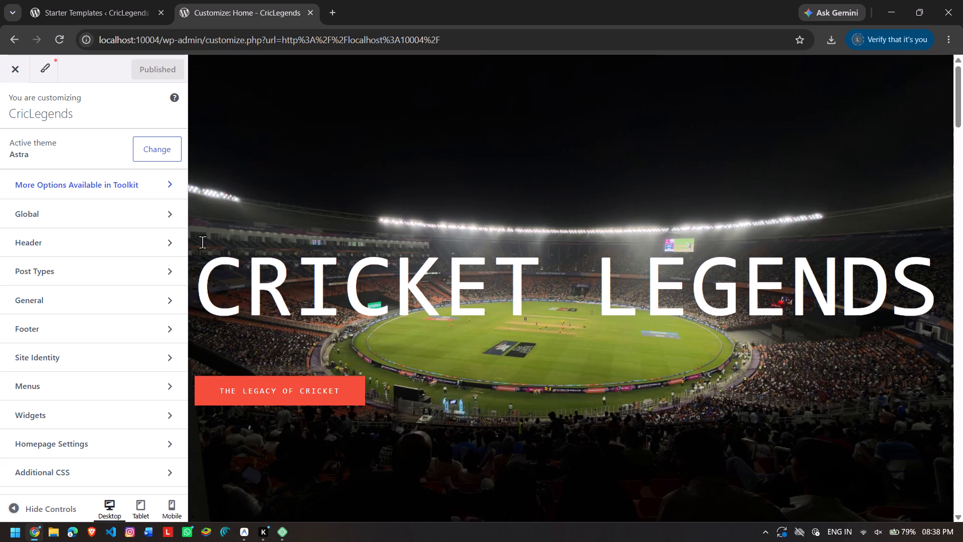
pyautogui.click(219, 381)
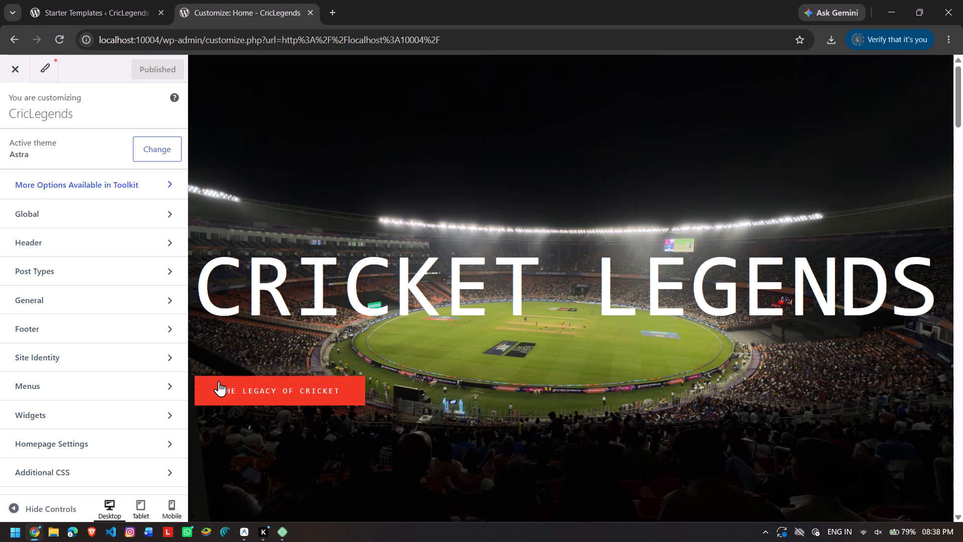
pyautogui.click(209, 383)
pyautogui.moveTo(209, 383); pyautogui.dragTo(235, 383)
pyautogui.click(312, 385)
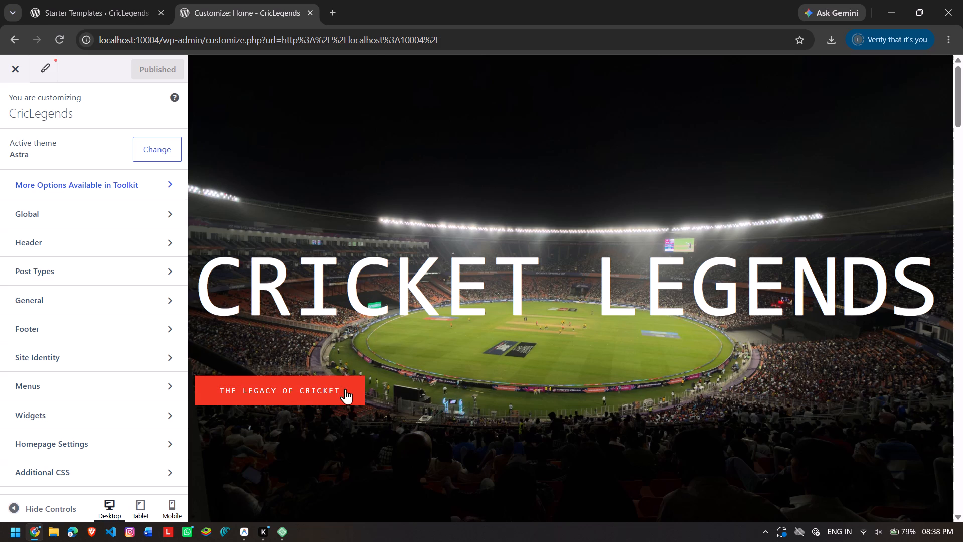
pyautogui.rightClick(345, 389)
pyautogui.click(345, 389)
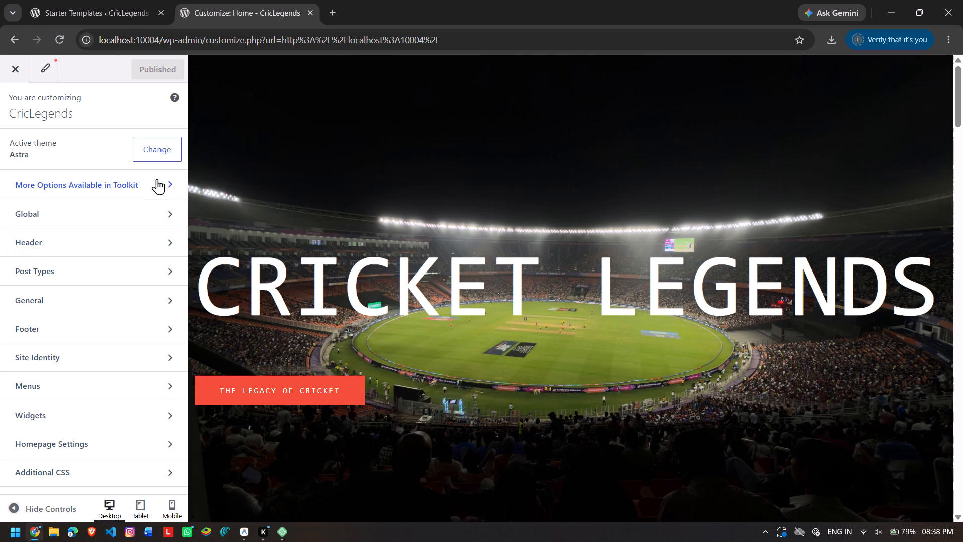
# Examine the global Primary and Secondary button settings and the Style Guide.
pyautogui.click(169, 216)
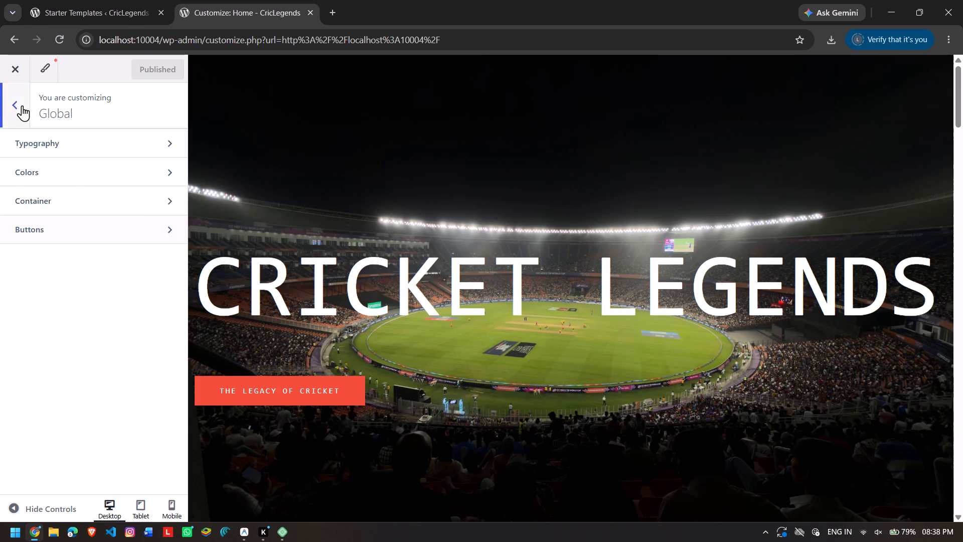
pyautogui.click(20, 103)
pyautogui.click(61, 212)
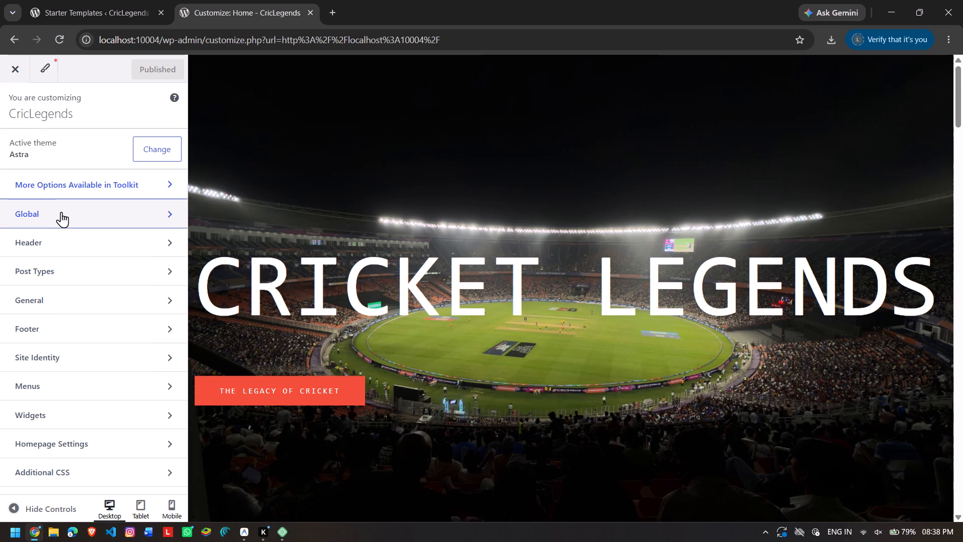
pyautogui.click(82, 227)
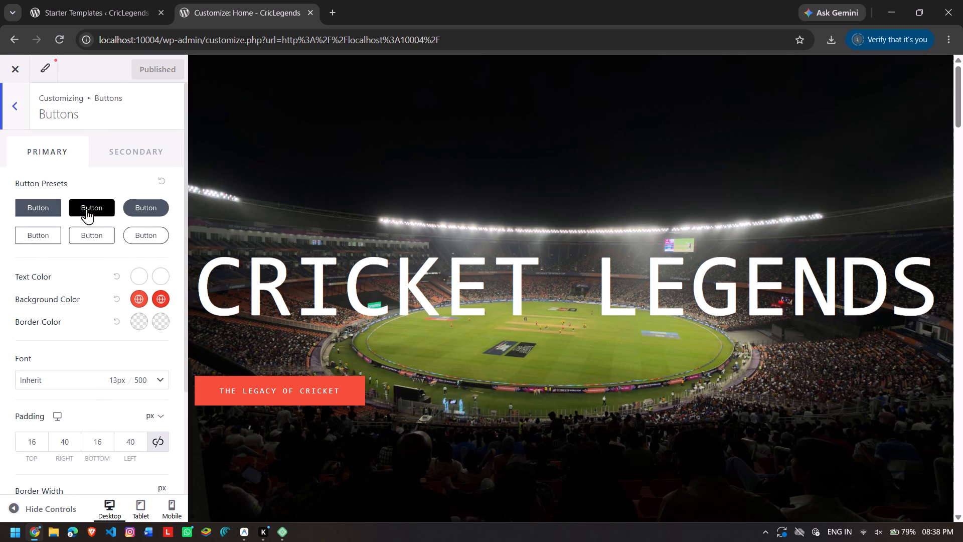
pyautogui.scroll(-4, 139, 320)
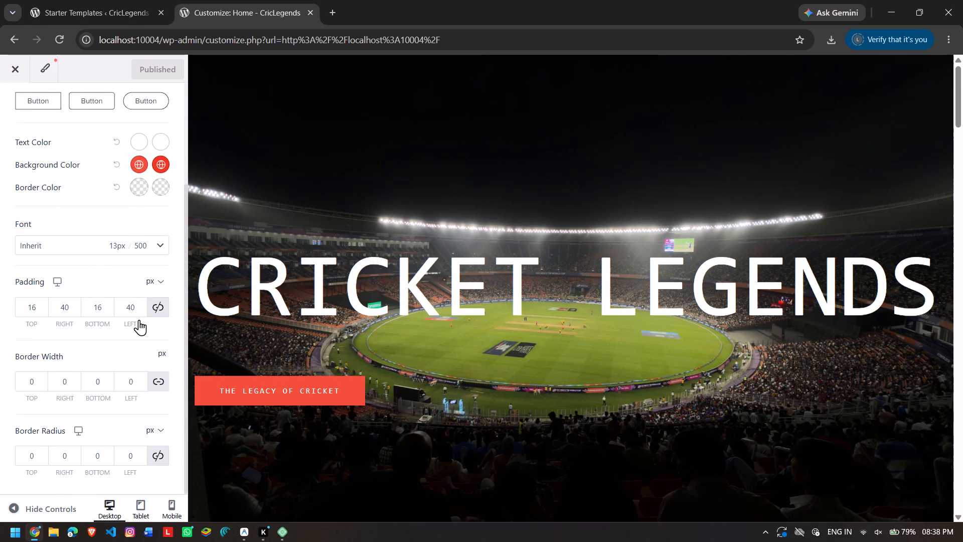
pyautogui.scroll(5, 139, 320)
pyautogui.click(112, 148)
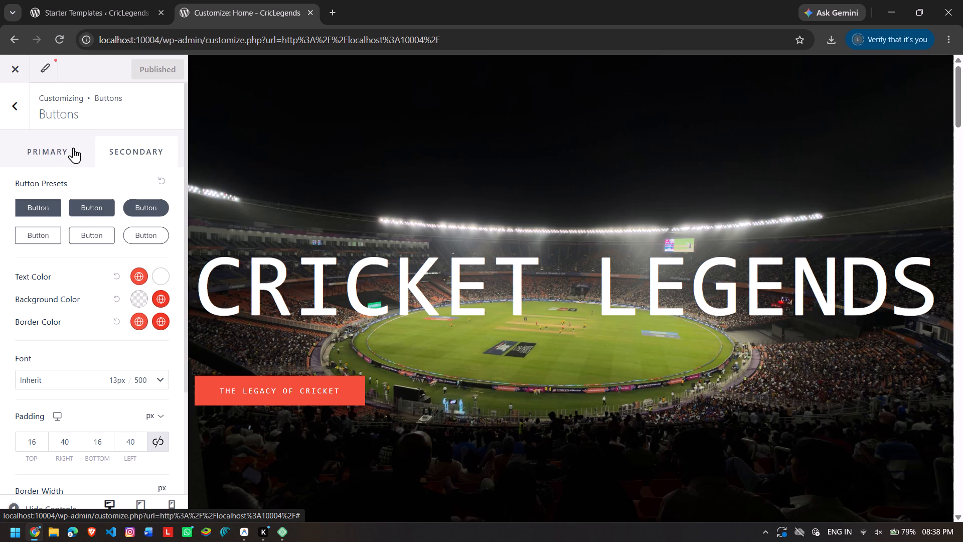
pyautogui.click(73, 148)
pyautogui.click(19, 111)
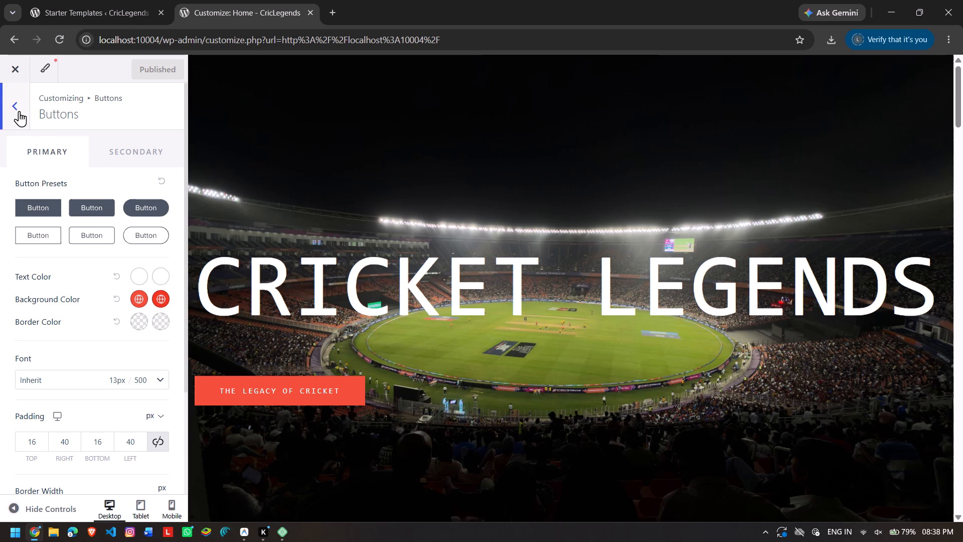
pyautogui.click(44, 71)
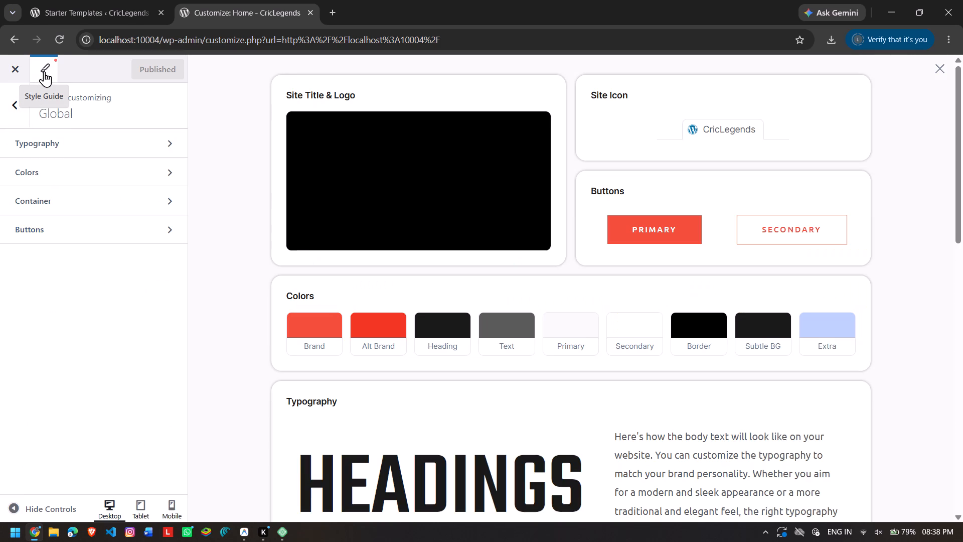
pyautogui.click(45, 72)
pyautogui.click(23, 95)
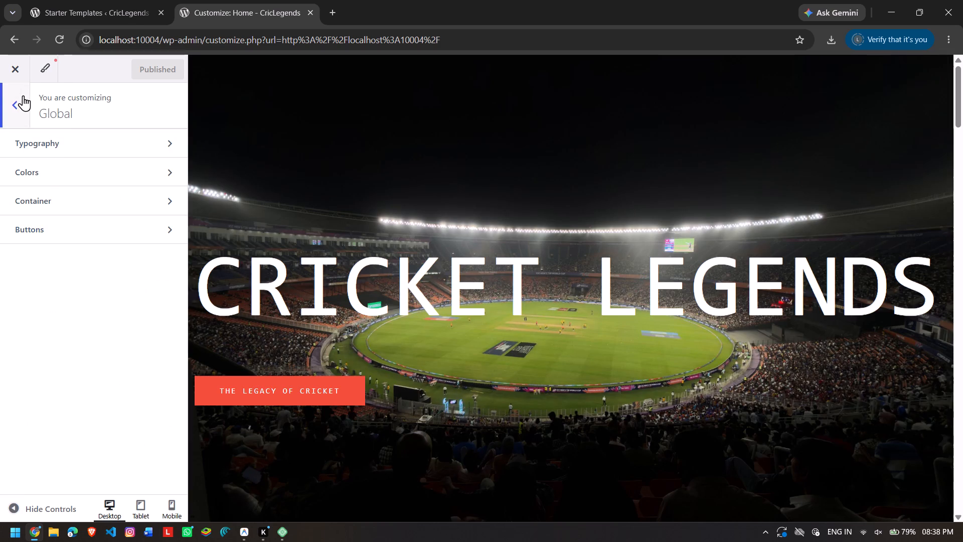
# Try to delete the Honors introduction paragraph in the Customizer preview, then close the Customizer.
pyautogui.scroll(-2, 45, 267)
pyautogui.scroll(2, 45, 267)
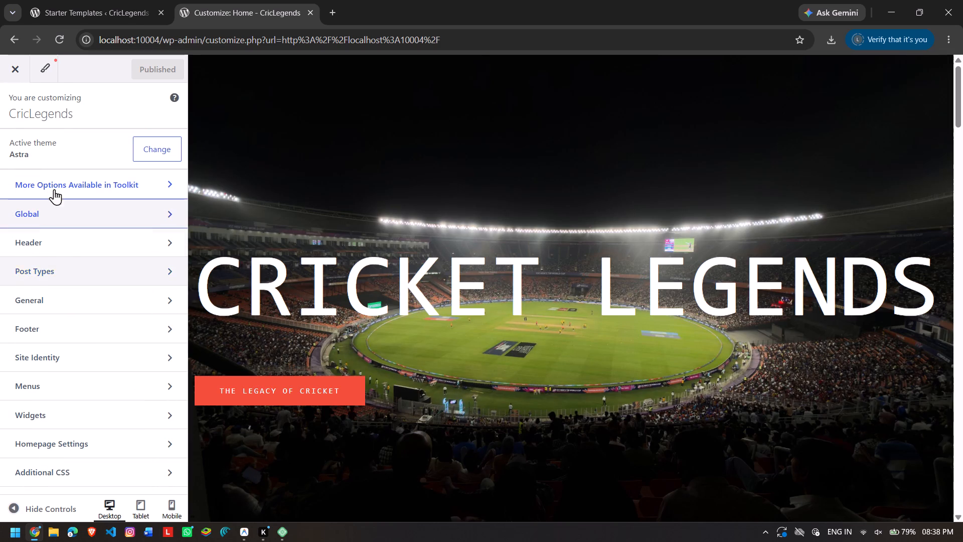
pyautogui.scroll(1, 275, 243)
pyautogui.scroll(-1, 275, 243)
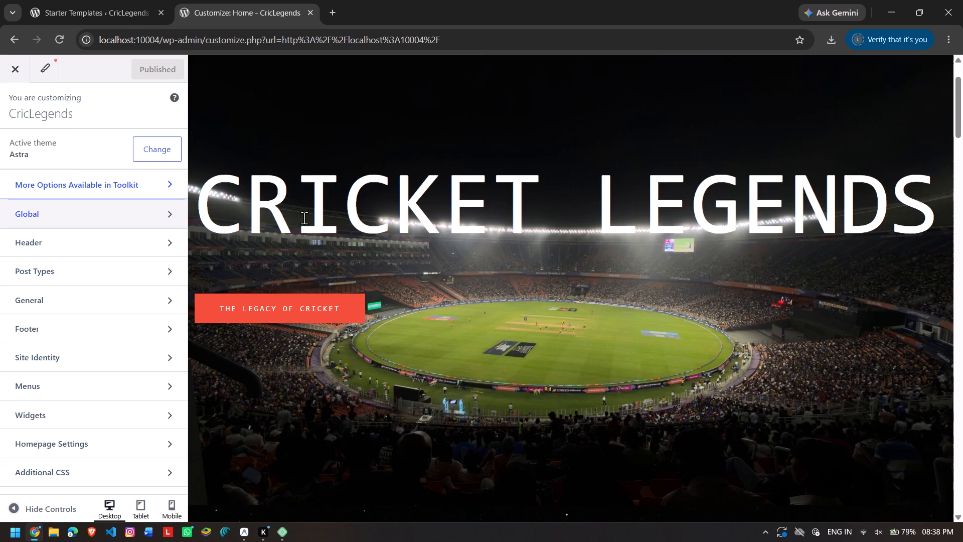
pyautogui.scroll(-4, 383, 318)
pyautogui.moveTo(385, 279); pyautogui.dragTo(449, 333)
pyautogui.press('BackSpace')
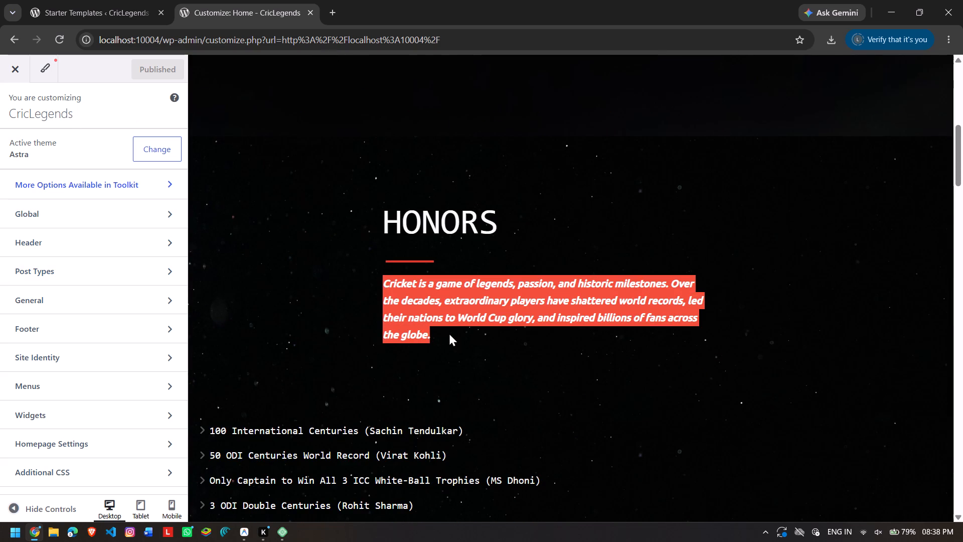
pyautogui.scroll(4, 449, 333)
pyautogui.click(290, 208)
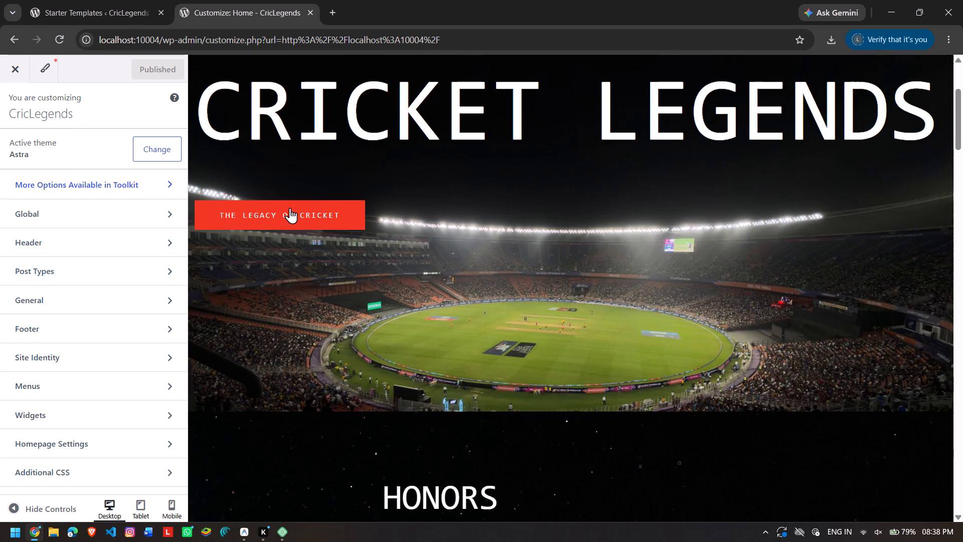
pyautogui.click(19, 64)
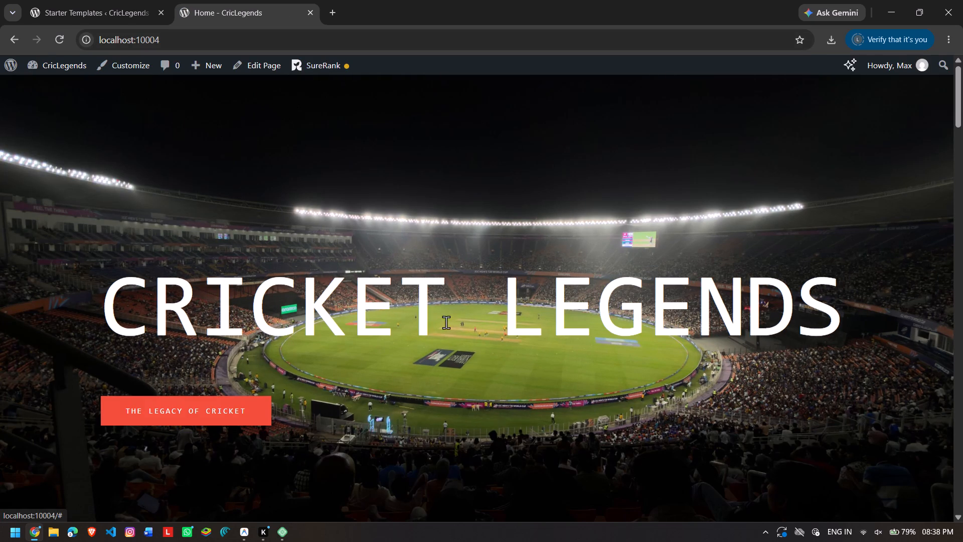
# Switch to Local, stop the CricLegends site and close the Local window.
pyautogui.click(281, 533)
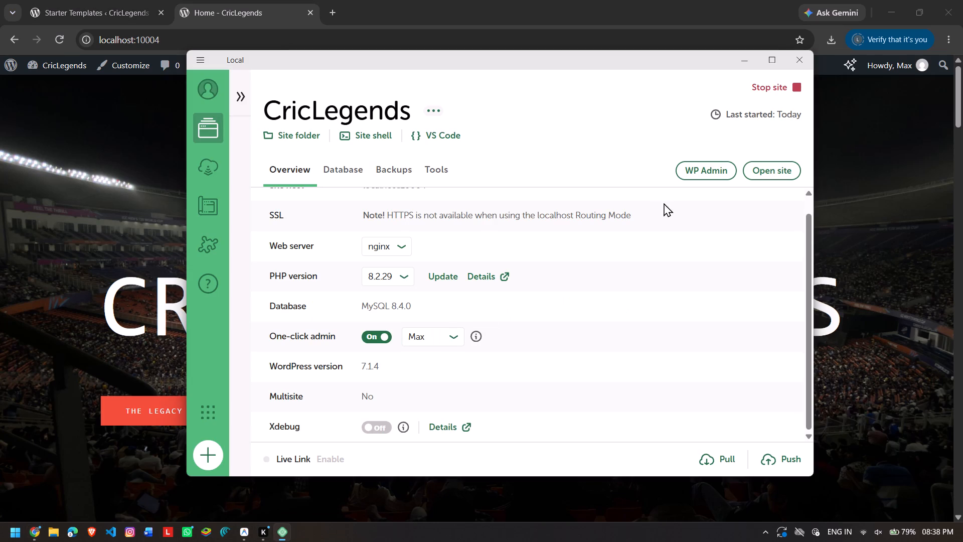
pyautogui.click(798, 91)
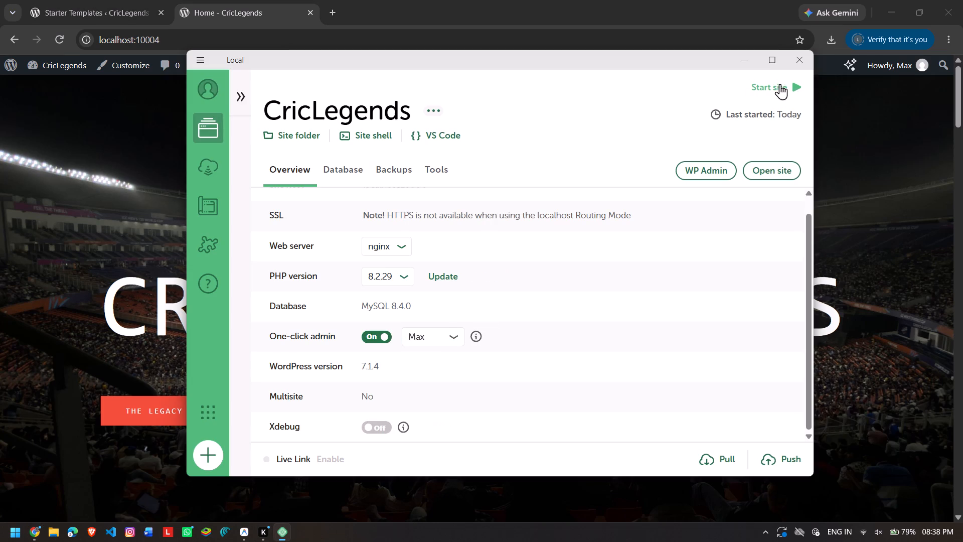
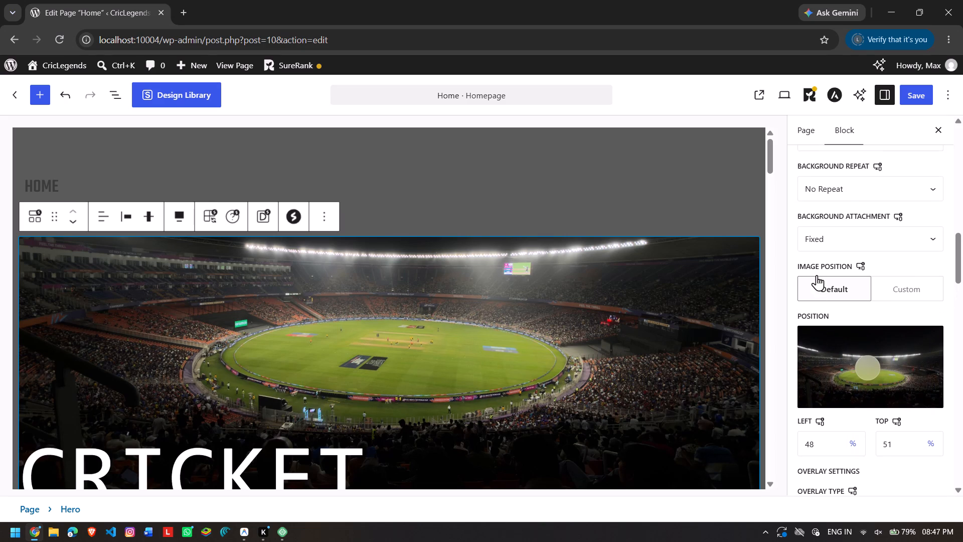
pyautogui.scroll(4, 817, 275)
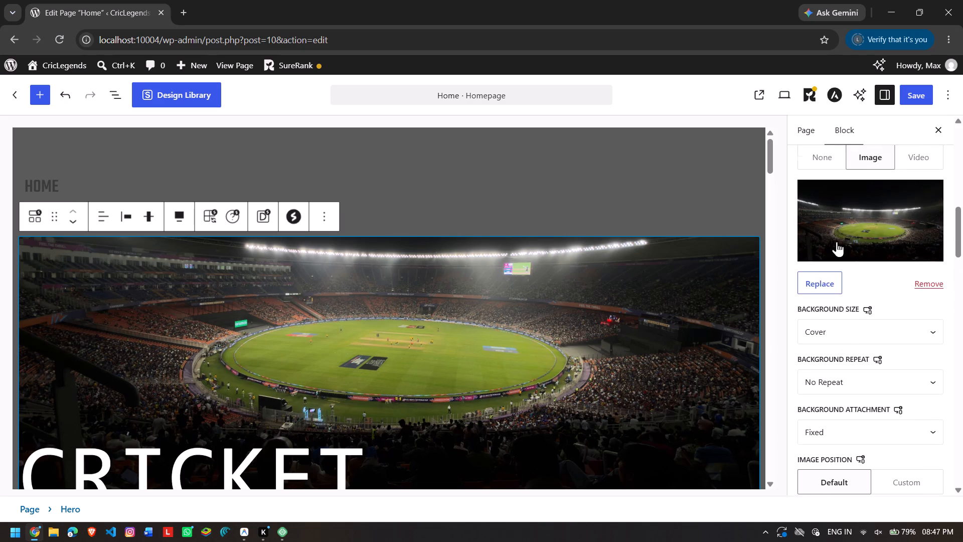
pyautogui.scroll(3, 837, 241)
pyautogui.hscroll(1, 837, 241)
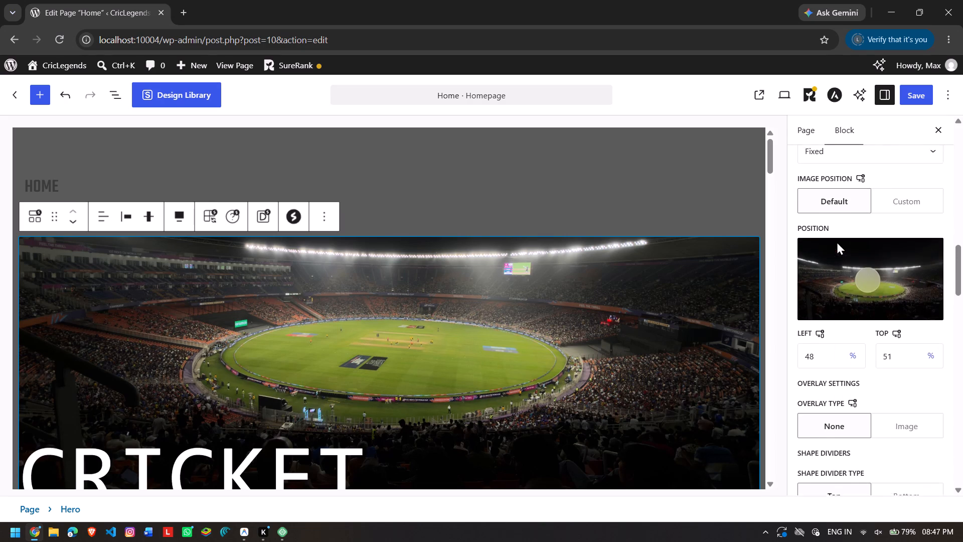
pyautogui.hscroll(1, 837, 241)
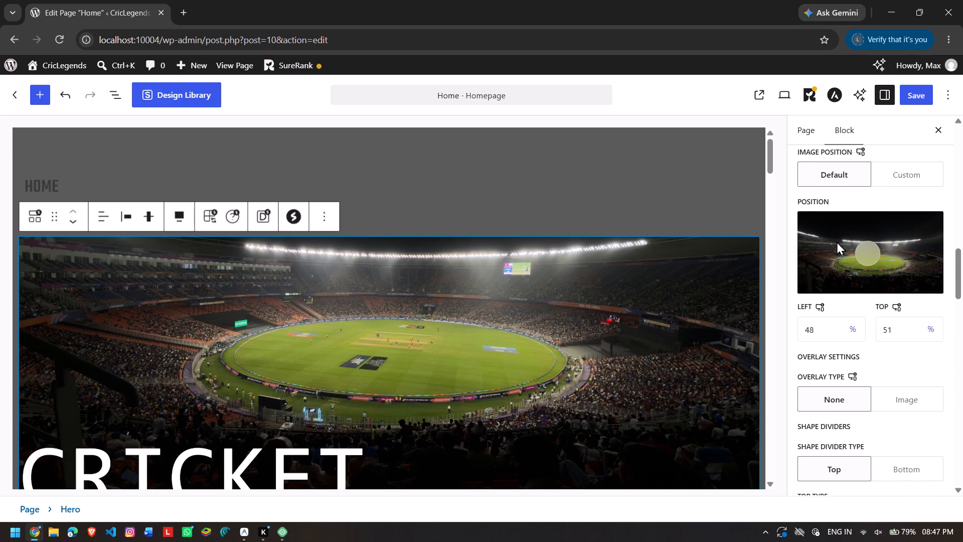
pyautogui.hscroll(1, 837, 241)
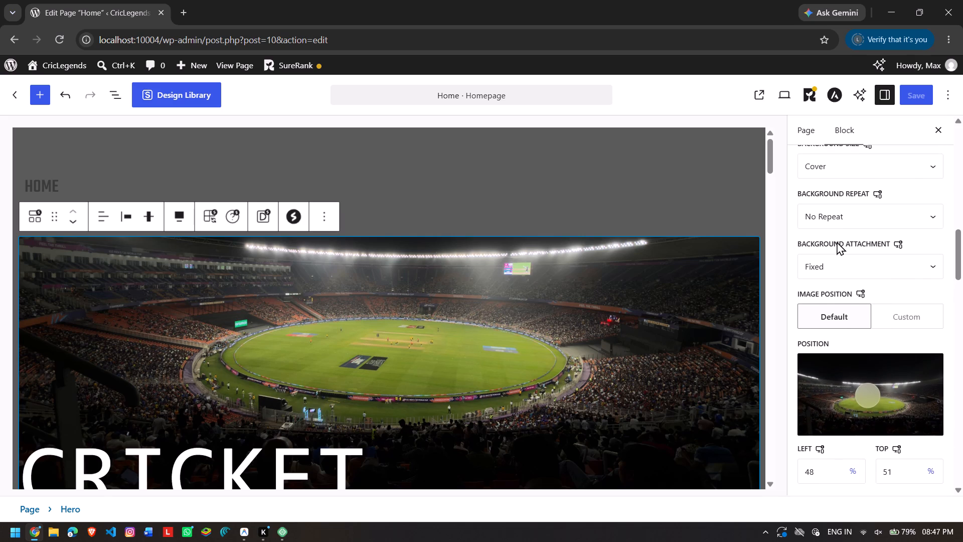
pyautogui.hscroll(1, 837, 241)
pyautogui.click(836, 271)
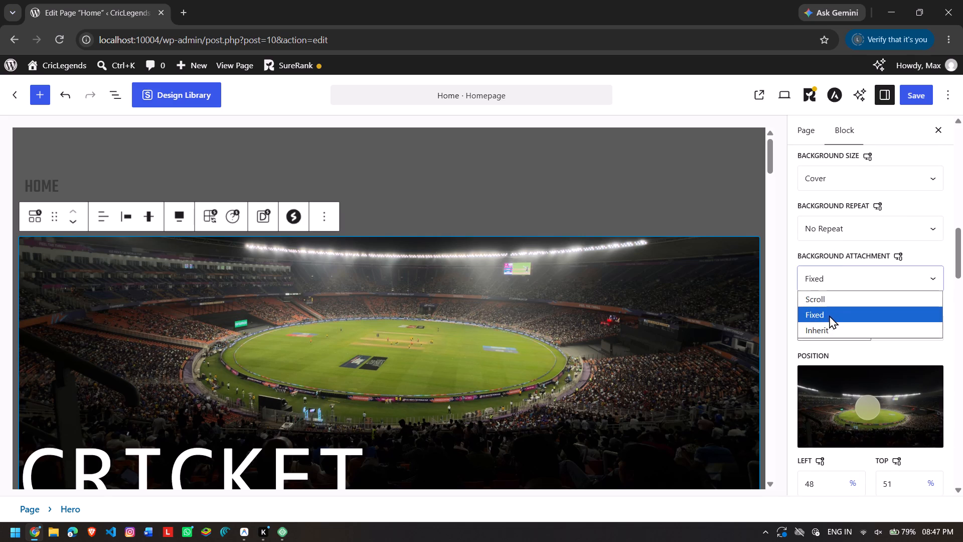
pyautogui.click(837, 304)
pyautogui.scroll(-8, 691, 314)
pyautogui.scroll(3, 691, 314)
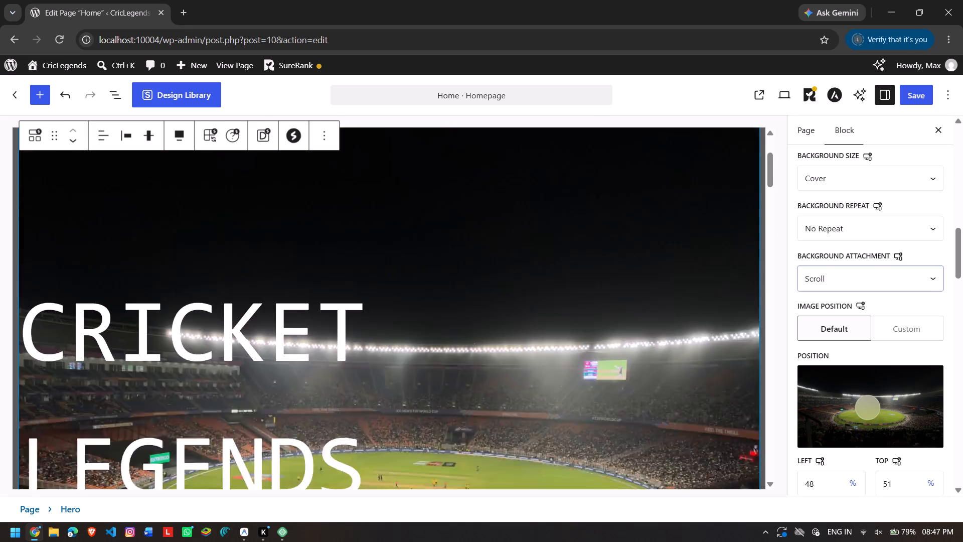
pyautogui.click(900, 93)
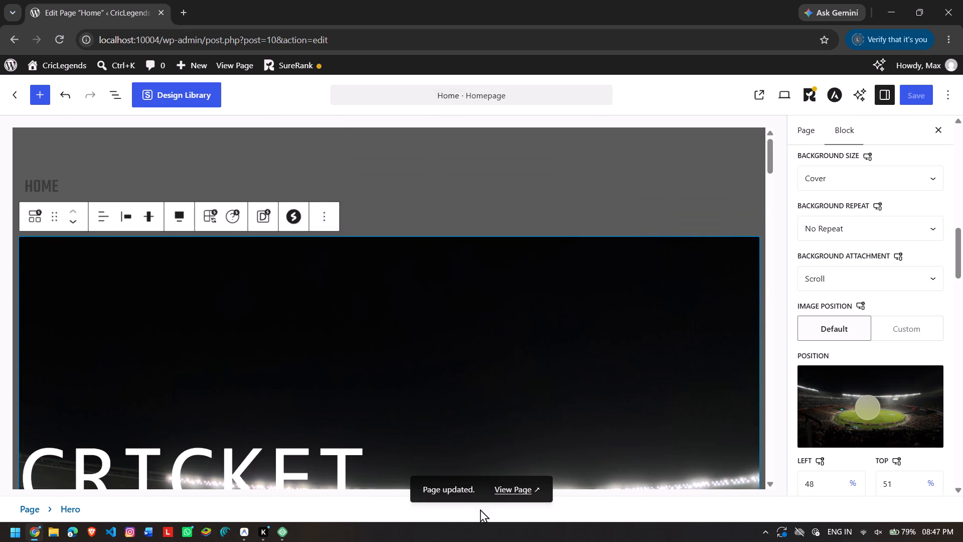
# View the published Home page in iPhone SE mobile emulation and check its sections from the hero to the footer form.
pyautogui.click(513, 484)
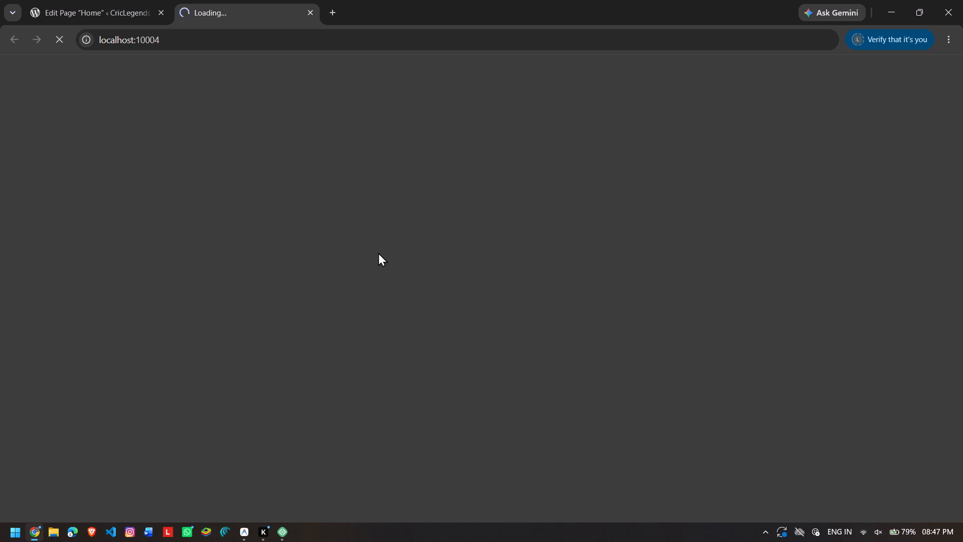
pyautogui.press('F12')
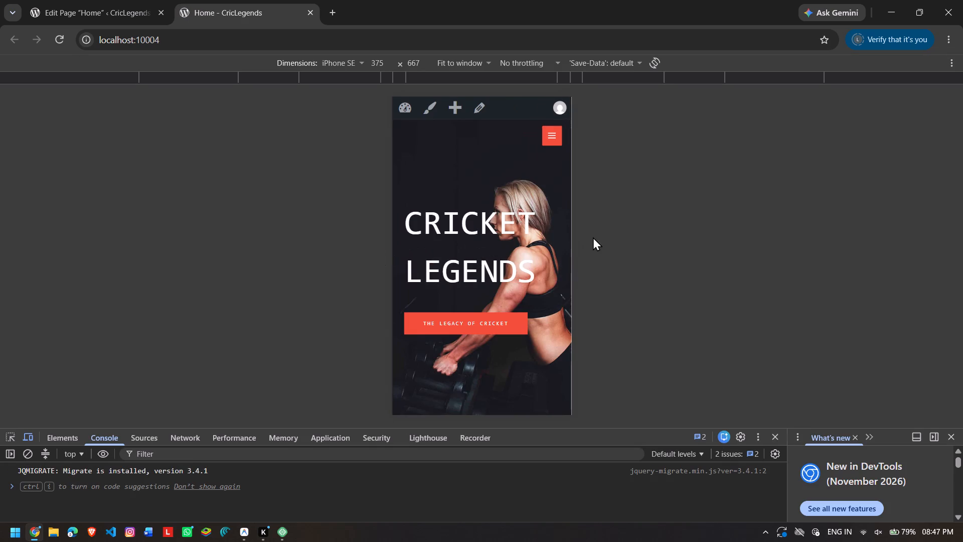
pyautogui.click(453, 67)
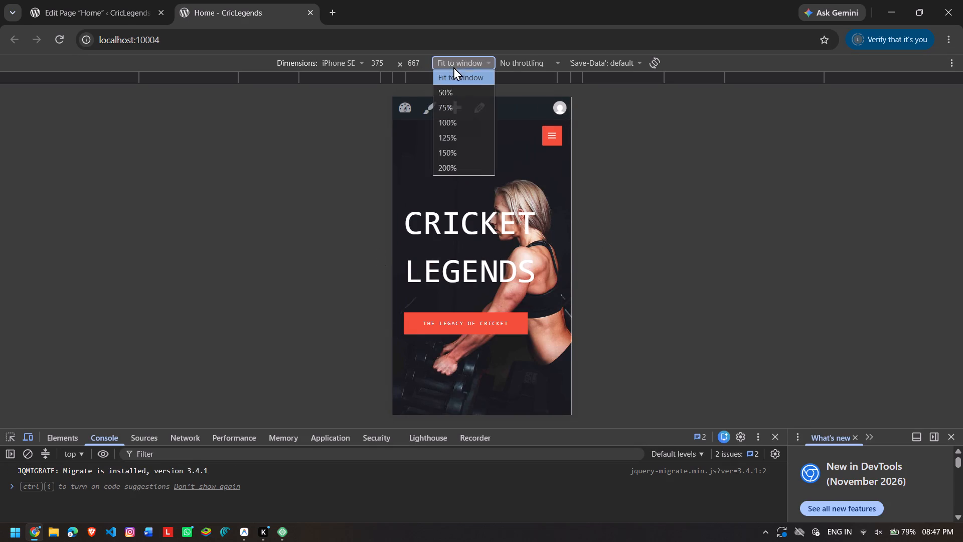
pyautogui.moveTo(277, 223); pyautogui.dragTo(473, 323)
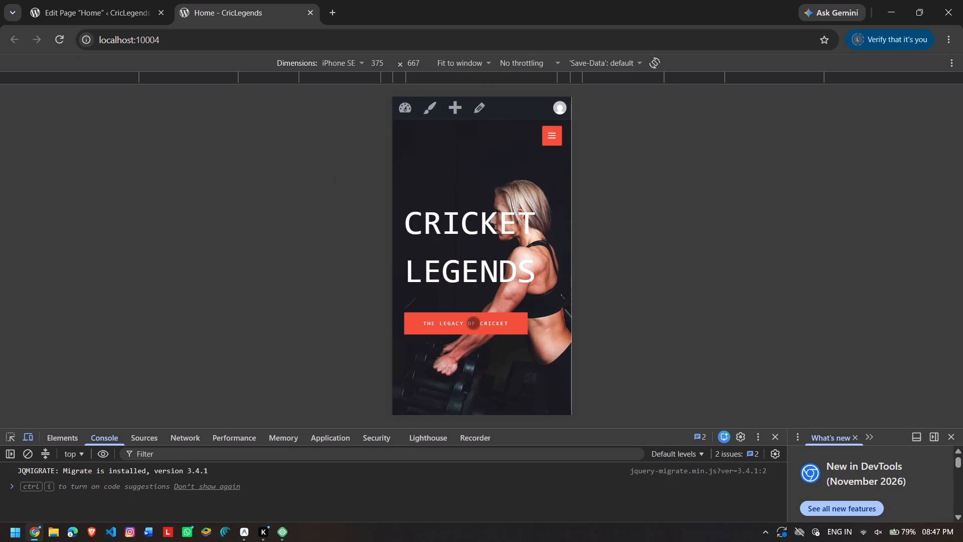
pyautogui.scroll(-12, 473, 323)
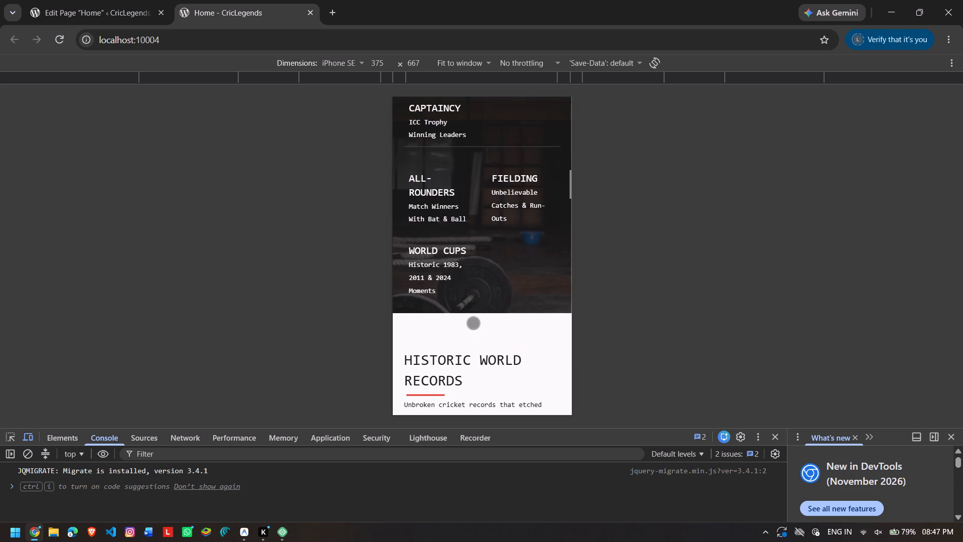
pyautogui.scroll(-7, 473, 323)
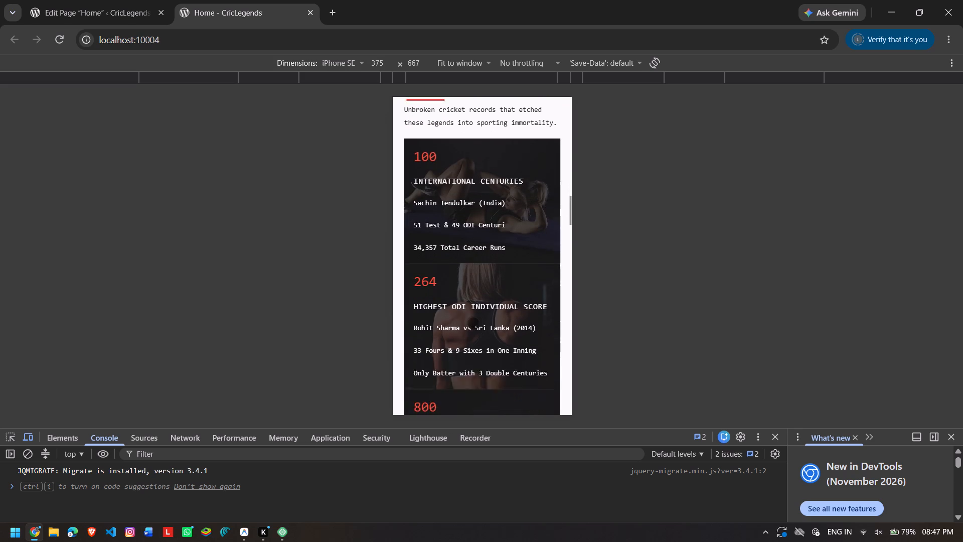
pyautogui.scroll(-7, 473, 323)
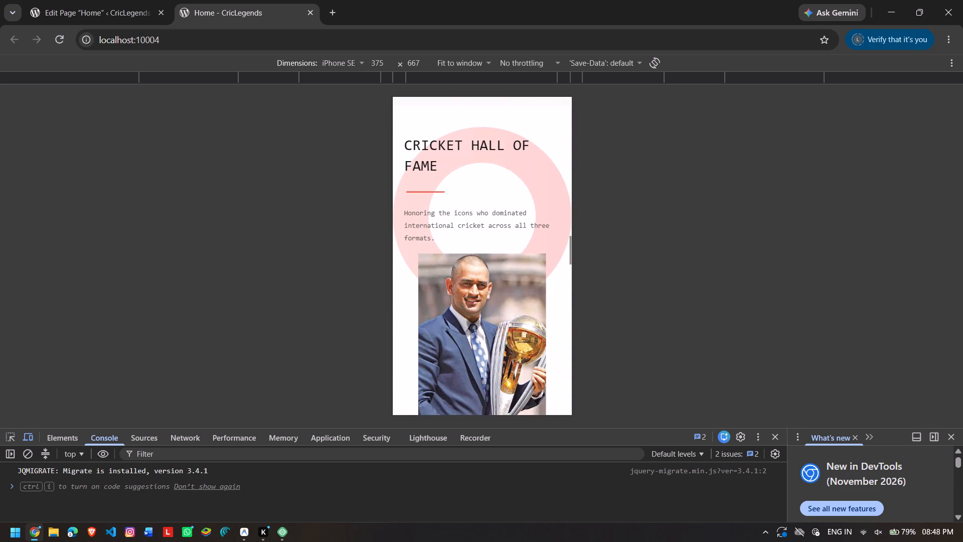
pyautogui.scroll(-7, 473, 323)
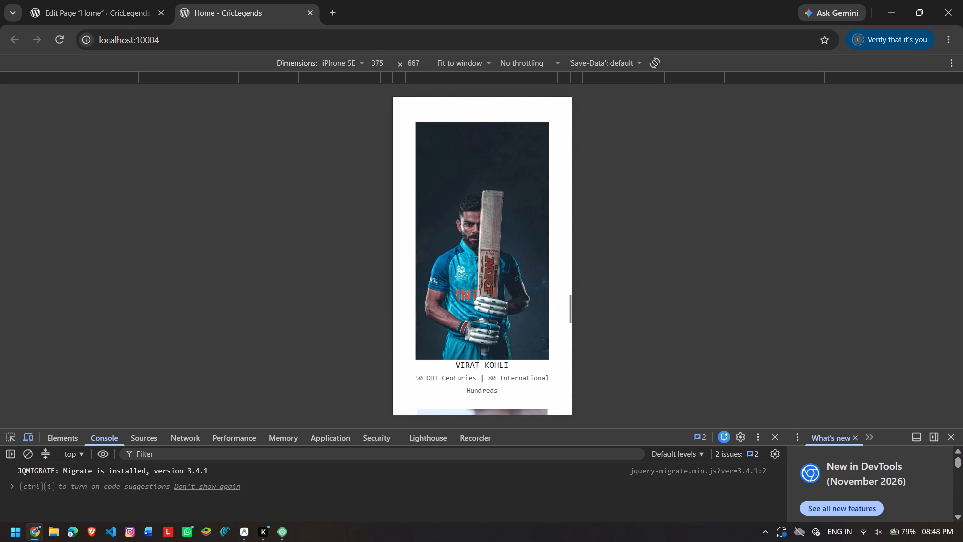
pyautogui.scroll(-7, 473, 323)
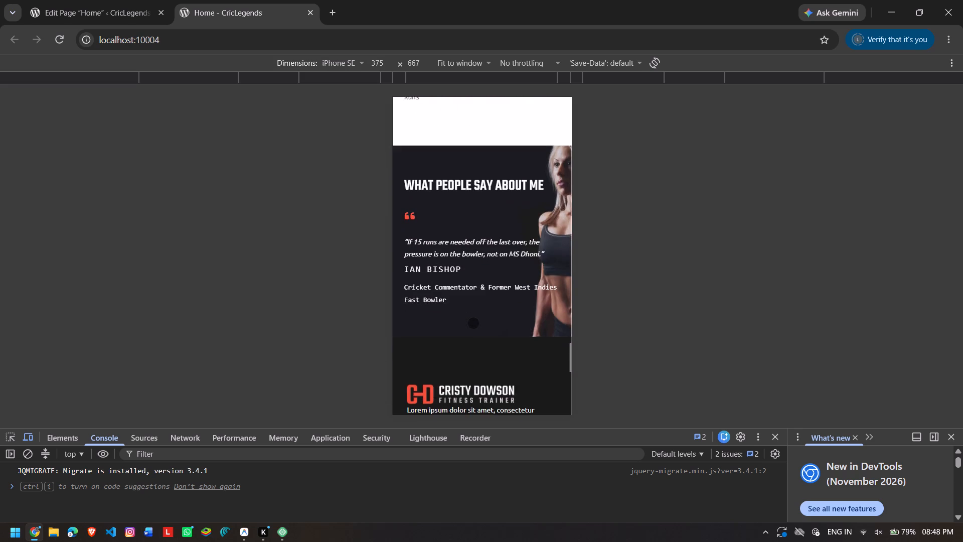
pyautogui.scroll(-7, 473, 323)
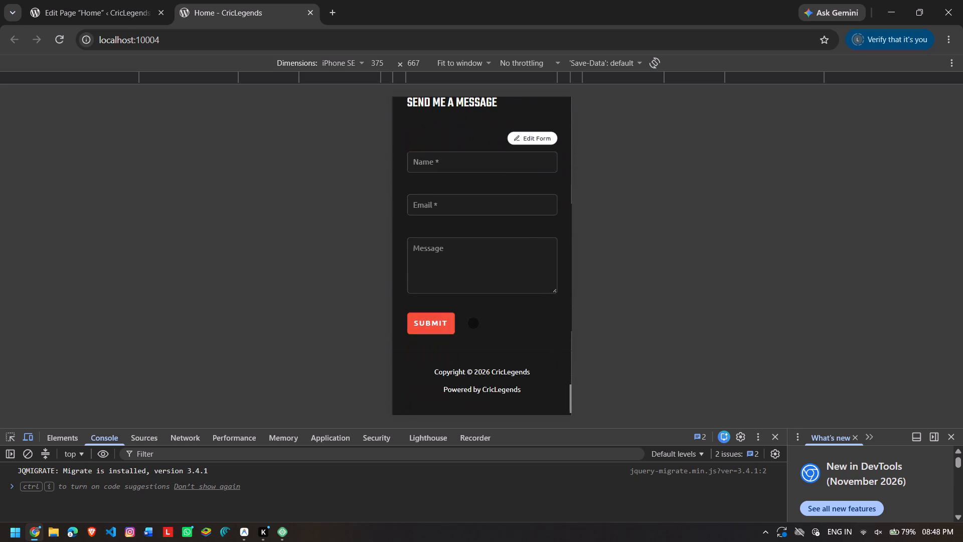
pyautogui.scroll(-1, 473, 323)
pyautogui.scroll(16, 473, 323)
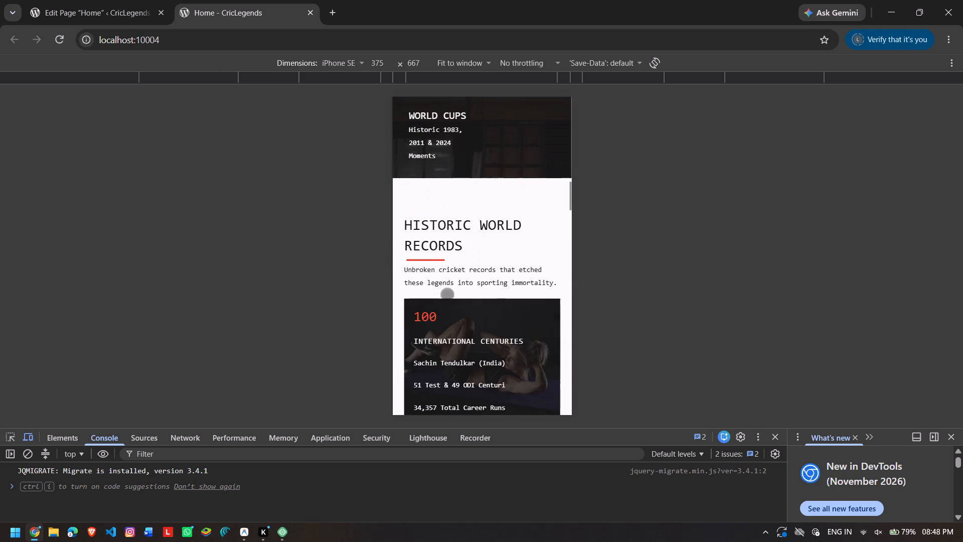
# Look through the Home page's sections in the block editor down to the testimonial for comparison with the mobile view.
pyautogui.moveTo(14, 0); pyautogui.dragTo(55, 0)
pyautogui.click(55, 0)
pyautogui.scroll(-8, 333, 387)
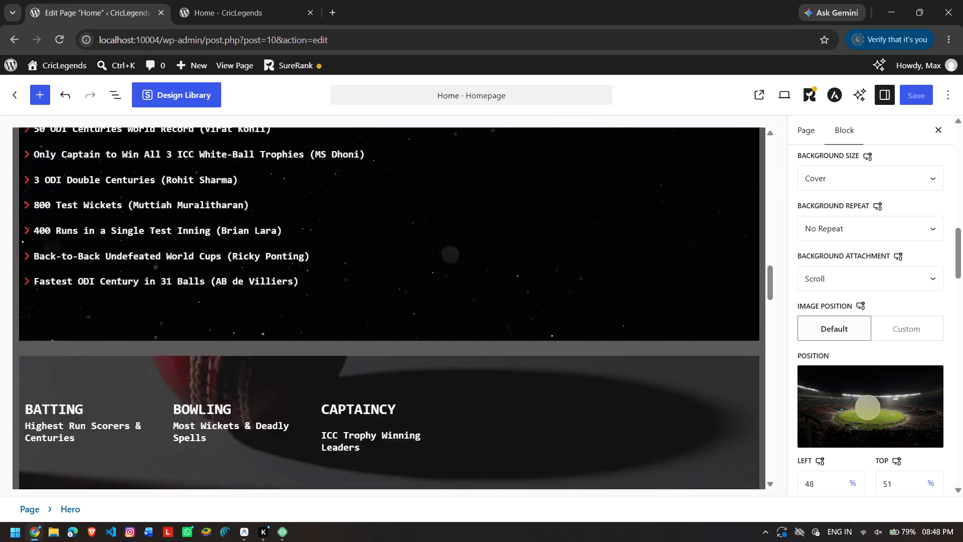
pyautogui.scroll(-20, 333, 387)
pyautogui.scroll(-2, 333, 387)
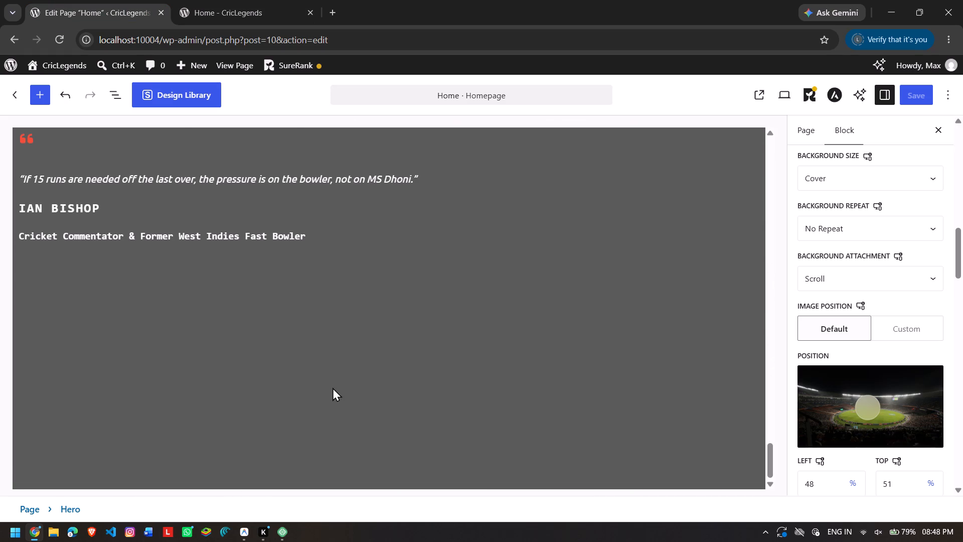
pyautogui.scroll(6, 333, 387)
pyautogui.scroll(-6, 333, 387)
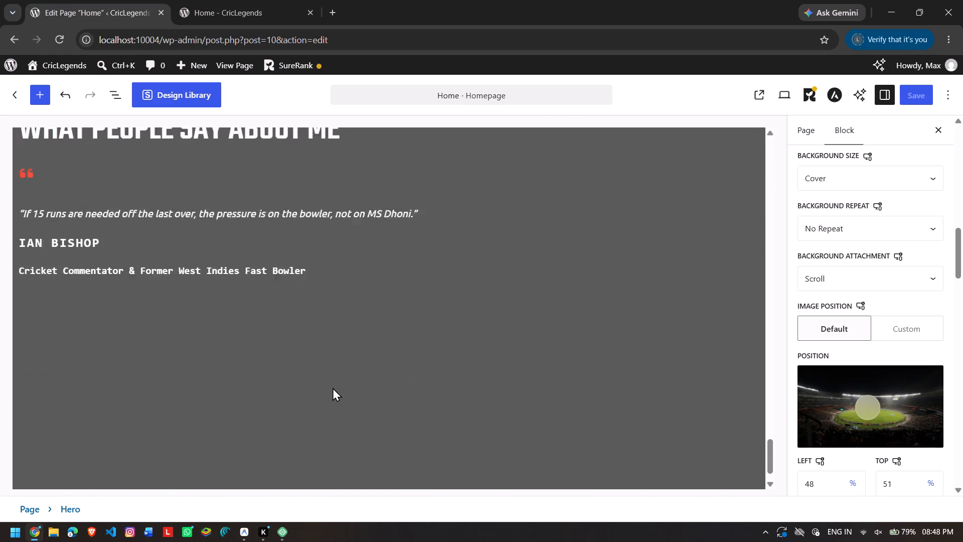
pyautogui.scroll(-1, 333, 387)
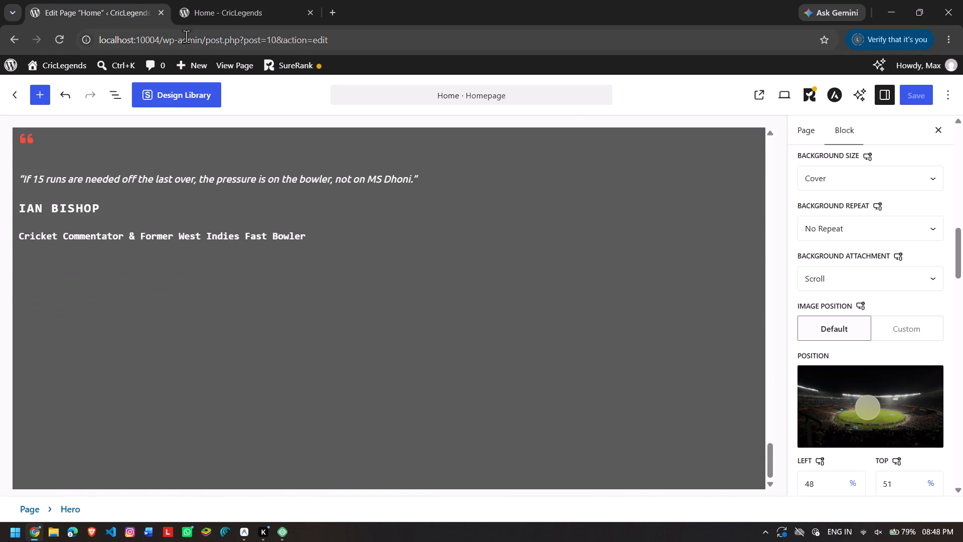
# Switch the published Home page back to desktop view, check it down to the footer, and close the developer tools.
pyautogui.click(224, 9)
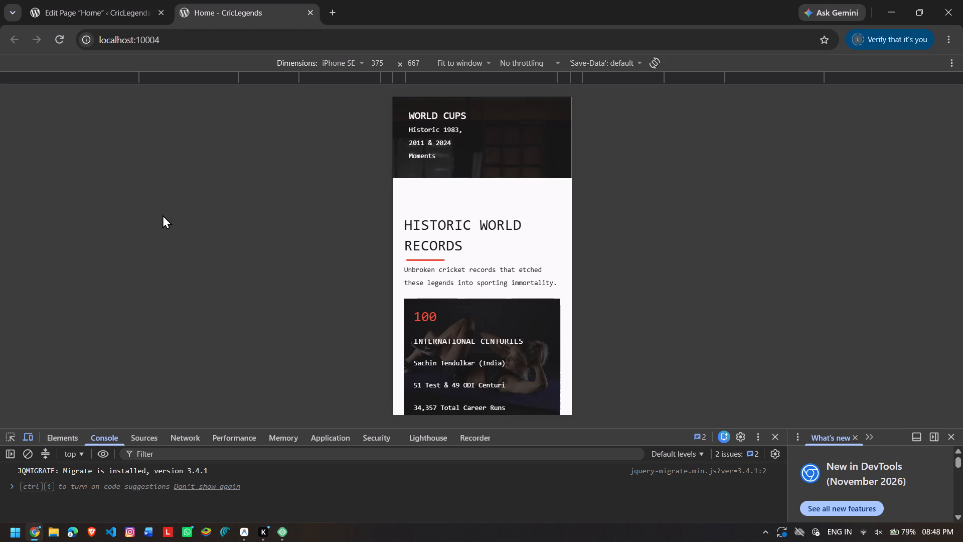
pyautogui.click(27, 435)
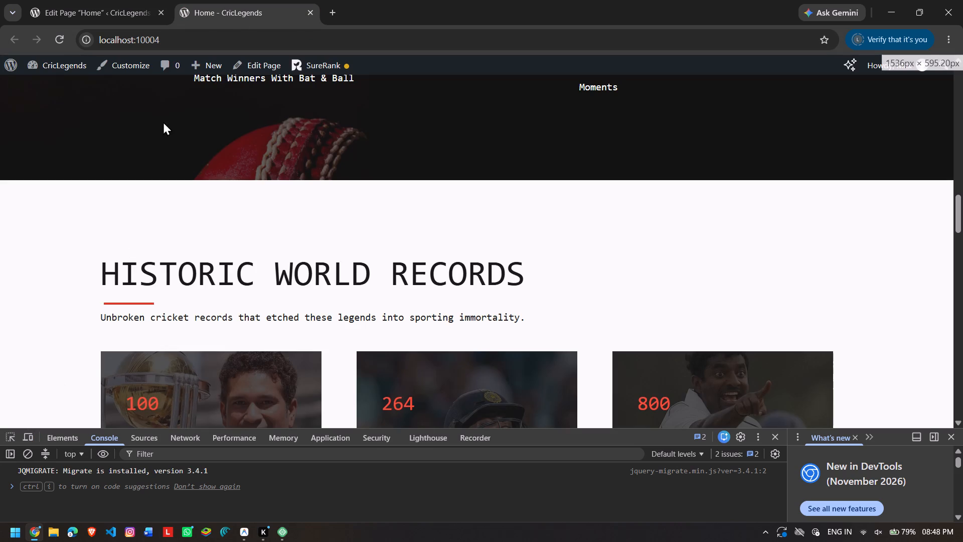
pyautogui.click(953, 437)
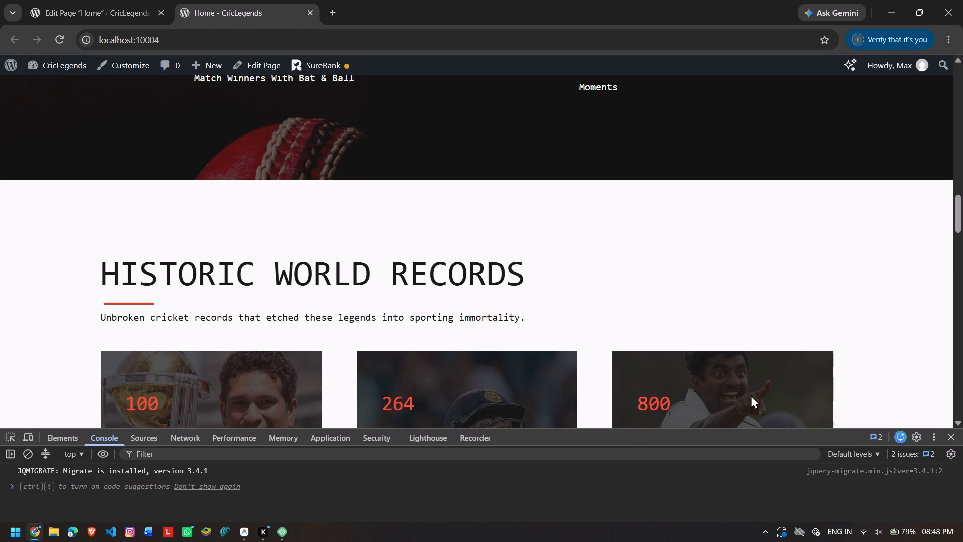
pyautogui.scroll(-12, 751, 395)
pyautogui.scroll(1, 751, 395)
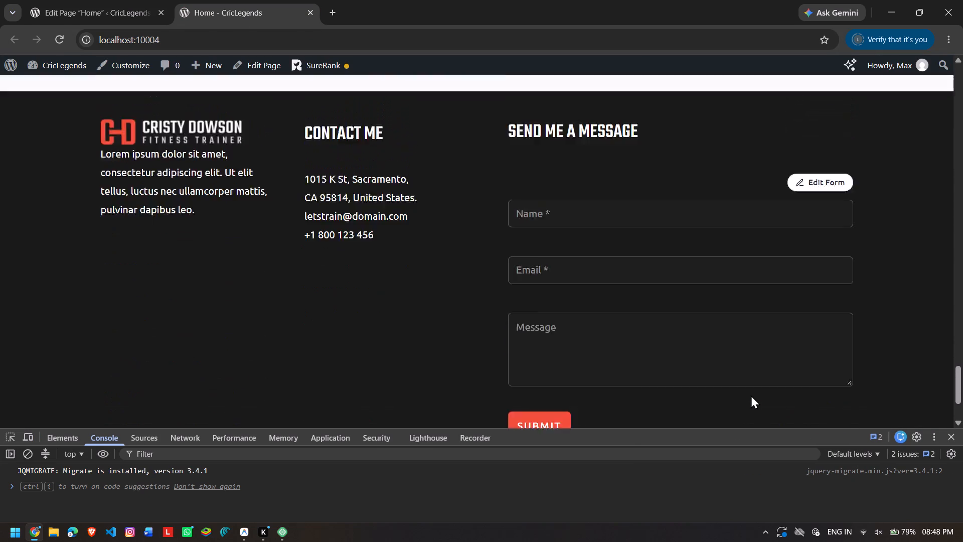
pyautogui.scroll(1, 751, 395)
pyautogui.click(951, 433)
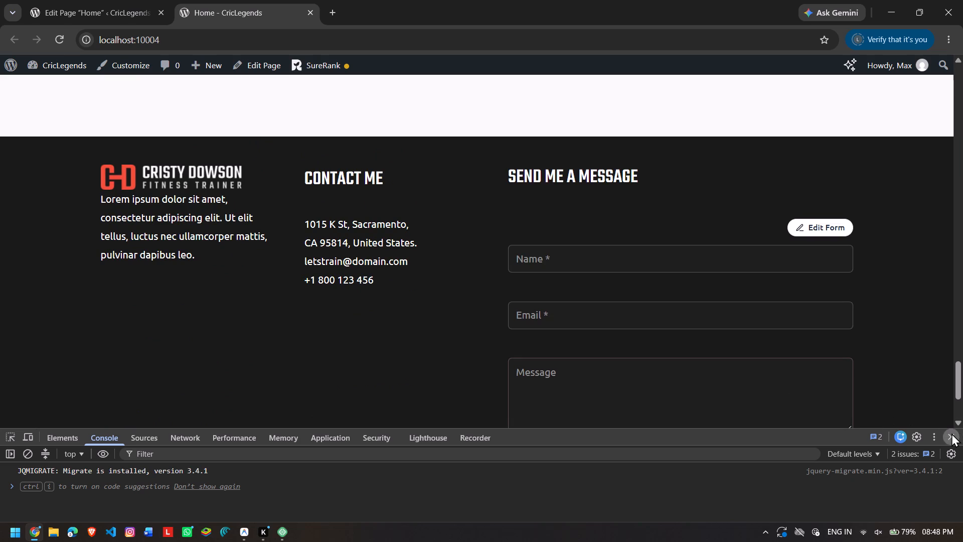
# Open the site in the theme Customizer and open the footer's logo widget, Footer Builder Widget 1, for editing.
pyautogui.click(131, 54)
pyautogui.click(135, 61)
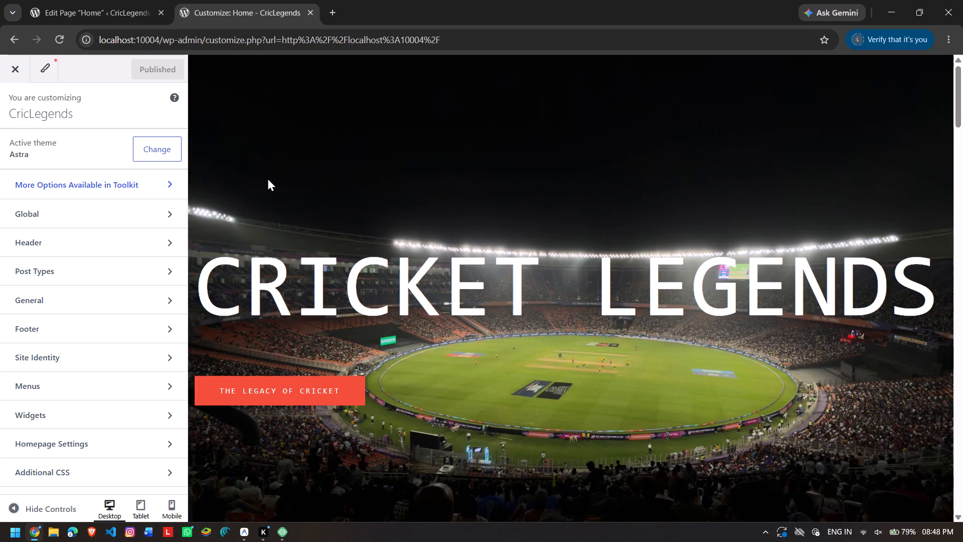
pyautogui.scroll(-20, 267, 178)
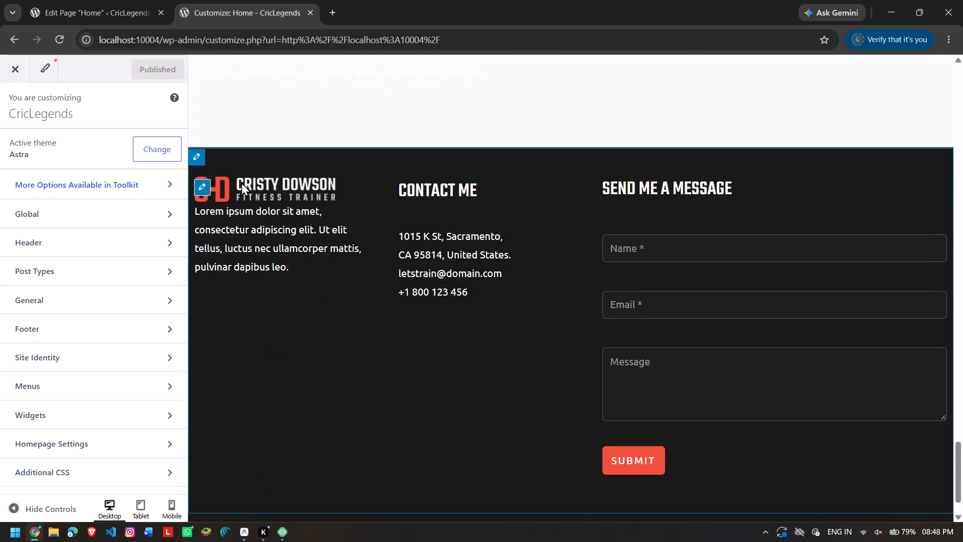
pyautogui.click(206, 186)
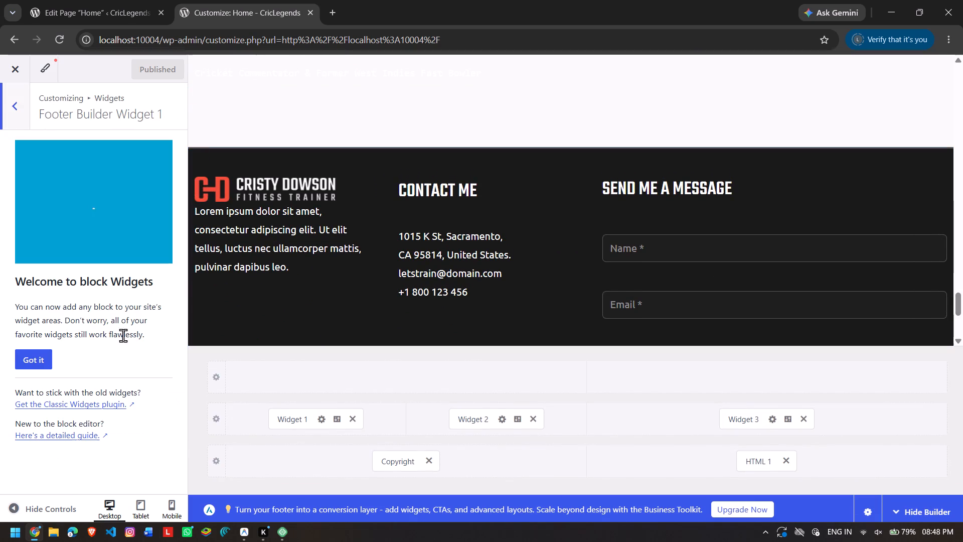
# Dismiss the block widgets introduction, remove Widget 1 with the fitness-trainer logo from the footer layout, and publish the change.
pyautogui.scroll(-1, 96, 355)
pyautogui.click(47, 366)
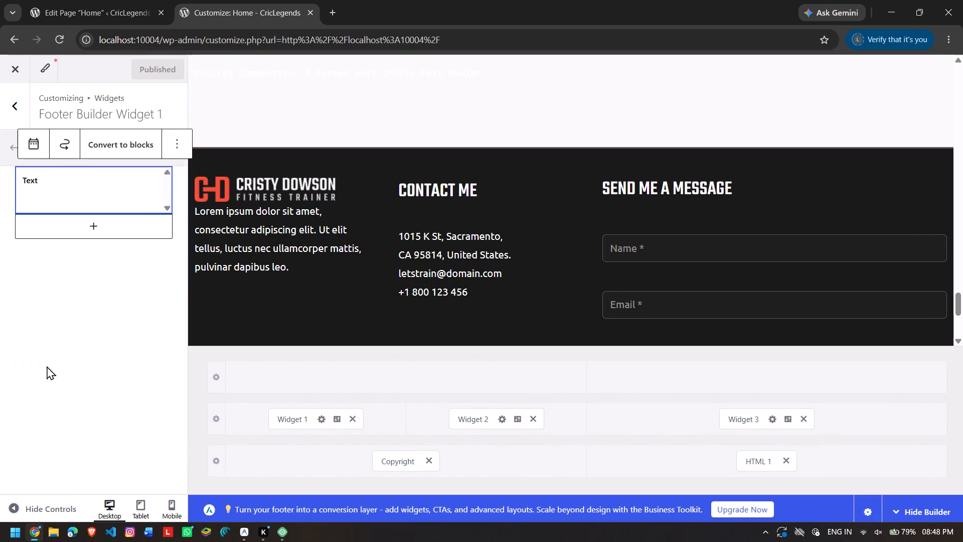
pyautogui.click(353, 423)
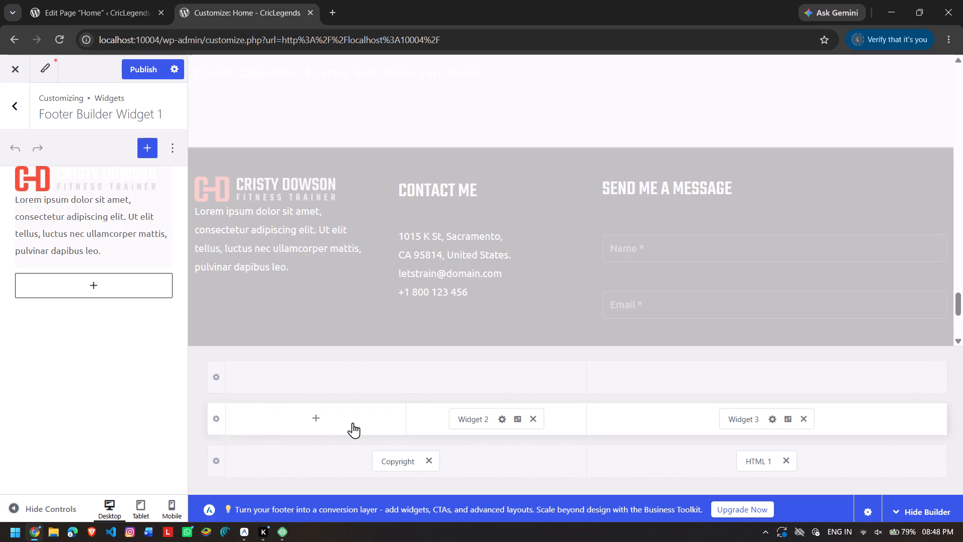
pyautogui.scroll(1, 45, 236)
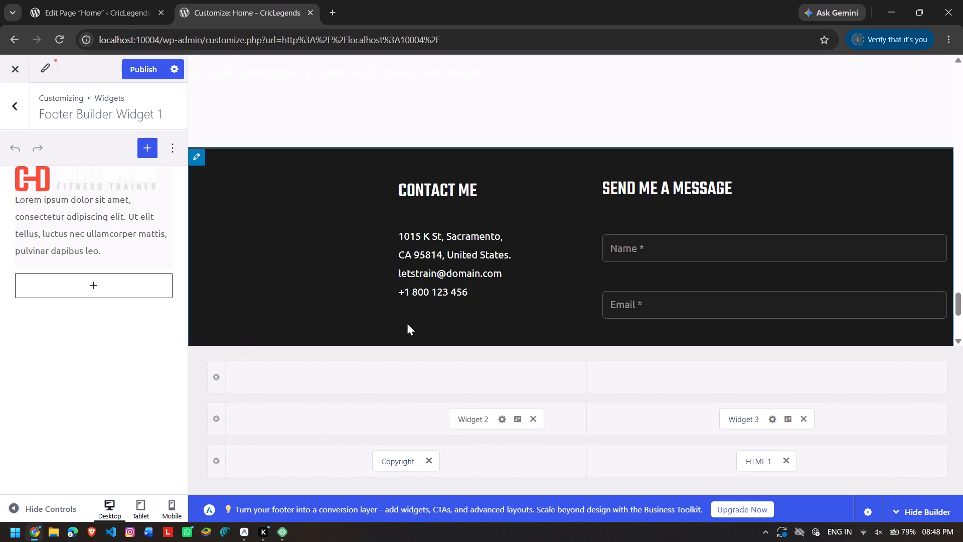
pyautogui.click(134, 68)
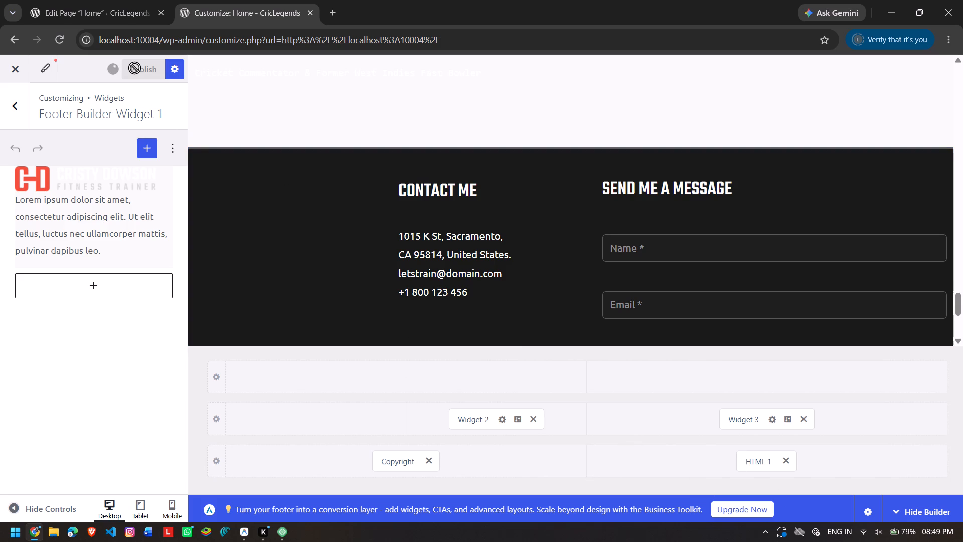
# Visit the published Home page, check its sections down to the footer and back to the hero, and close the browser window.
pyautogui.click(125, 9)
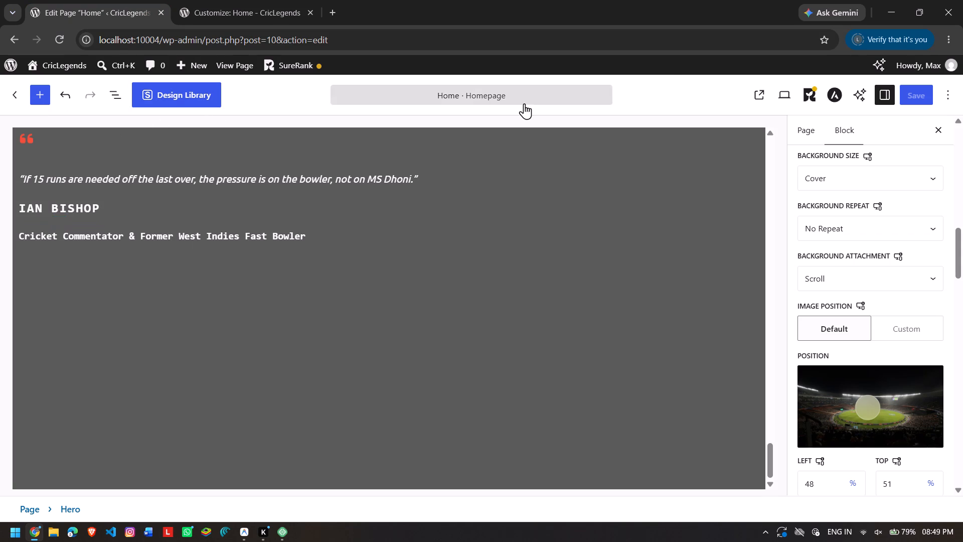
pyautogui.click(73, 65)
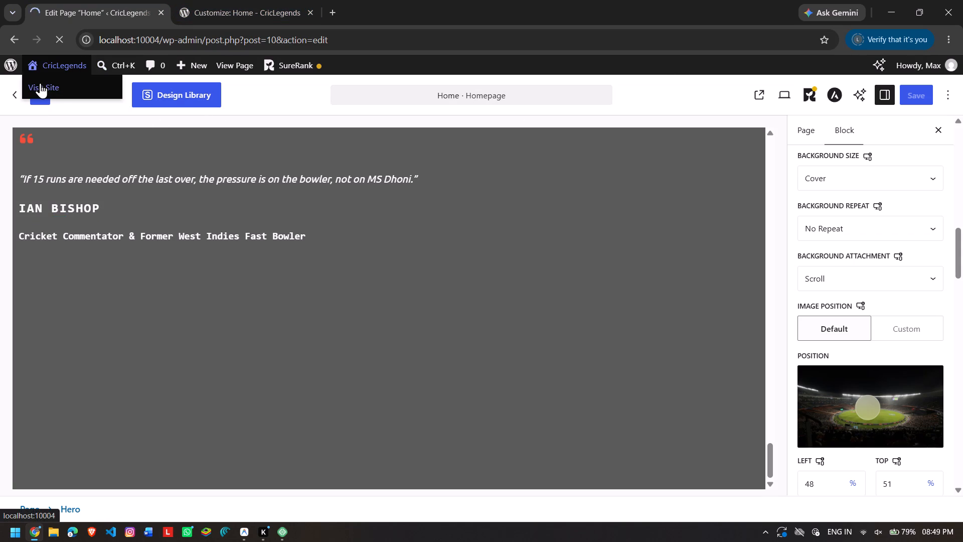
pyautogui.click(40, 83)
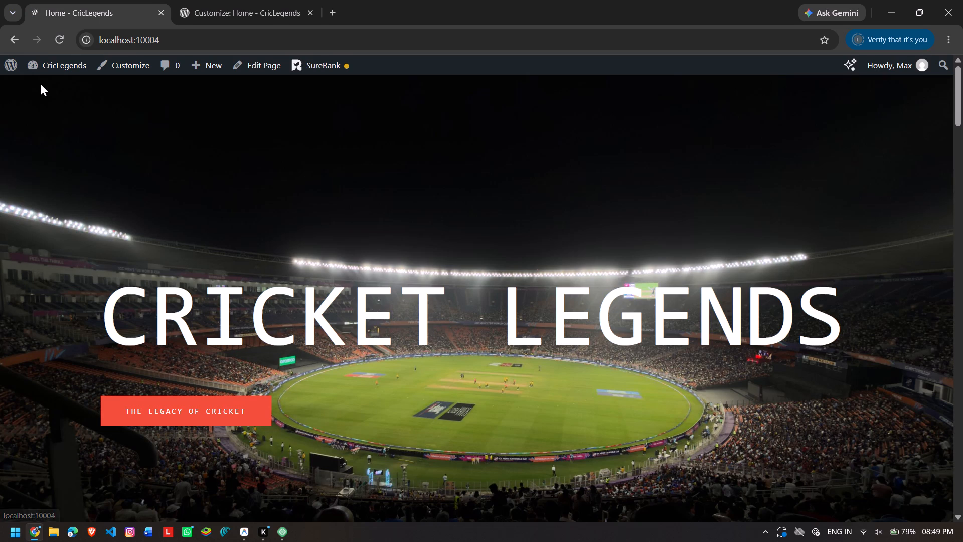
pyautogui.scroll(-11, 153, 199)
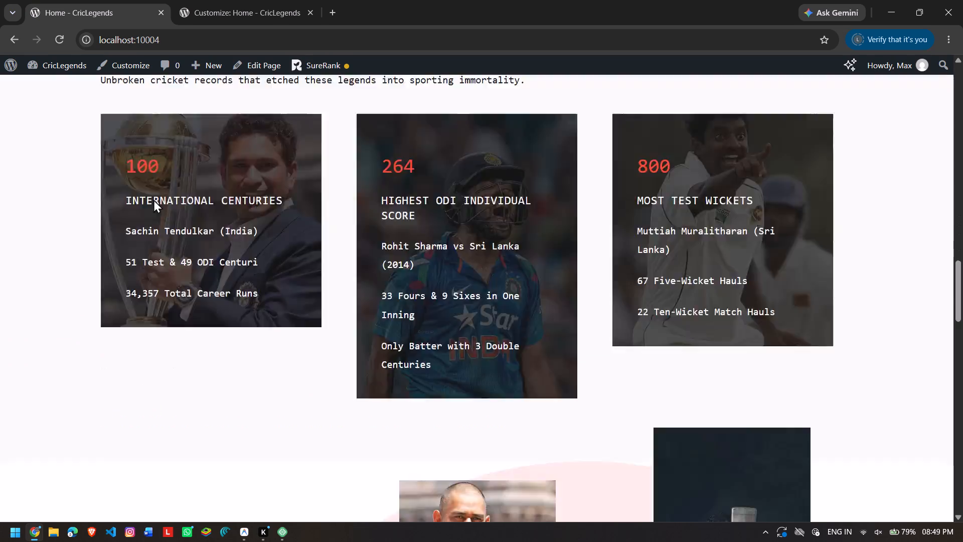
pyautogui.scroll(-8, 153, 199)
pyautogui.scroll(2, 153, 199)
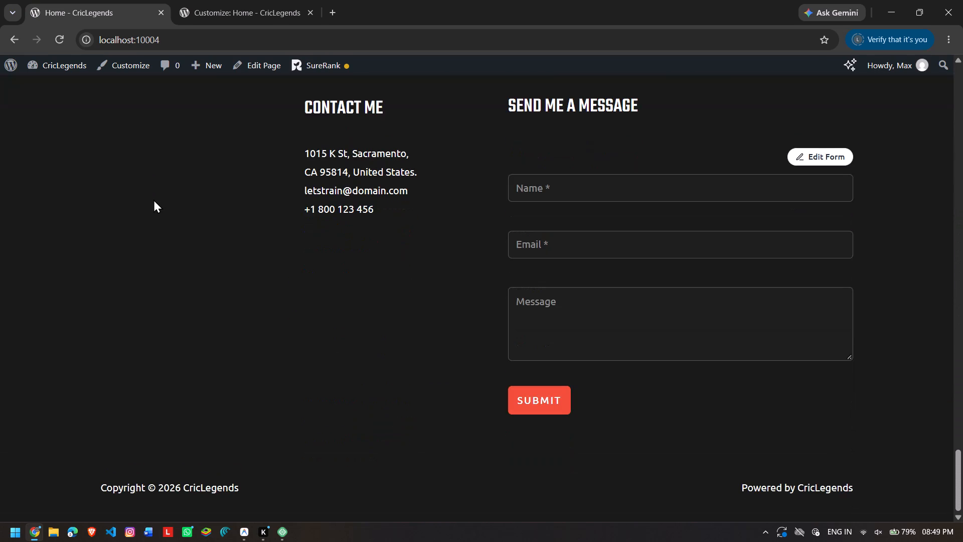
pyautogui.scroll(1, 153, 199)
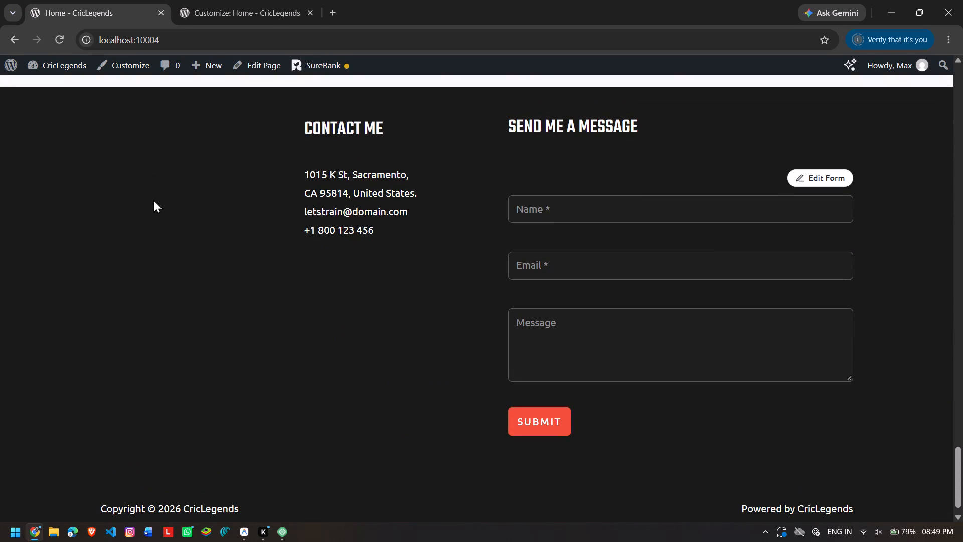
pyautogui.scroll(7, 153, 199)
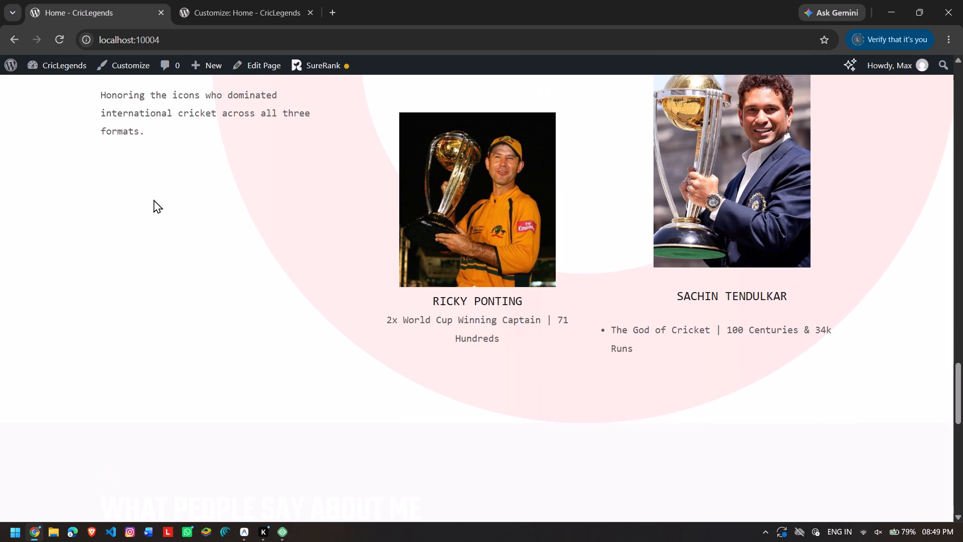
pyautogui.scroll(7, 153, 199)
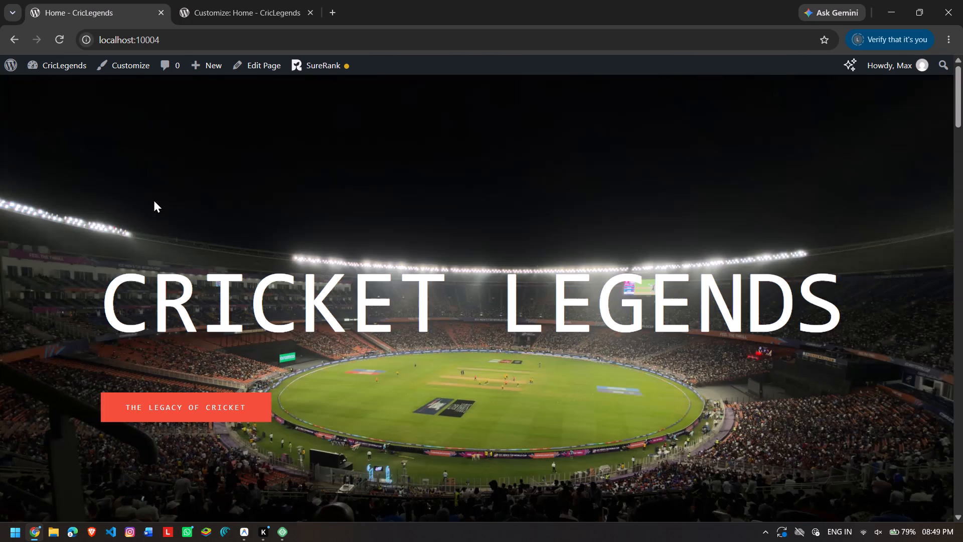
pyautogui.scroll(1, 153, 199)
pyautogui.click(962, 3)
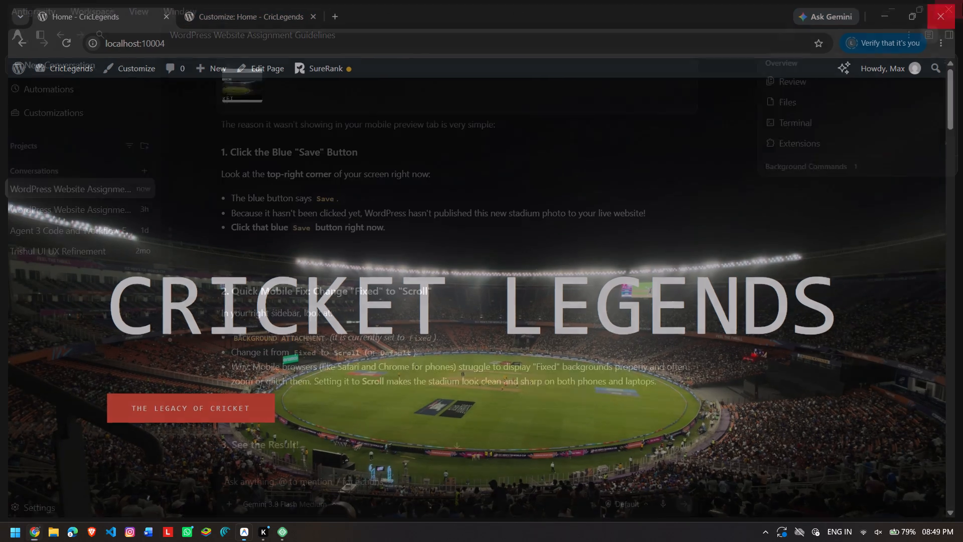